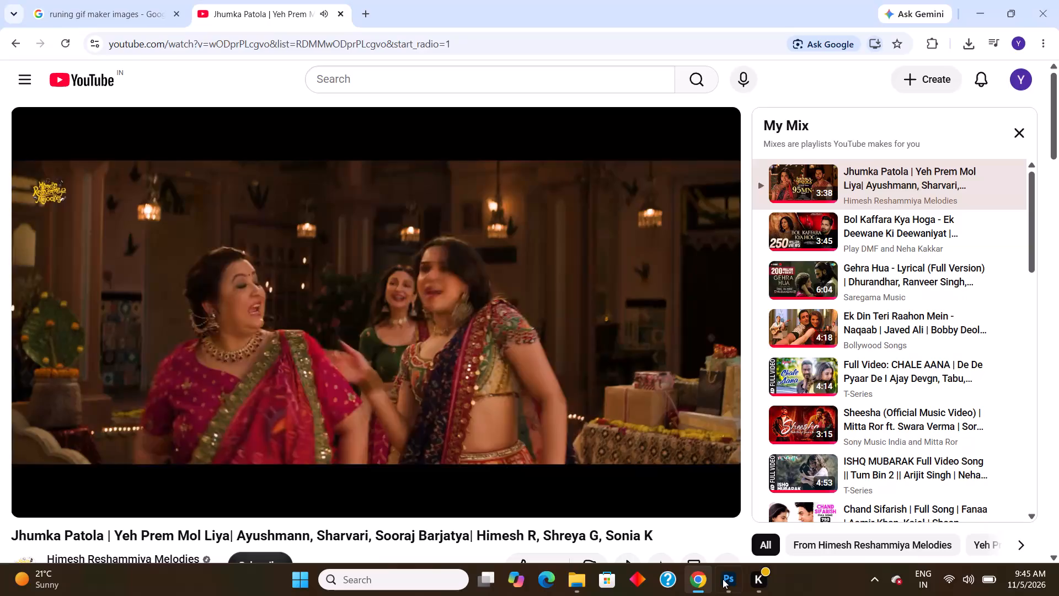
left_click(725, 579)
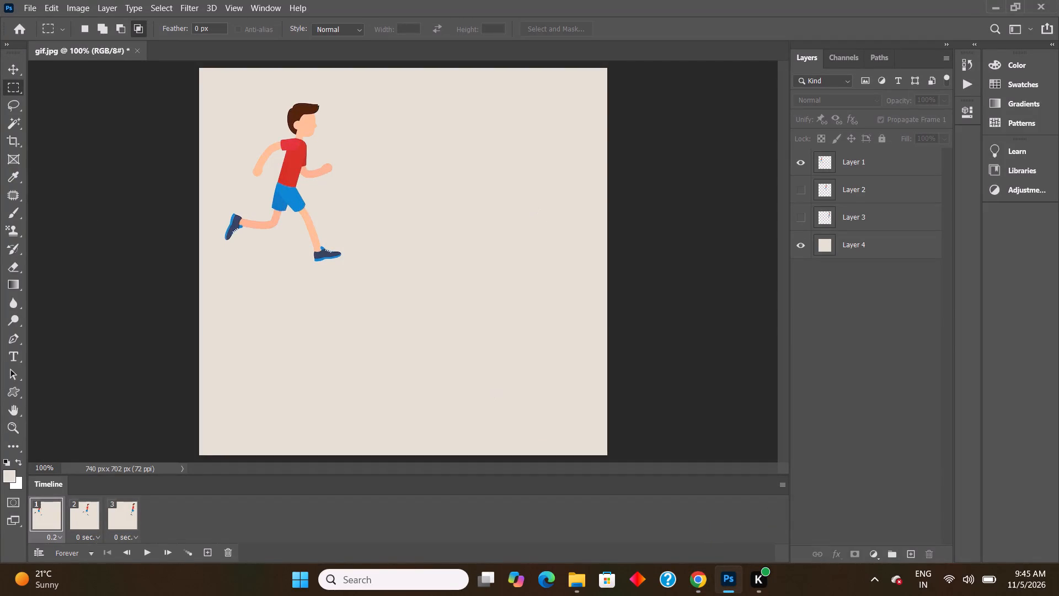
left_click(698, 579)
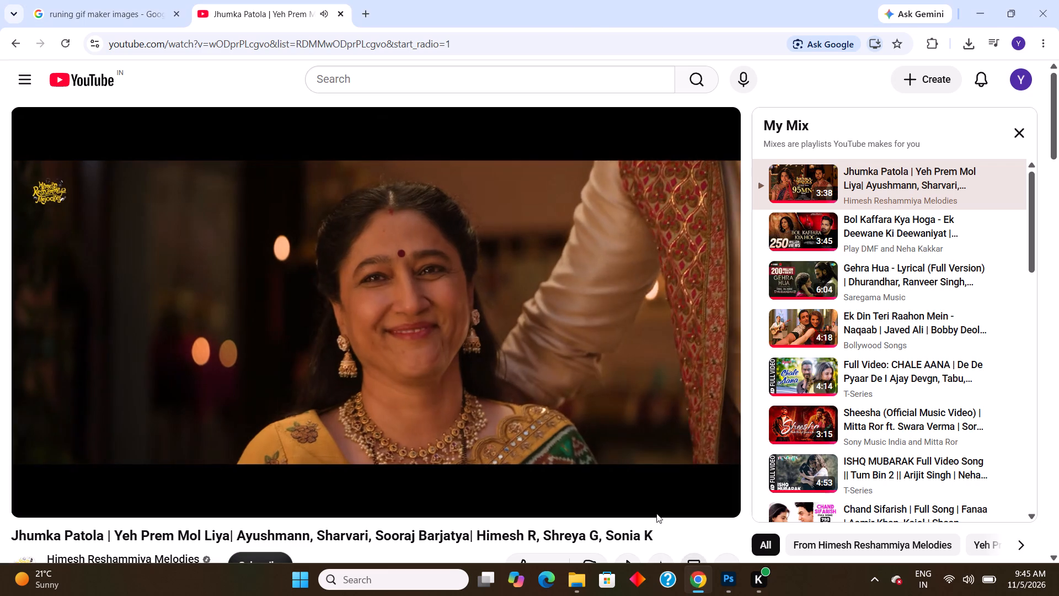
left_click(100, 12)
scroll(405, 300, "up", 10)
left_click(20, 44)
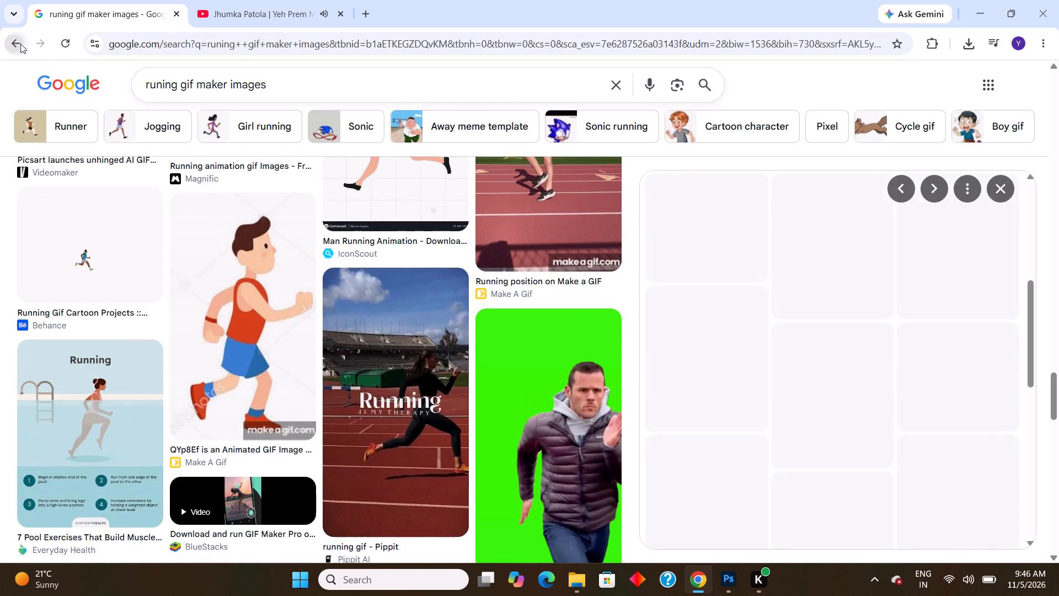
scroll(596, 323, "up", 9)
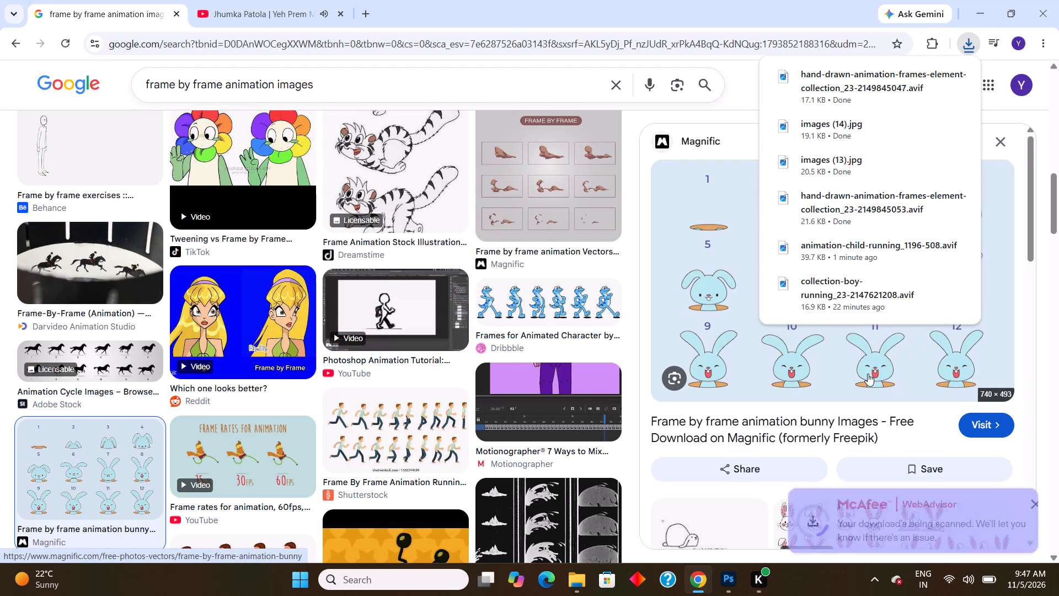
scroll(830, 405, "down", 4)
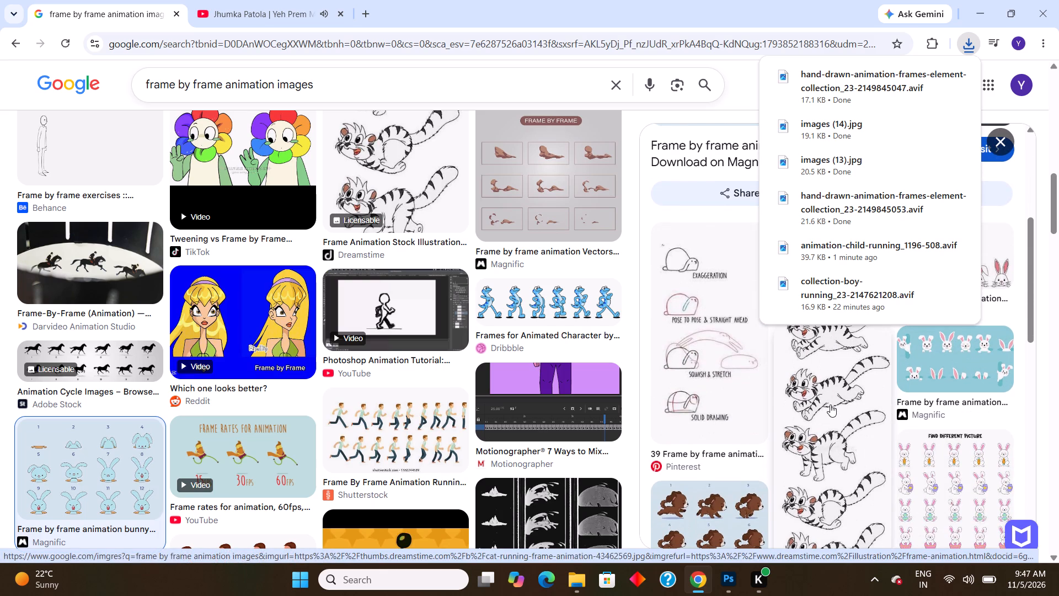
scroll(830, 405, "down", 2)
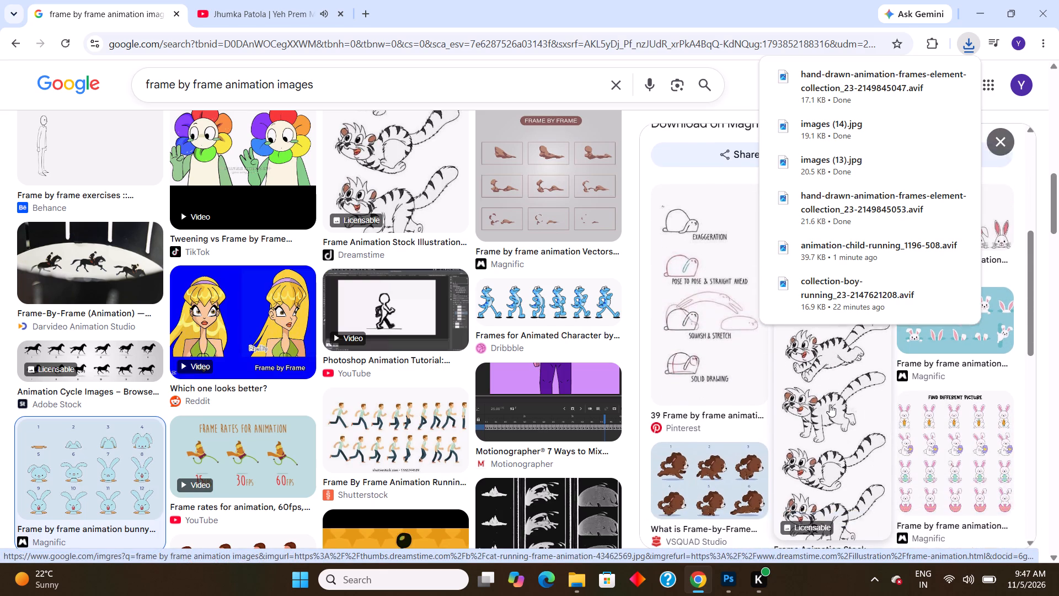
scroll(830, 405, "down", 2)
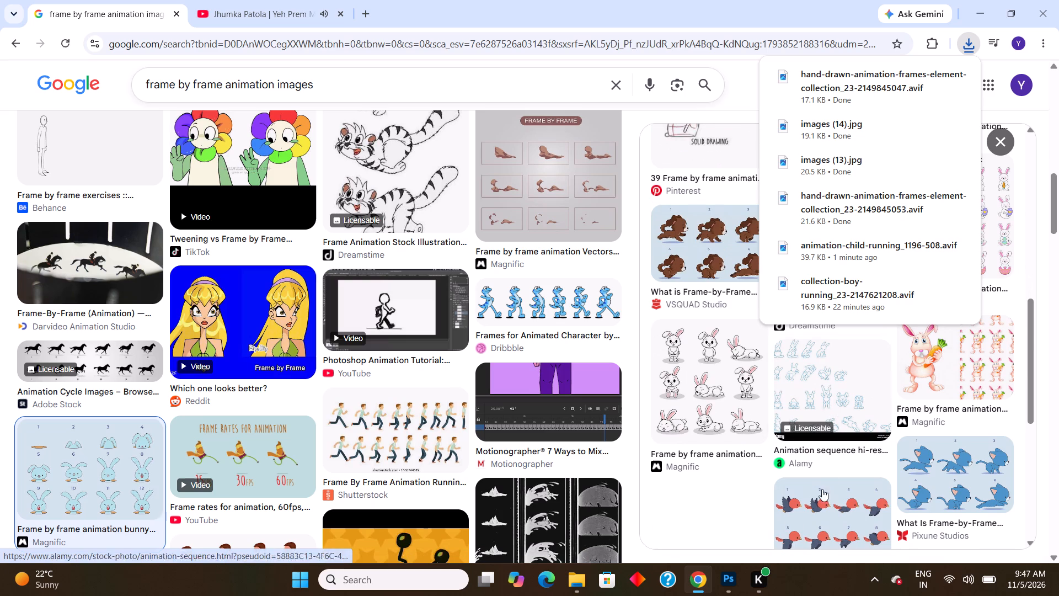
Switch to Photoshop and open the six-frame blue cat image, images (13), from Downloads.
left_click(729, 584)
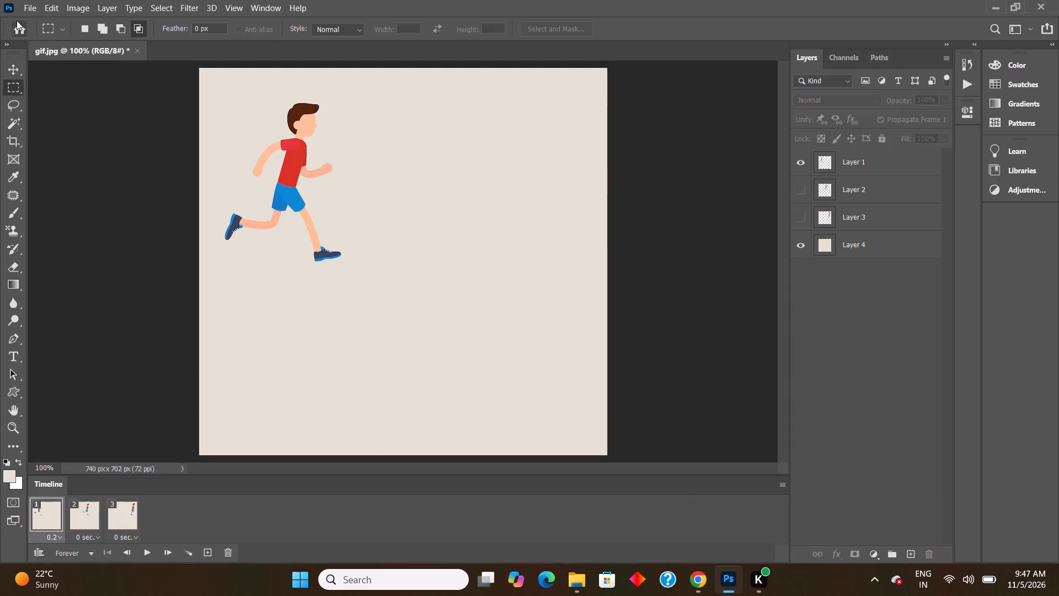
left_click(28, 4)
left_click(42, 34)
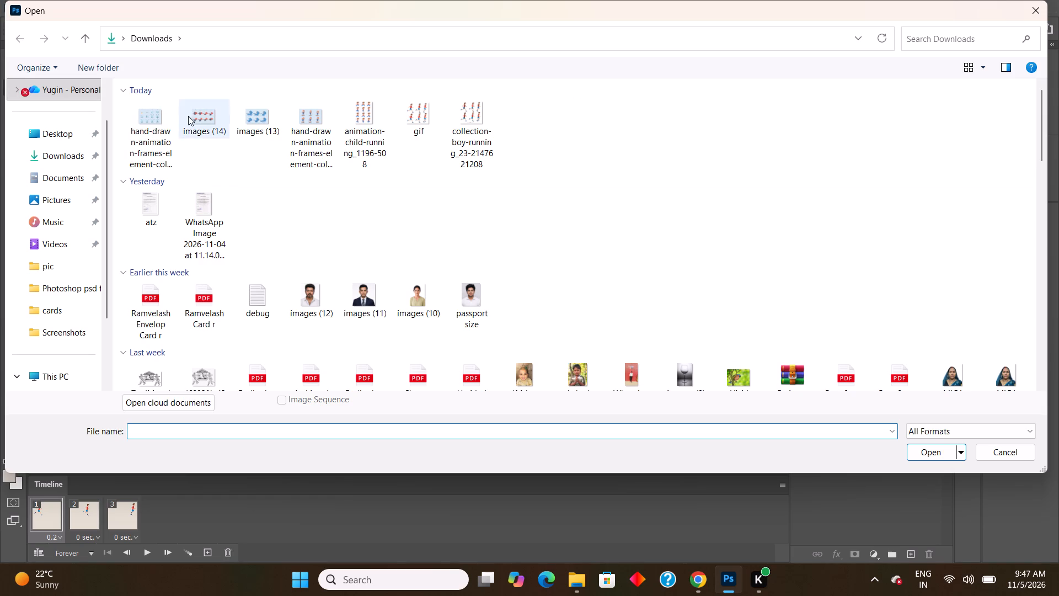
double_click(246, 111)
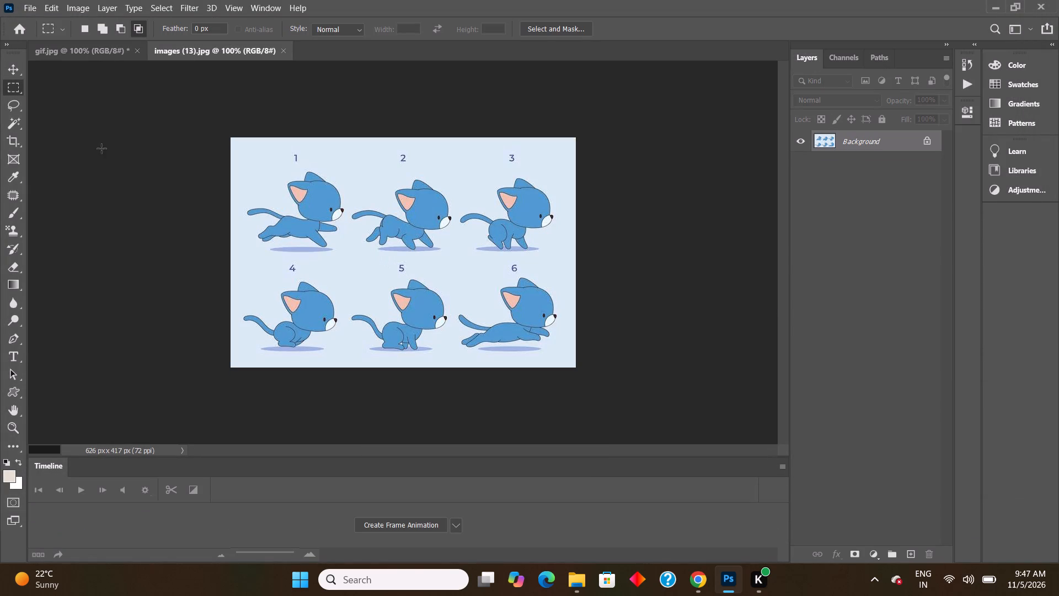
Convert the Background to an unlocked Layer 0, remove its light blue backdrop using a Magic Wand selection at tolerance 32, and deselect.
left_click(17, 125)
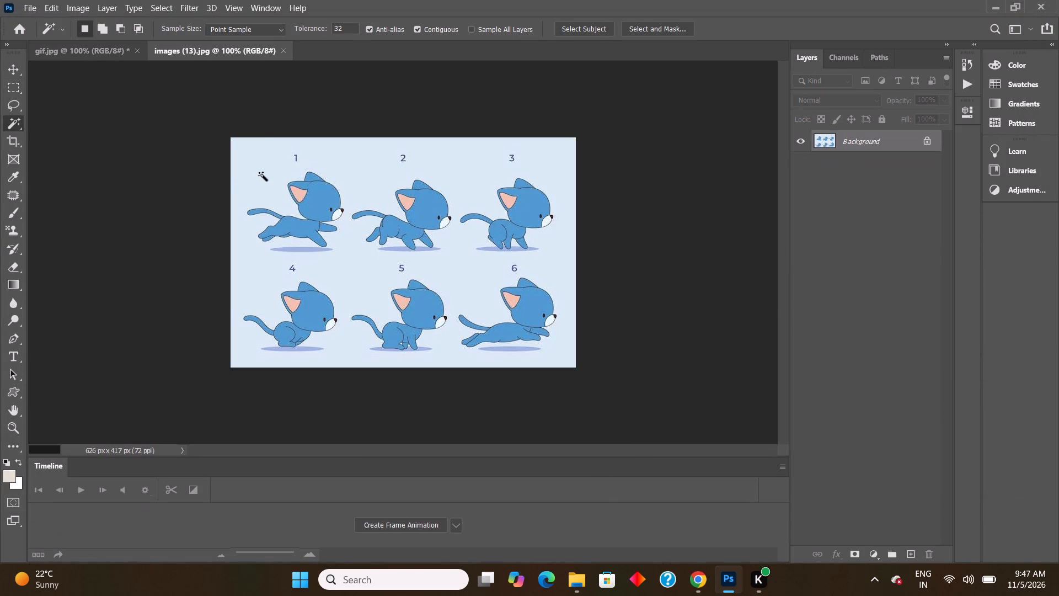
left_click(262, 175)
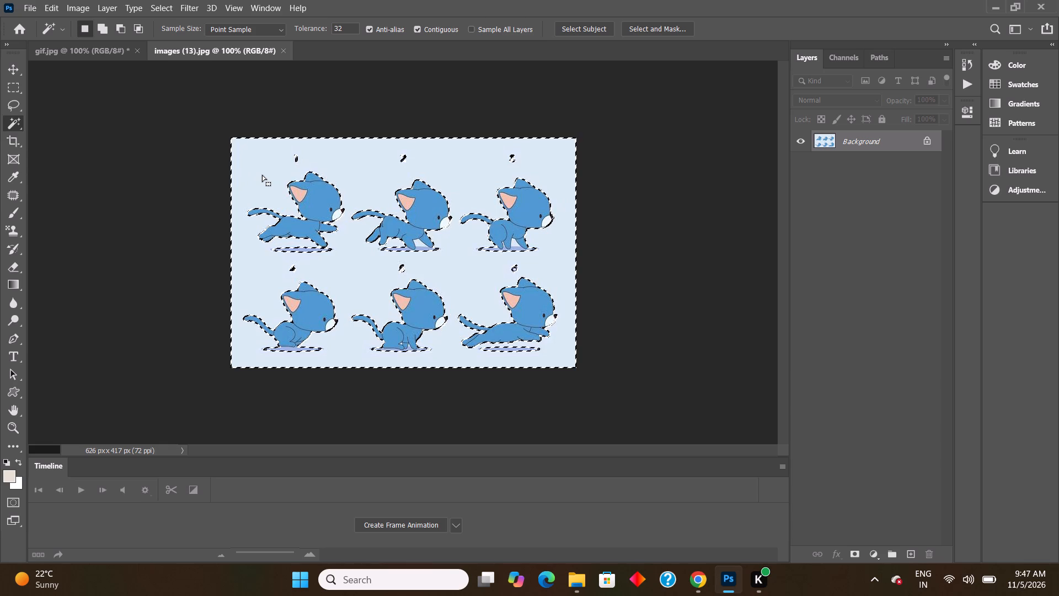
key("Delete")
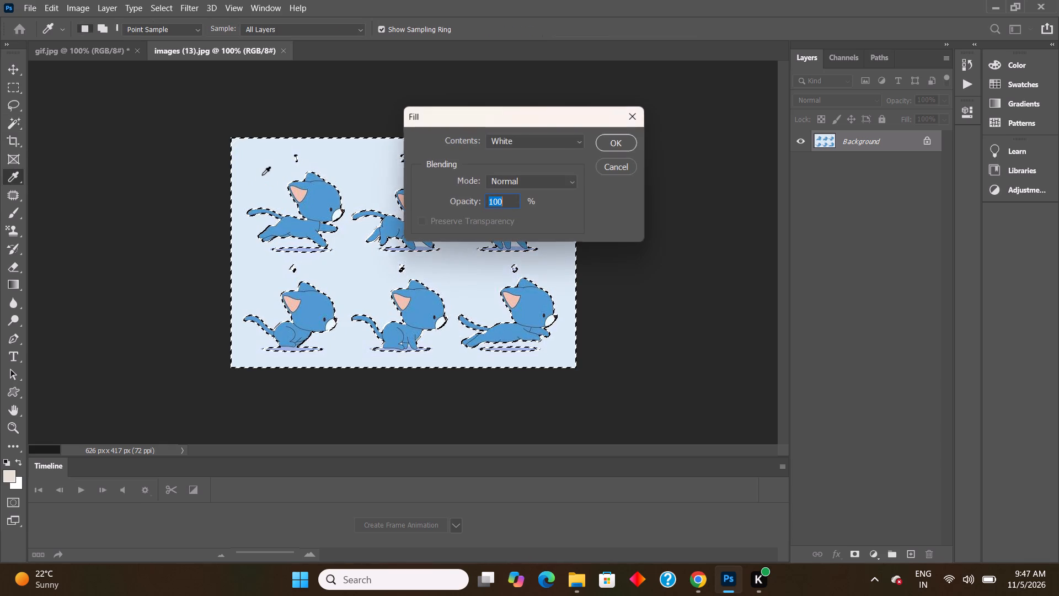
left_click(632, 116)
double_click(916, 143)
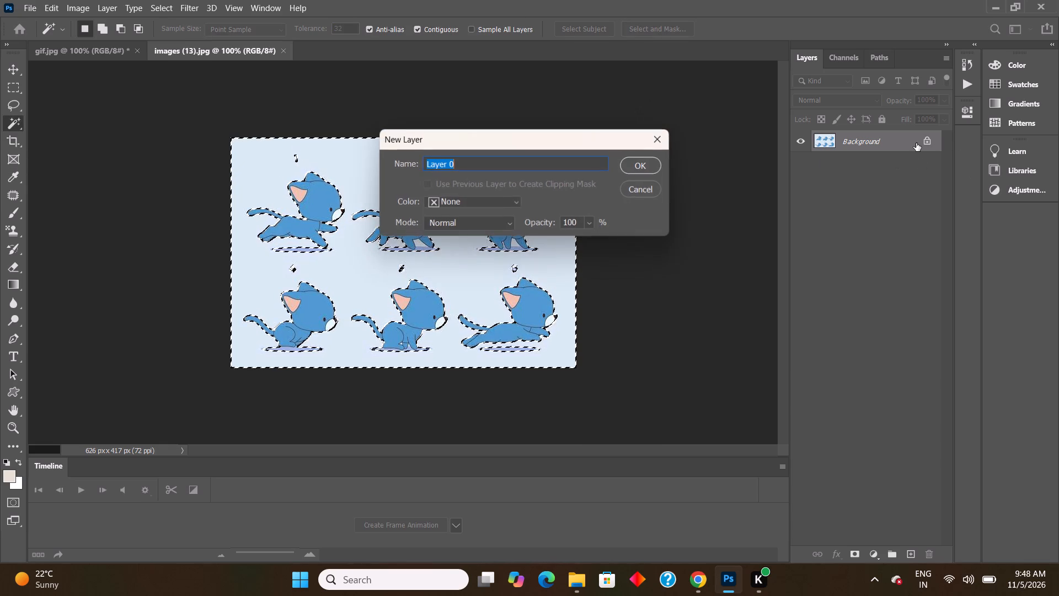
left_click(648, 166)
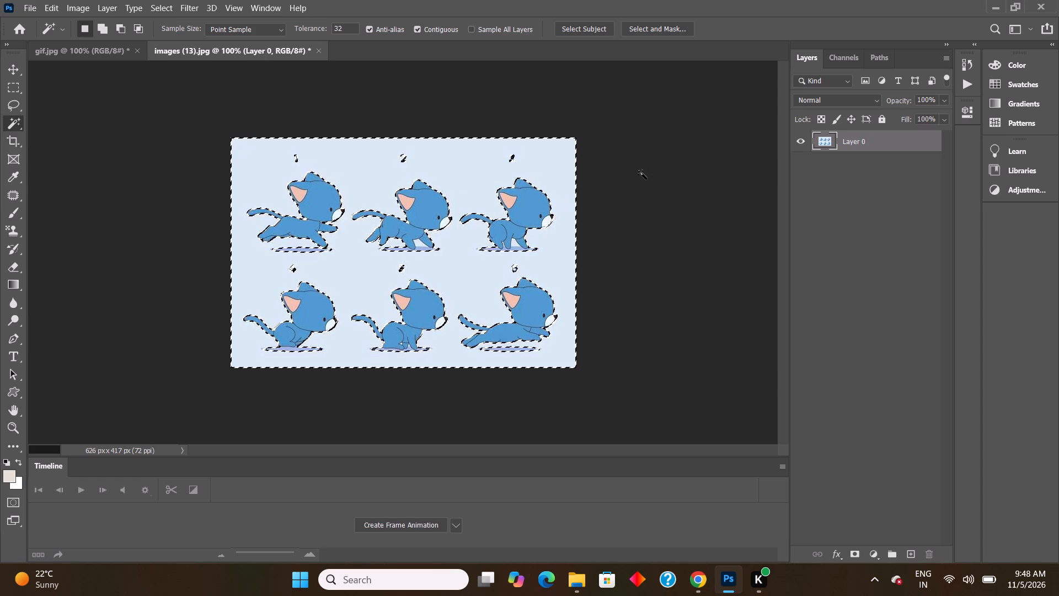
key("Delete")
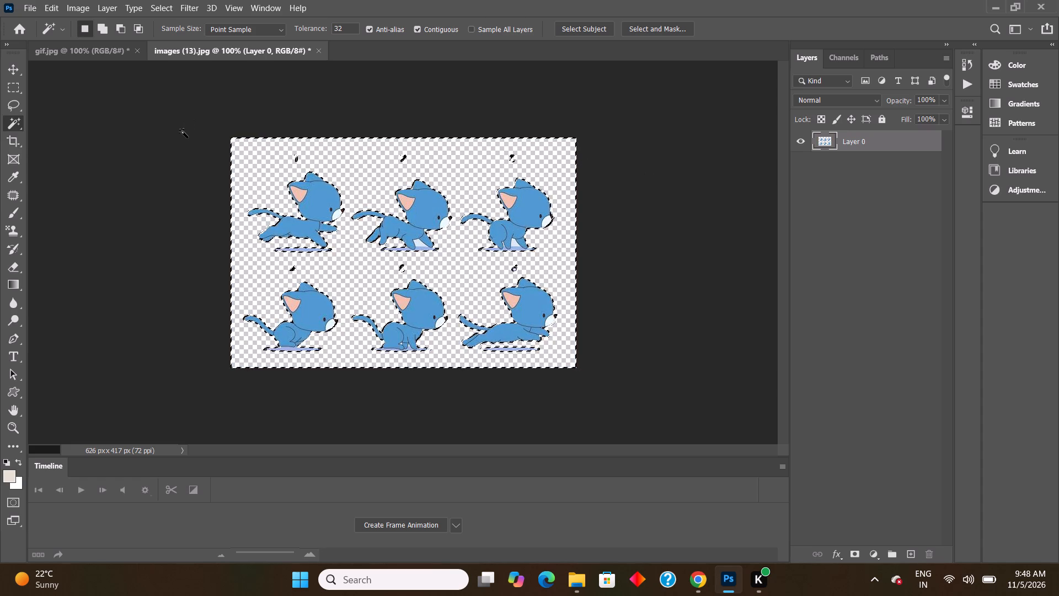
key("ctrl+d")
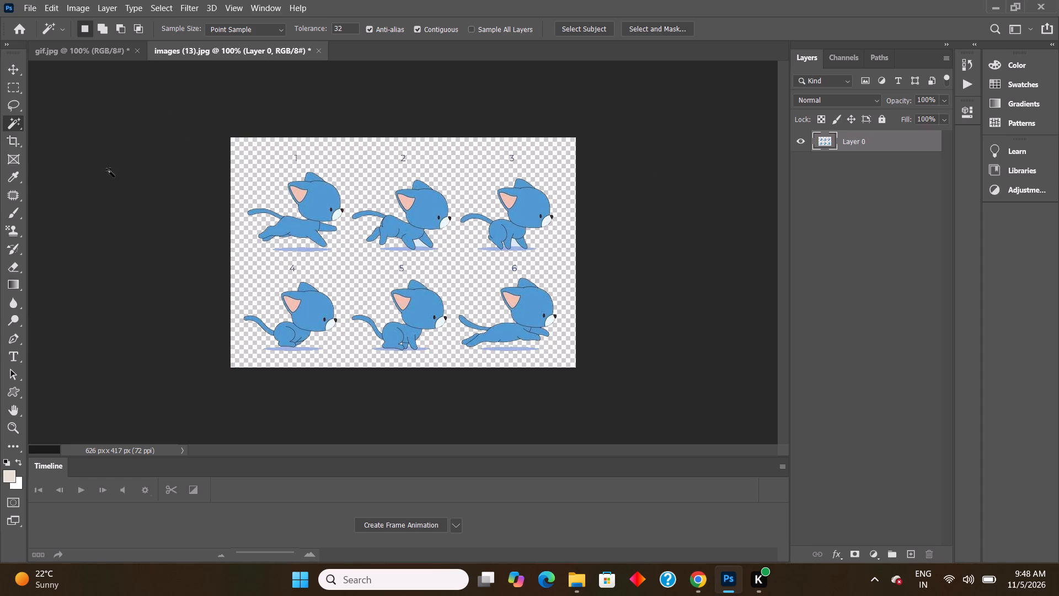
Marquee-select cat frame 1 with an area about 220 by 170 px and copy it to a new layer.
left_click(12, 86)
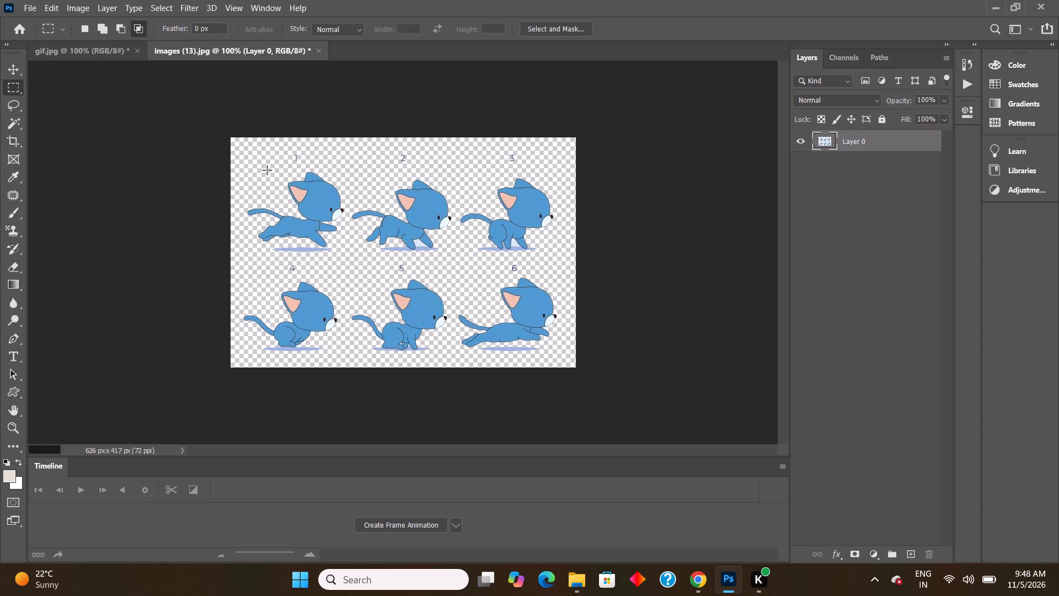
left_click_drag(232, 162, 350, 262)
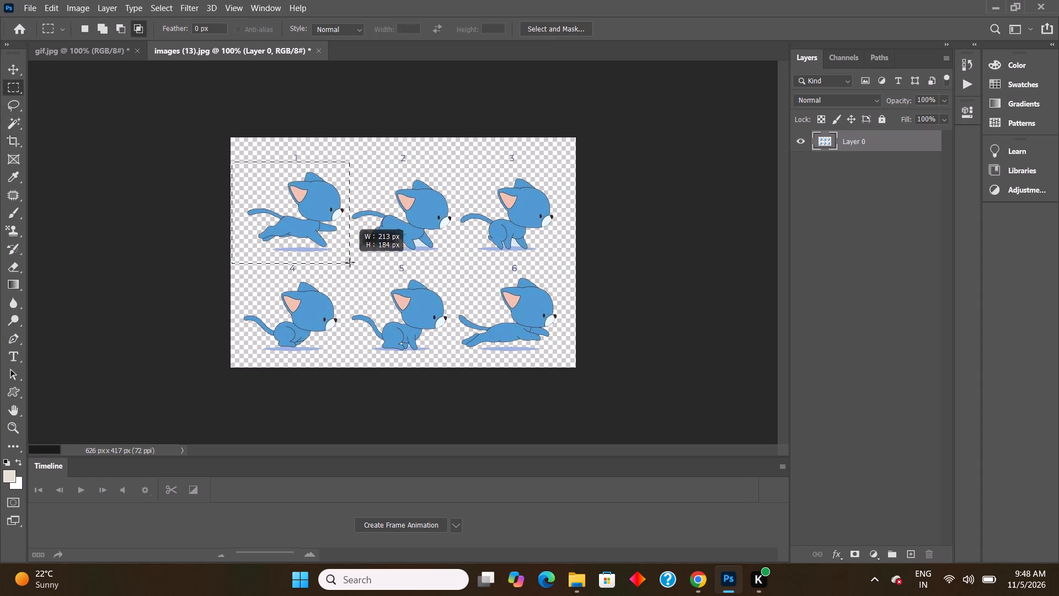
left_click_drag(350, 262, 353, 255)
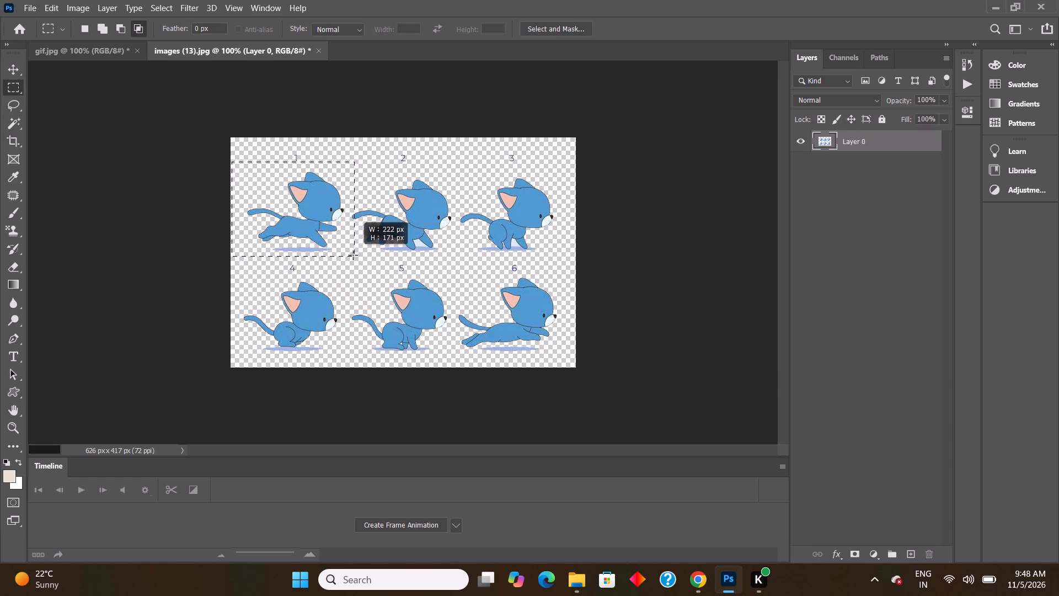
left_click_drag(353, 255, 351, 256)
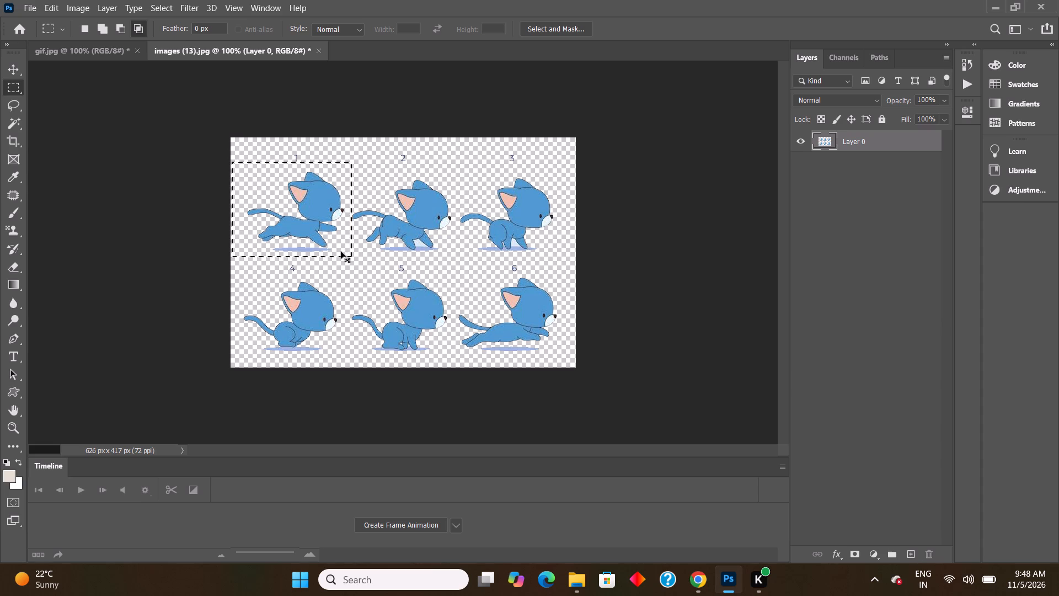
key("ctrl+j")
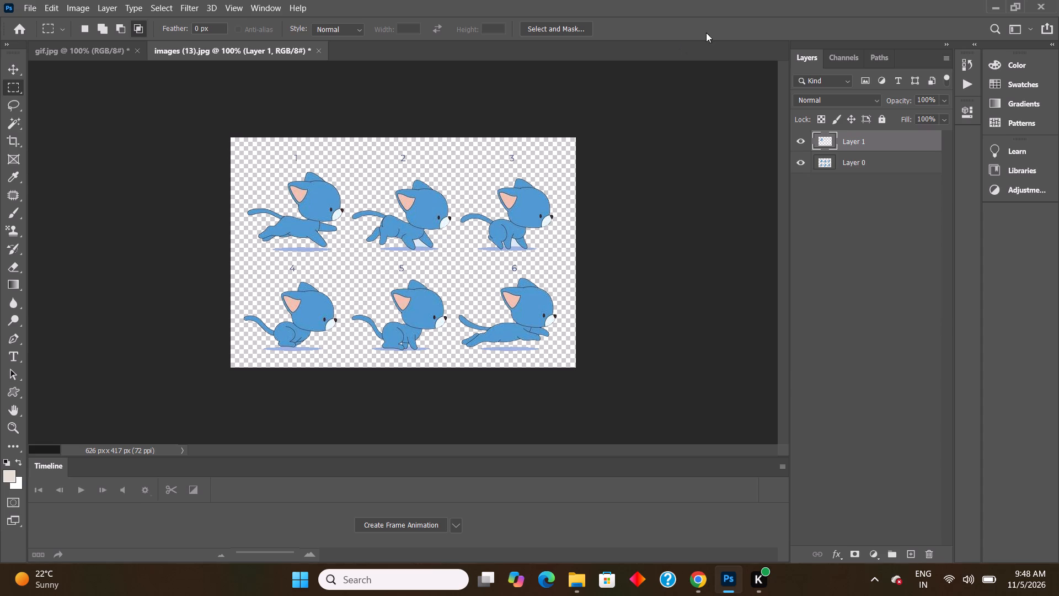
Toggle the visibility of the copied cat layer several times to check its content.
left_click(807, 145)
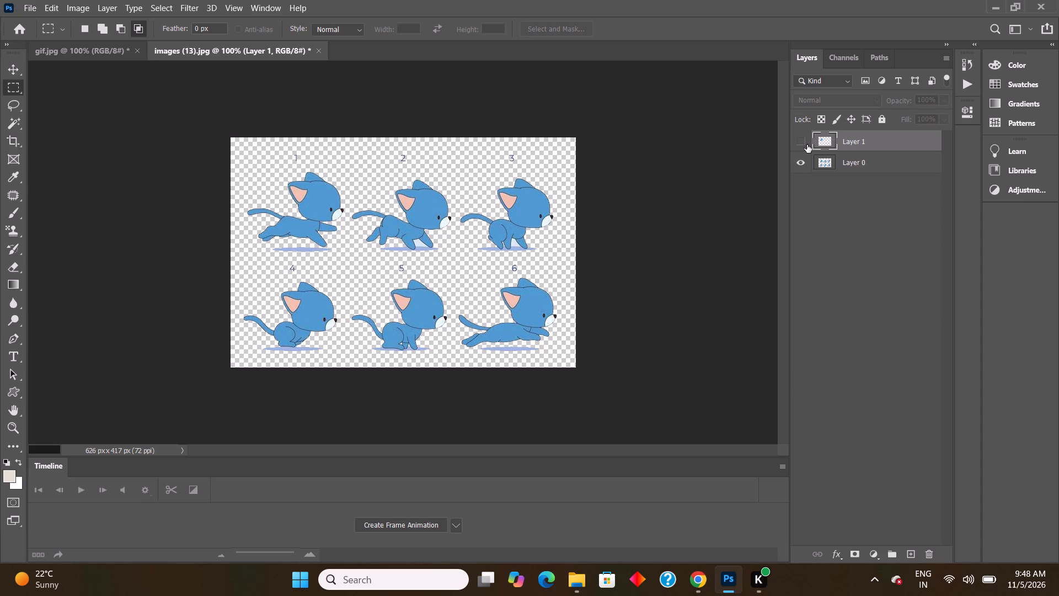
left_click(802, 141)
left_click(802, 141)
left_click(802, 141)
left_click(802, 141)
left_click(801, 142)
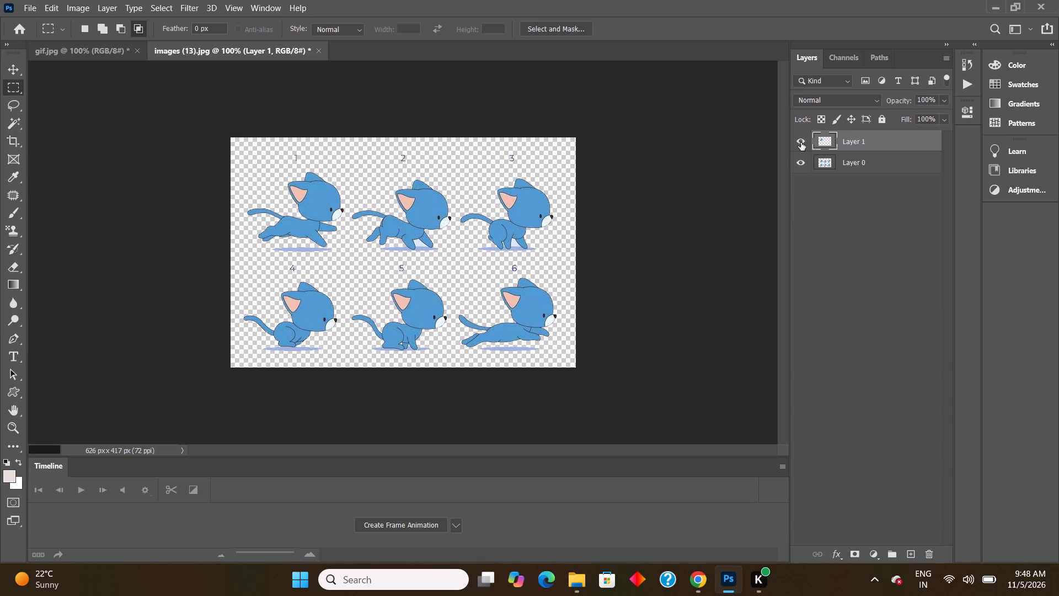
left_click(801, 142)
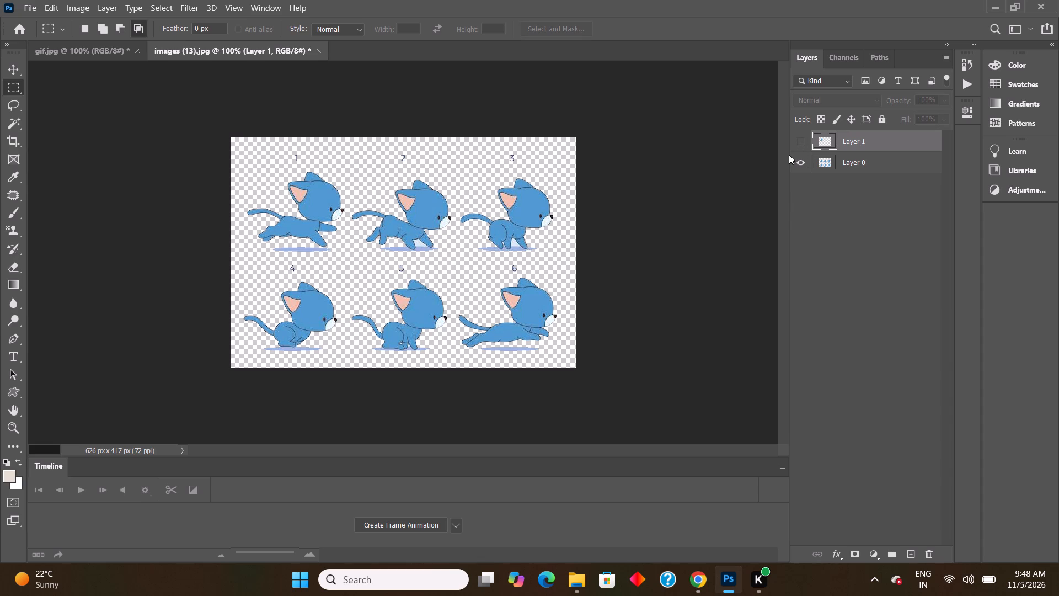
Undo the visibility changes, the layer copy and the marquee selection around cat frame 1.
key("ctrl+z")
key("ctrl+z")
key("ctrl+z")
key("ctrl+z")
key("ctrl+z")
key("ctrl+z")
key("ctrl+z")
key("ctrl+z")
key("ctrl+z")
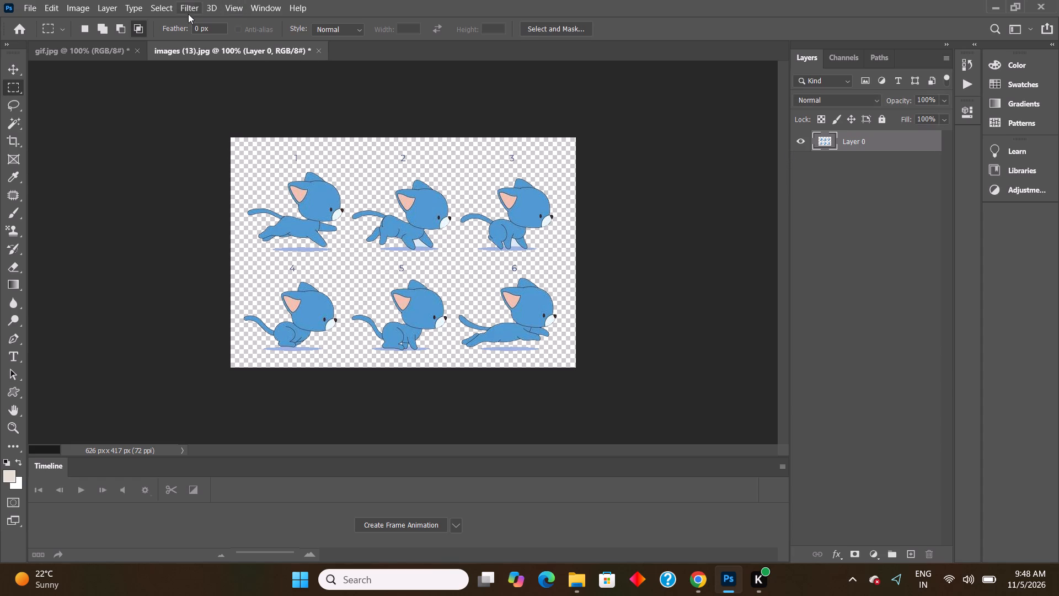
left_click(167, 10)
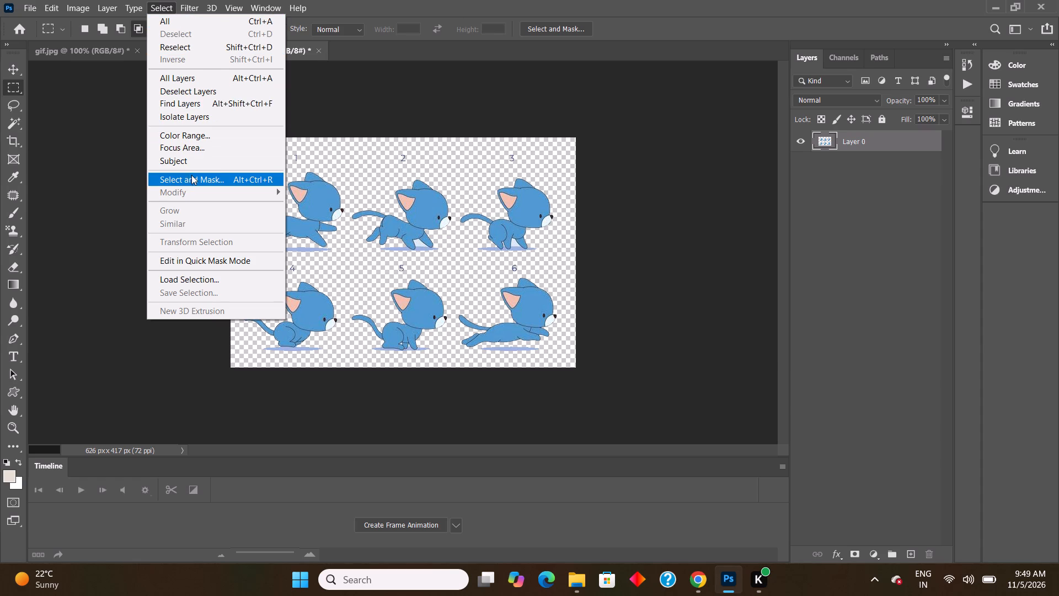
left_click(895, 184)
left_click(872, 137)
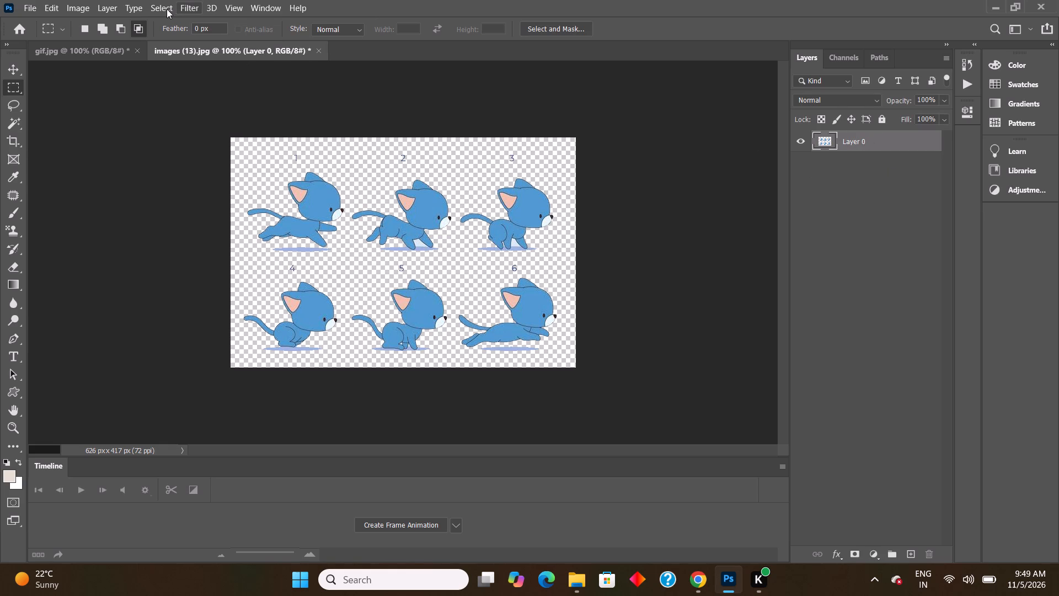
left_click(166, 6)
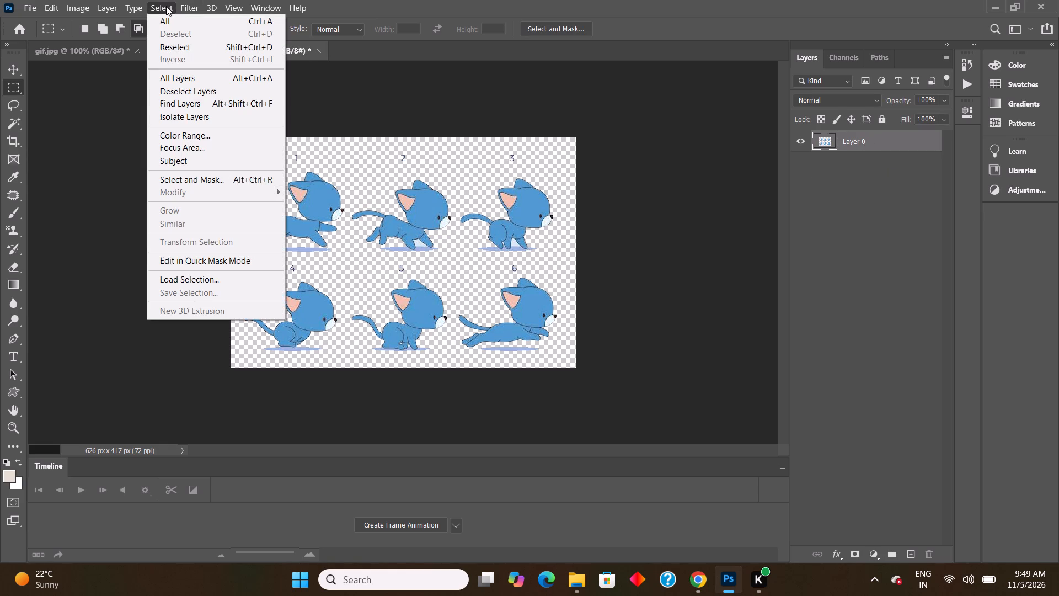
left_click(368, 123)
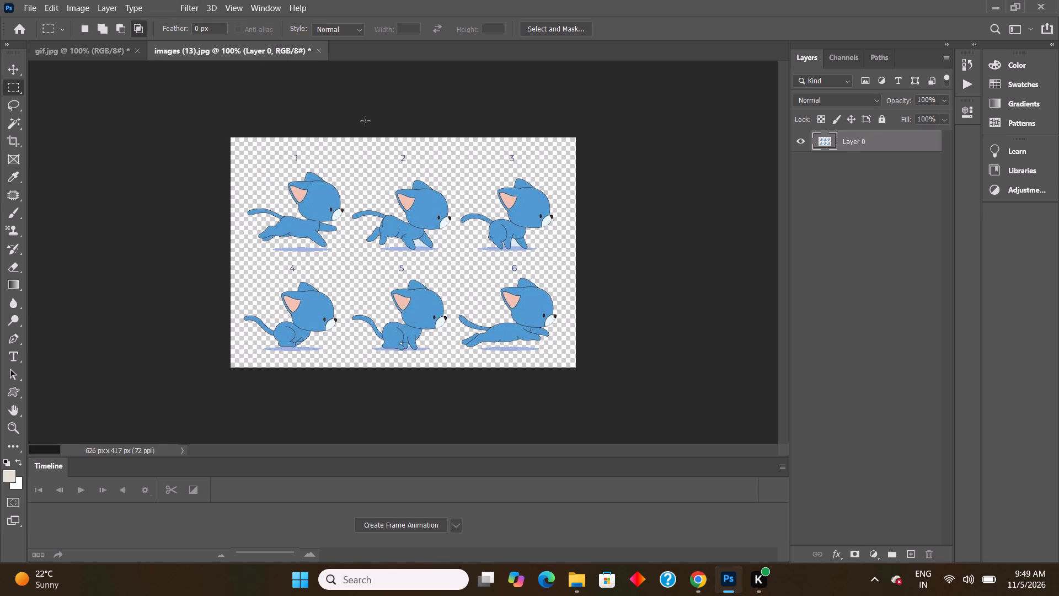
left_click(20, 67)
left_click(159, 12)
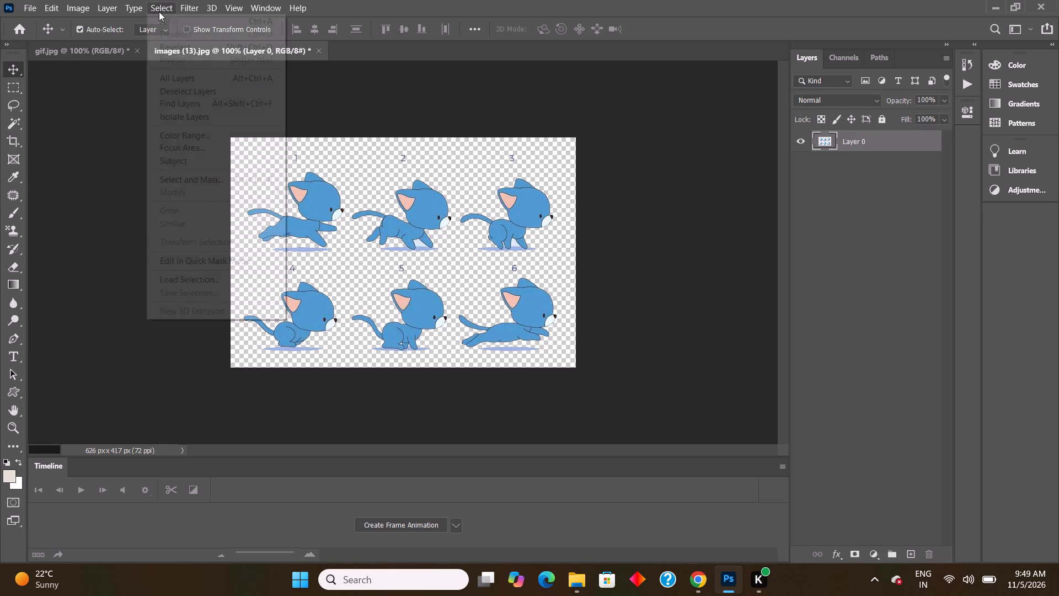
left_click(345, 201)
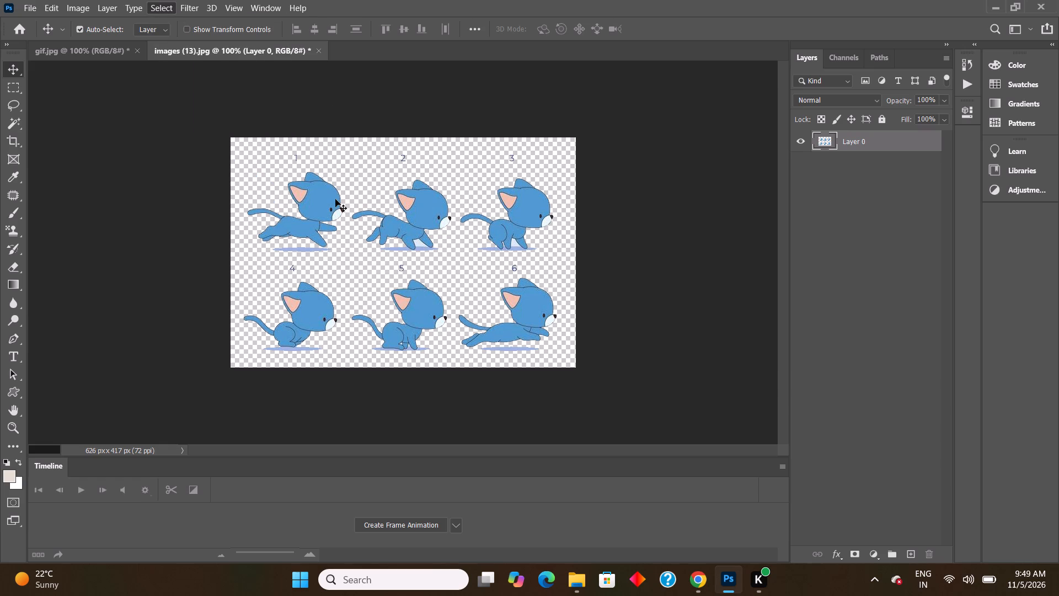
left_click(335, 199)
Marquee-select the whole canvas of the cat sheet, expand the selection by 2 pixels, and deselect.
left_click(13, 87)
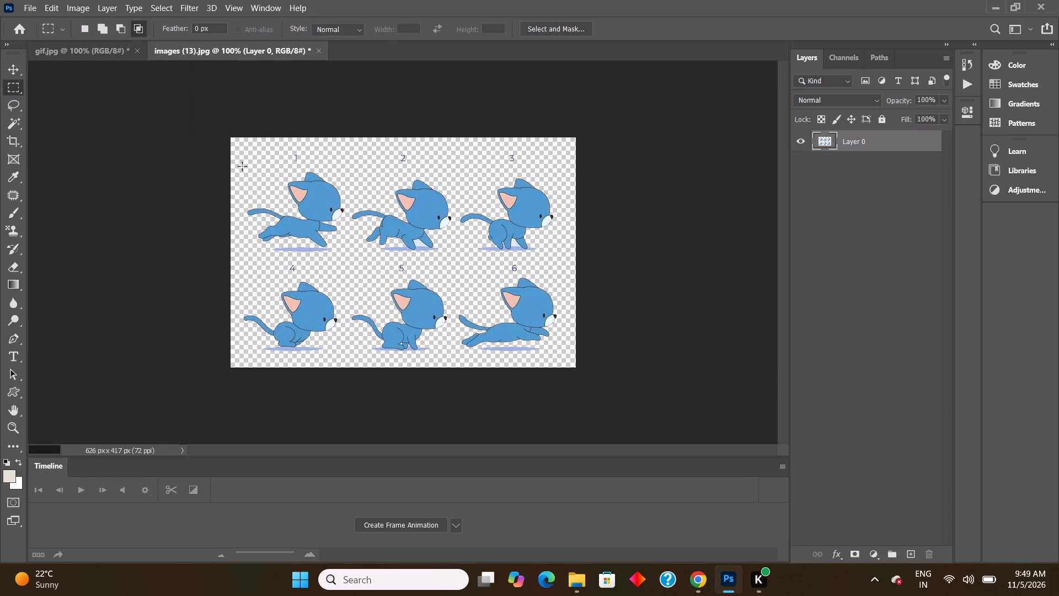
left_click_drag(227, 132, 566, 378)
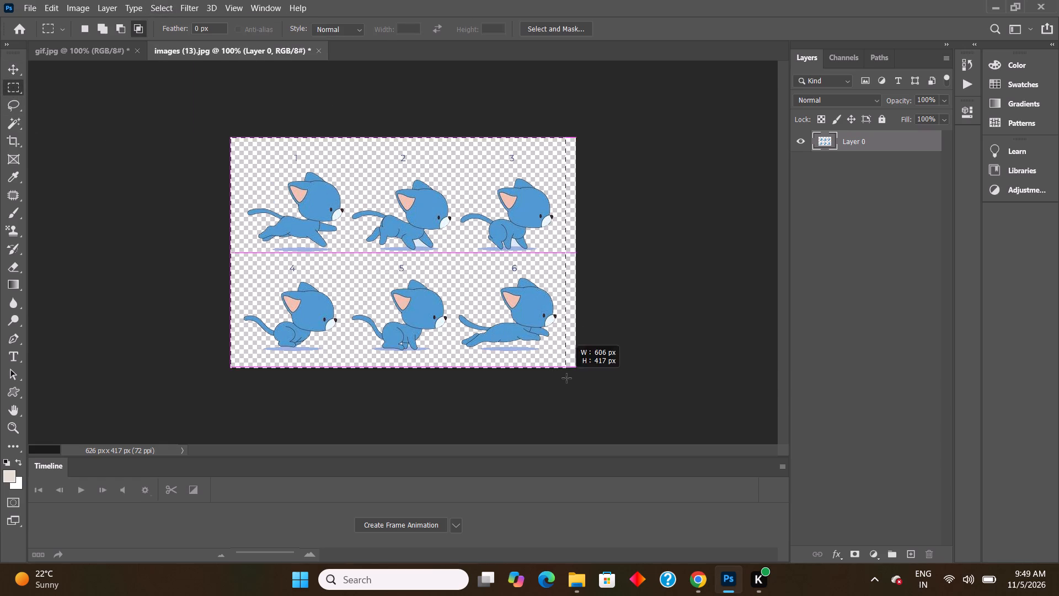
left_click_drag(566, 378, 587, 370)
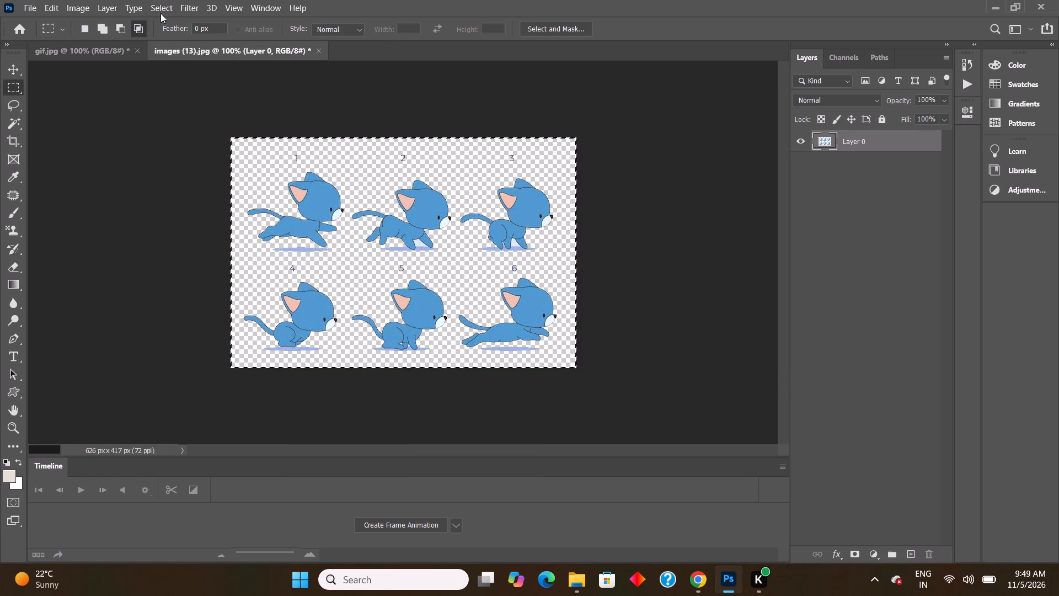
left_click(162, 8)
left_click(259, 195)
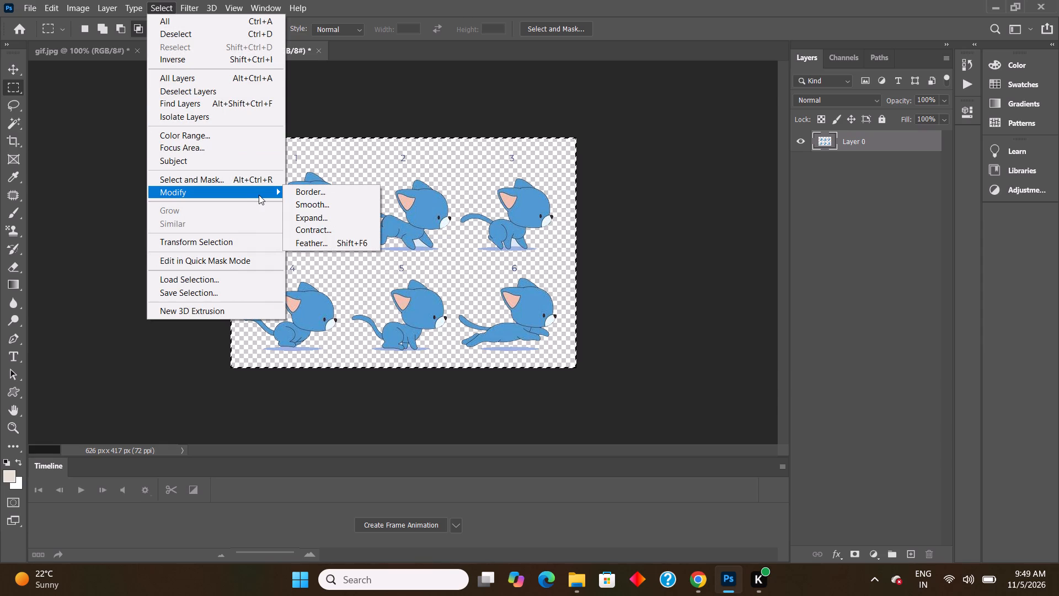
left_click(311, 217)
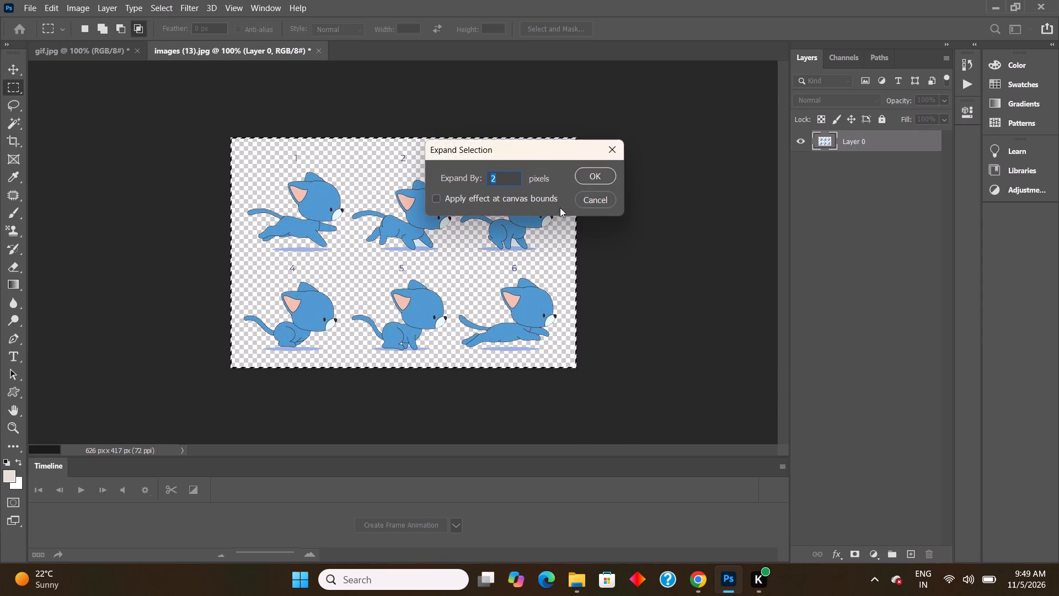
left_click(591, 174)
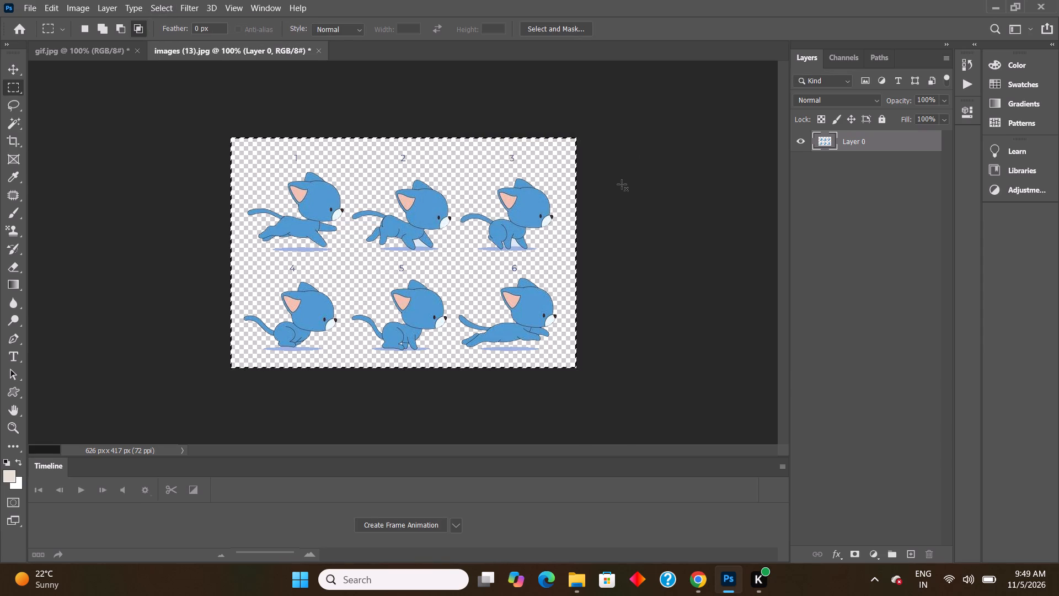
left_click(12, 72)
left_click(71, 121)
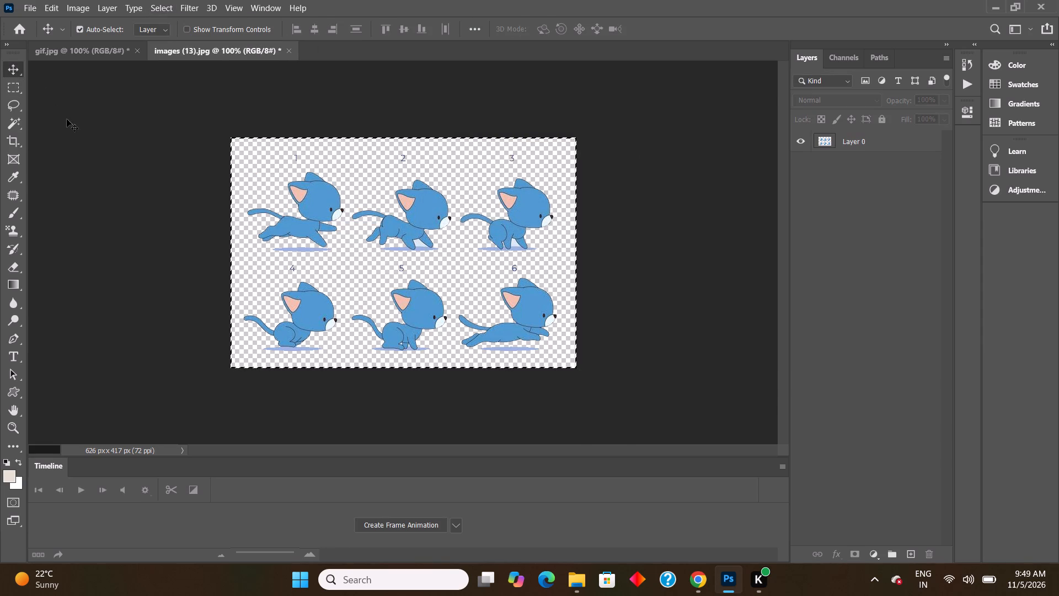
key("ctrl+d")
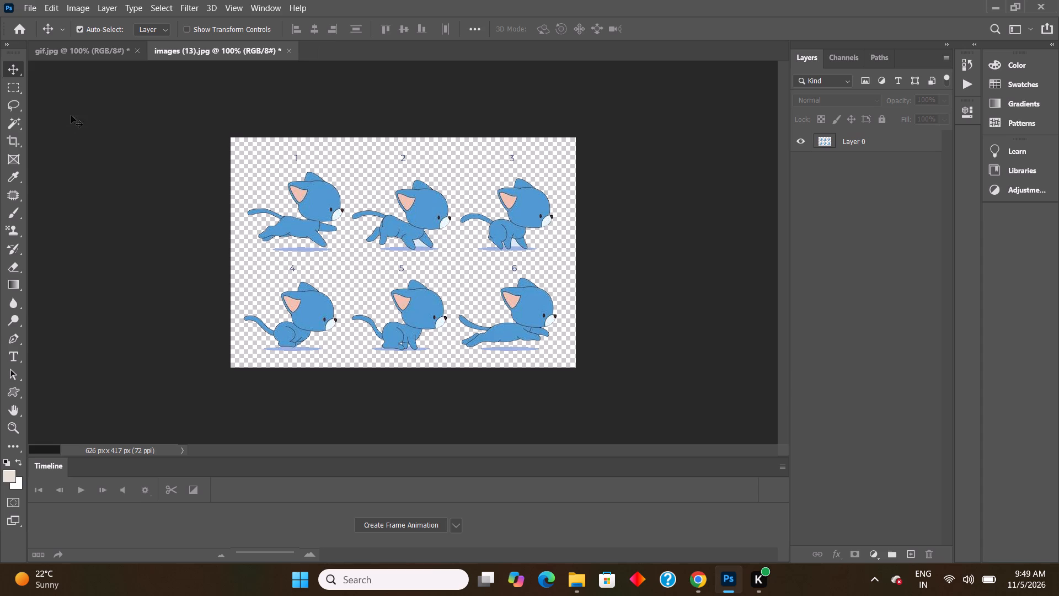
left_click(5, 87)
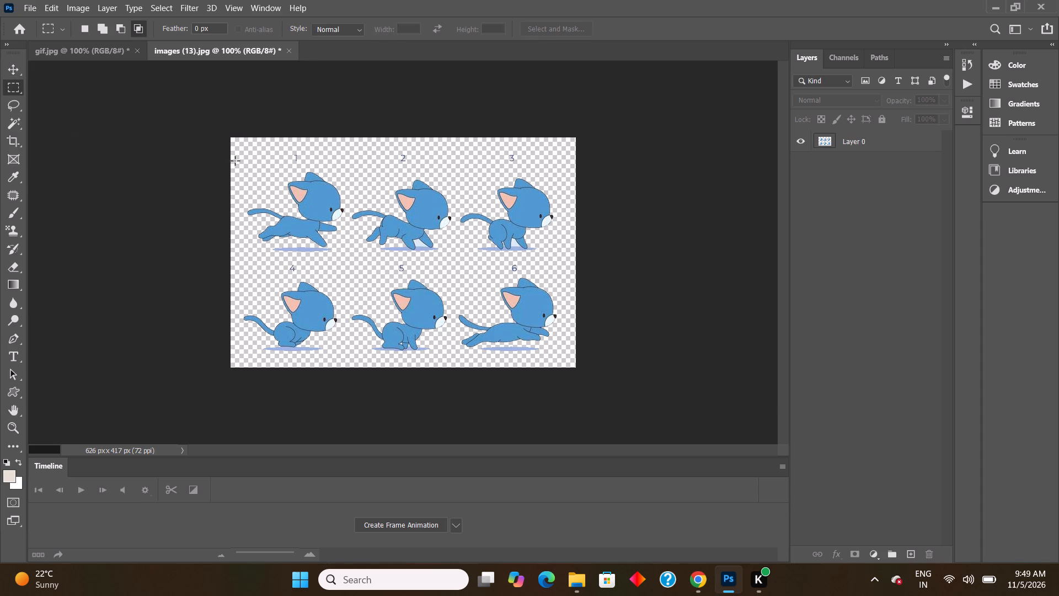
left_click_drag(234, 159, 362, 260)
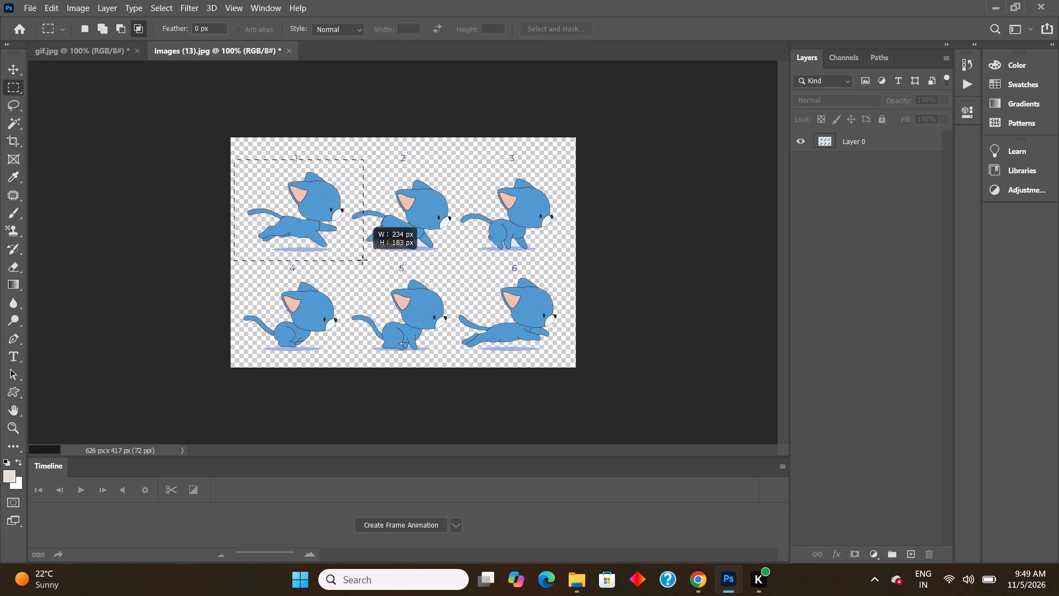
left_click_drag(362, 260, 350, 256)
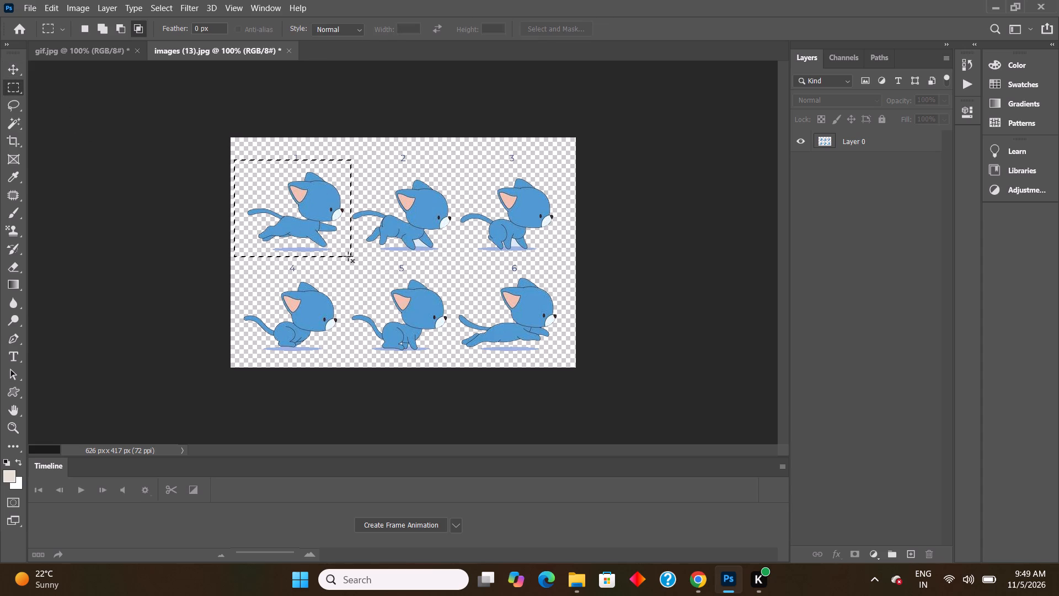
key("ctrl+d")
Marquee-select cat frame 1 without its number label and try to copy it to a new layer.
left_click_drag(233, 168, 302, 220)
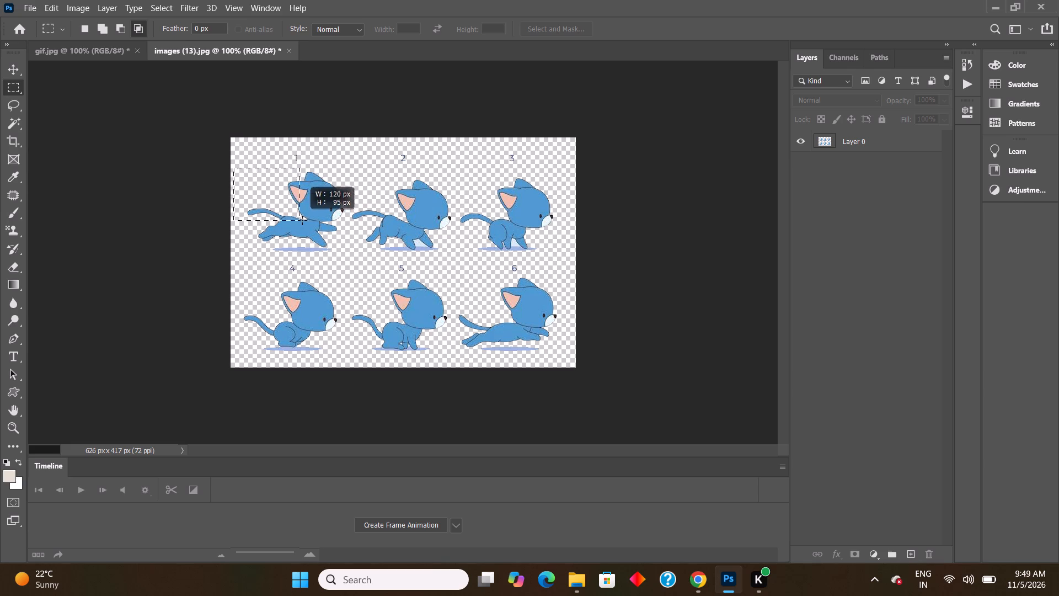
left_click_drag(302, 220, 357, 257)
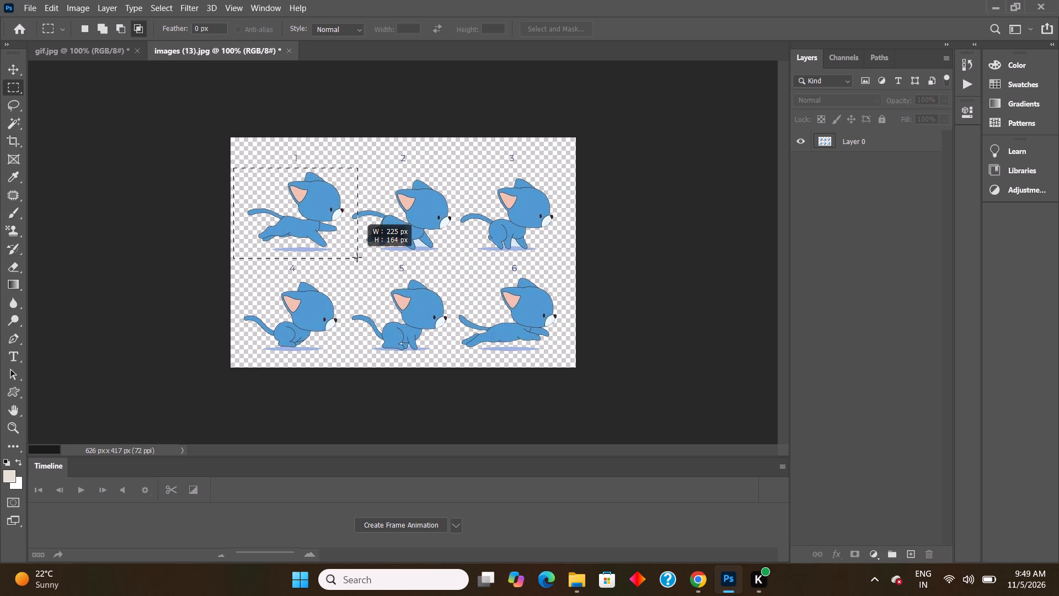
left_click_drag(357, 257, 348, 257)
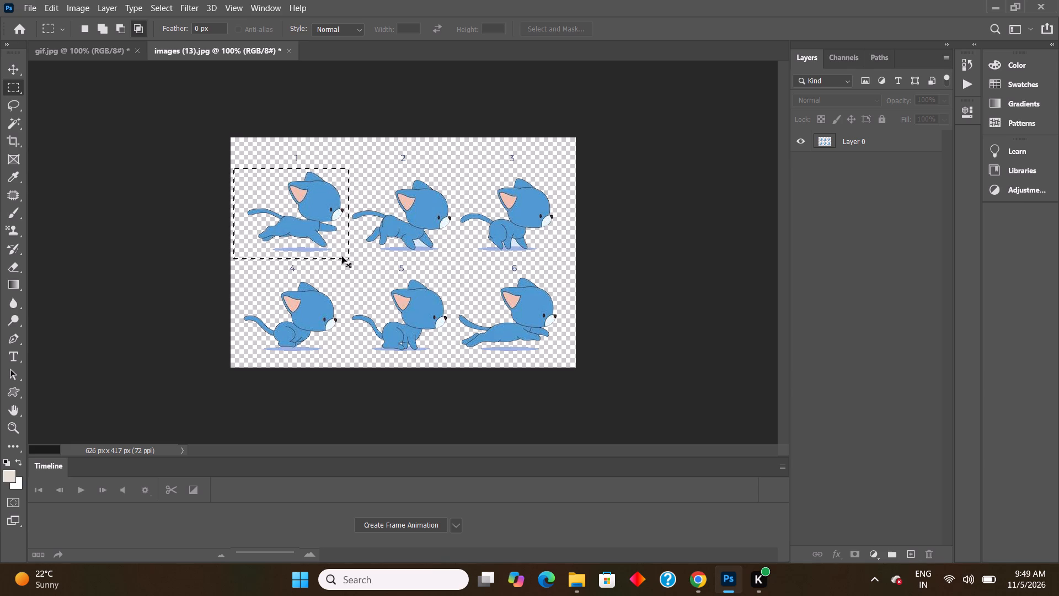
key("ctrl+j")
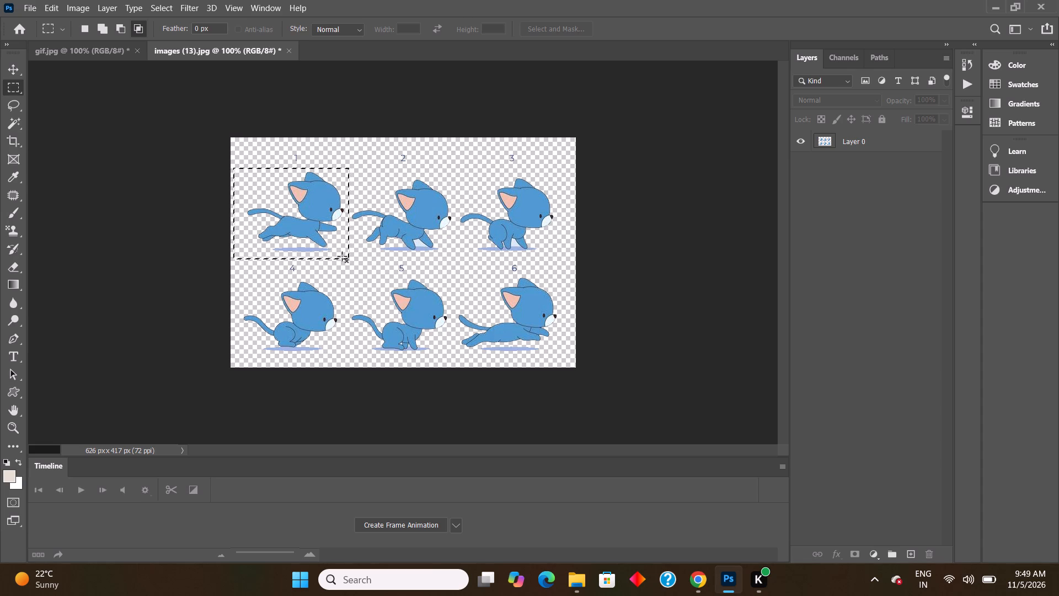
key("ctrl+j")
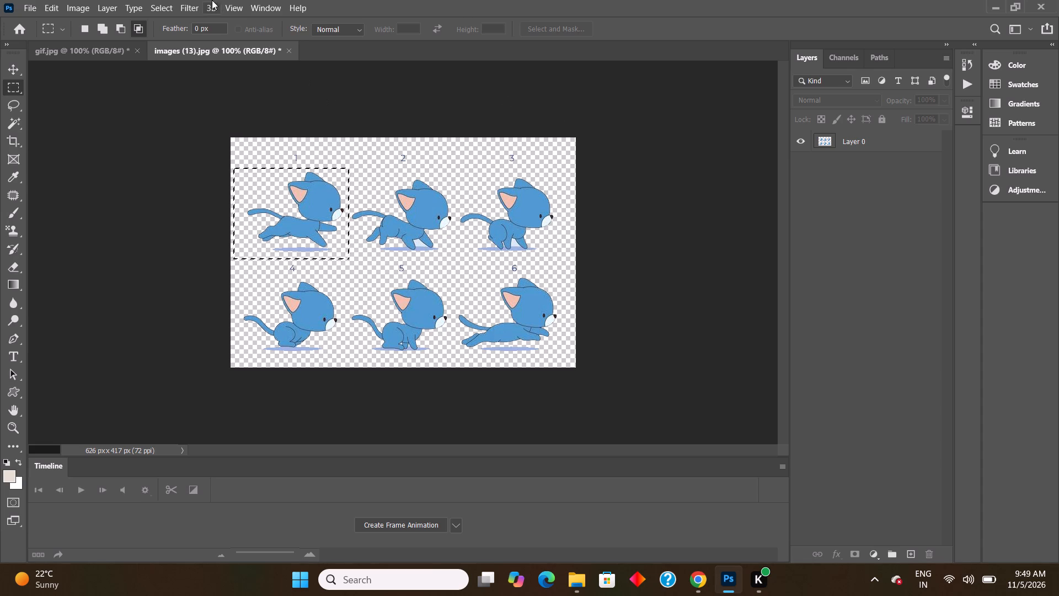
Close the images (13).jpg document without saving its changes.
left_click(288, 54)
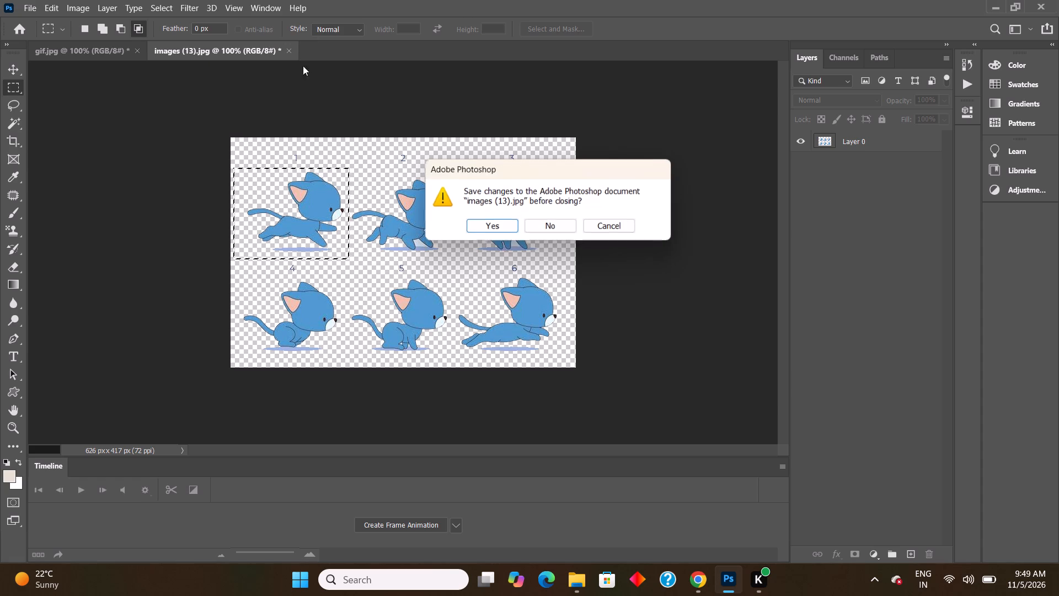
left_click(550, 231)
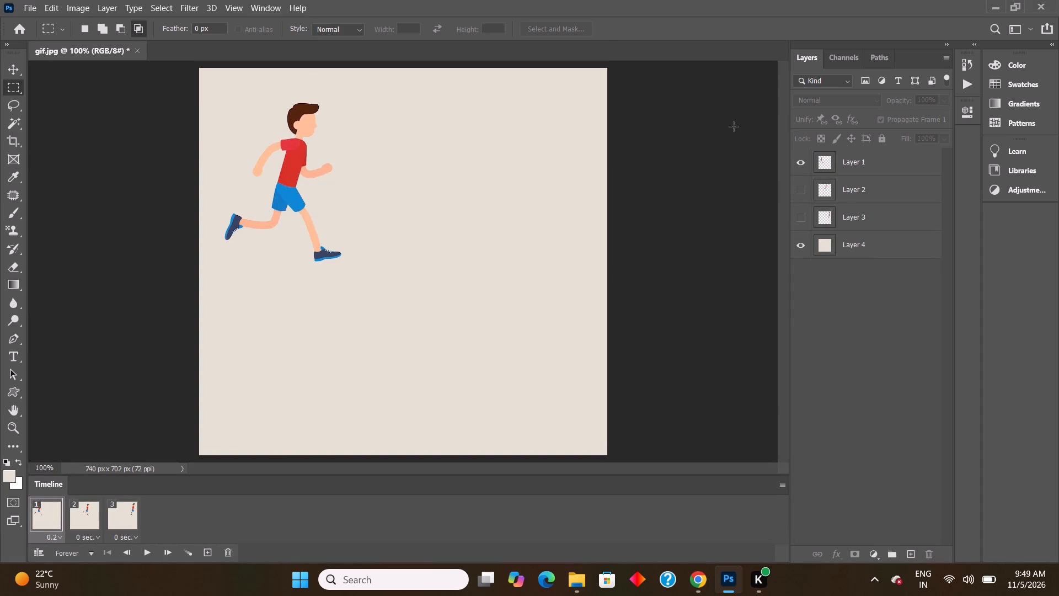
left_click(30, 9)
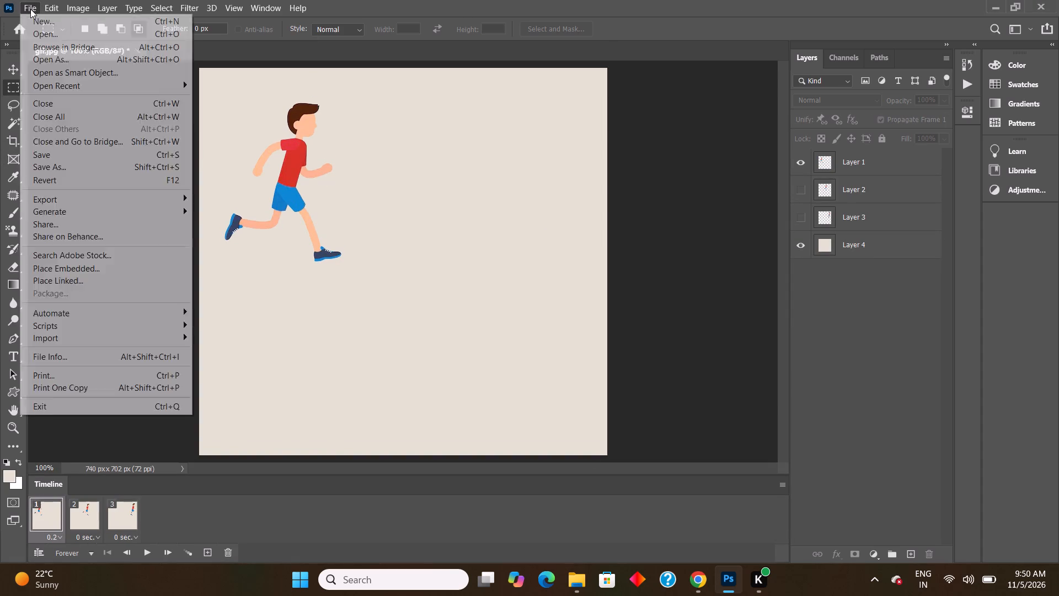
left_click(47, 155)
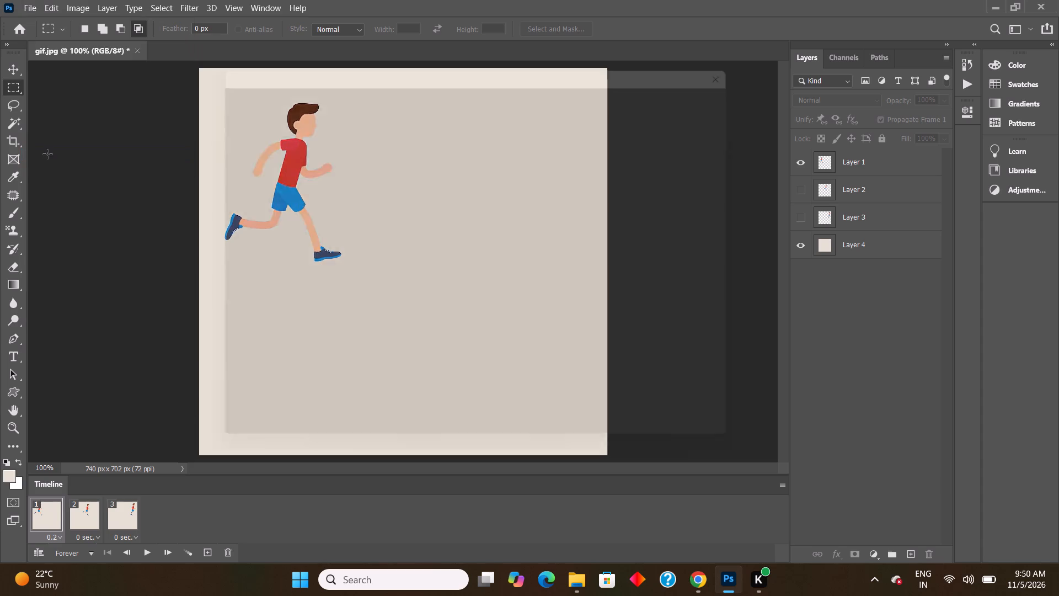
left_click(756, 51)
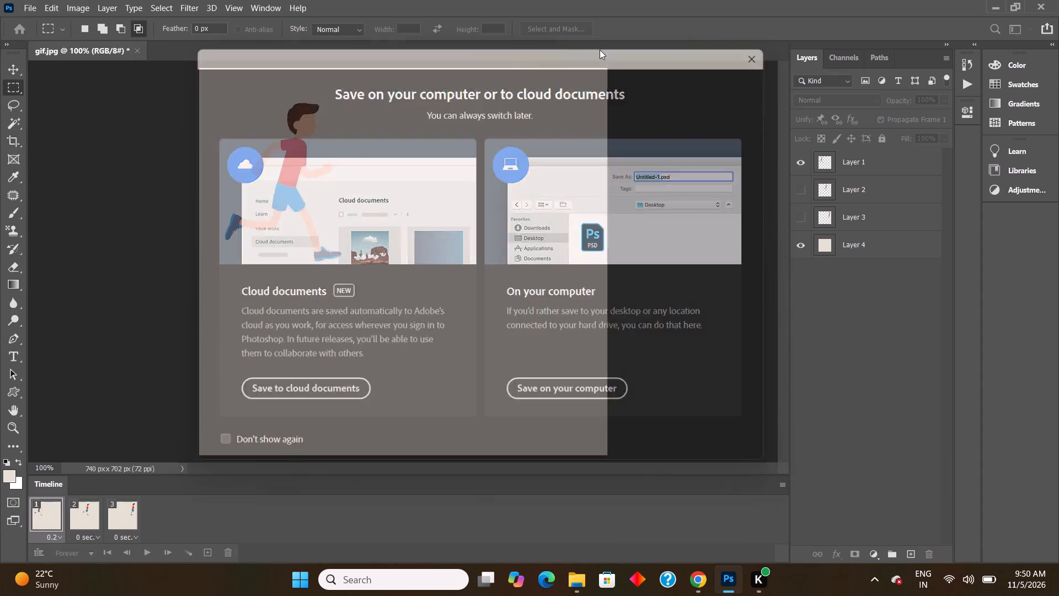
Open the original images (13) cat sheet from the Downloads folder.
left_click(31, 9)
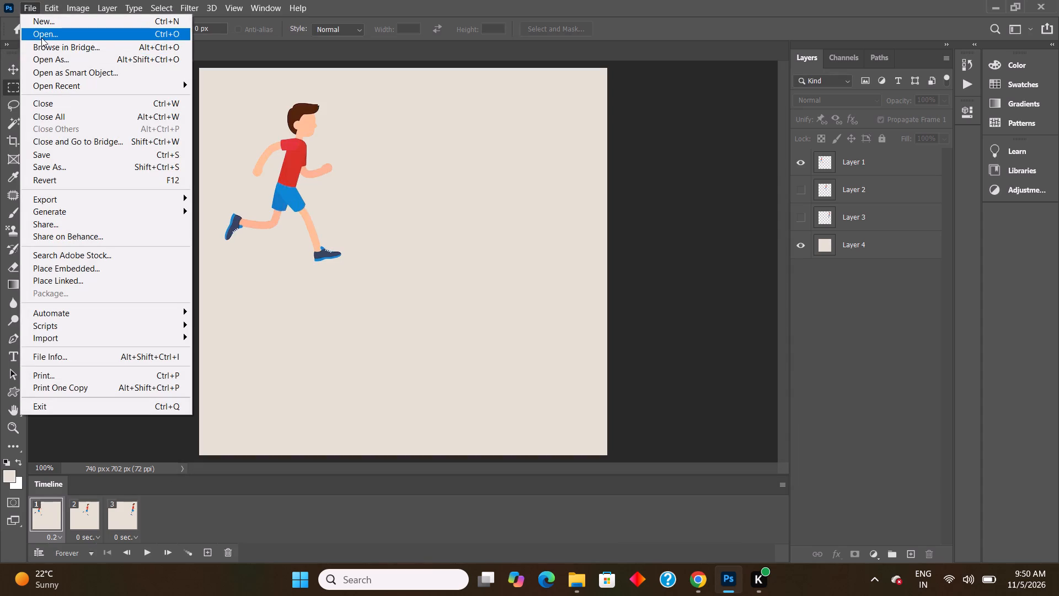
left_click(41, 38)
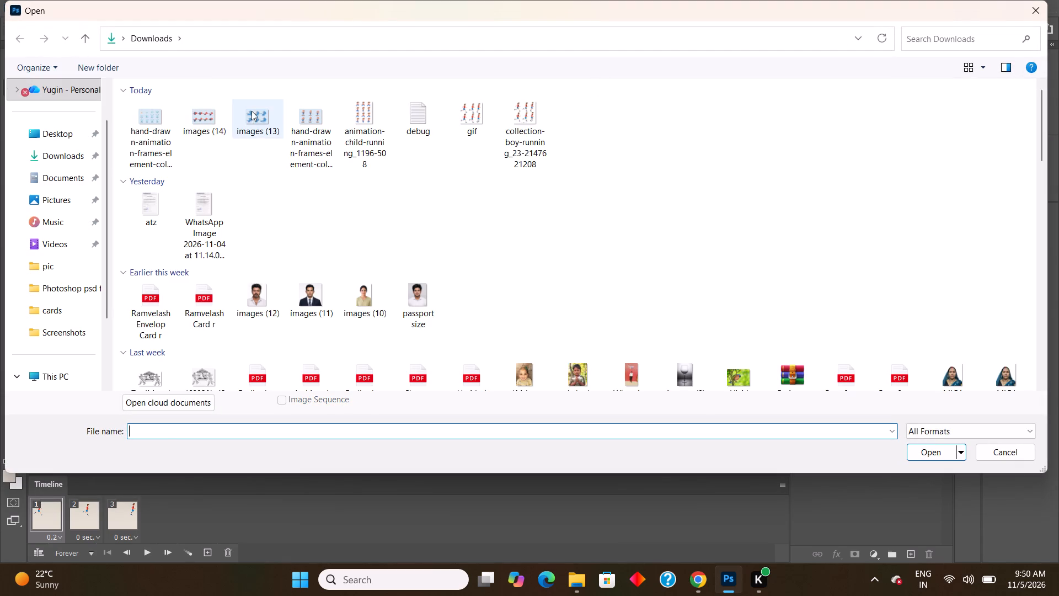
double_click(253, 108)
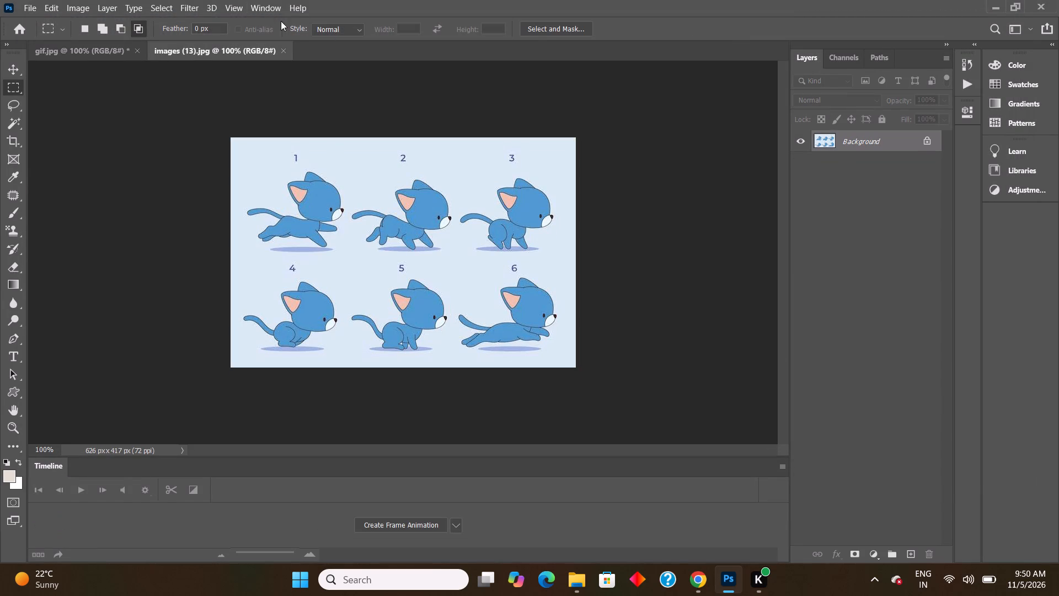
Select the light blue backdrop with the Magic Wand at tolerance 32 and expand the selection by the preset amount.
left_click(158, 4)
left_click(15, 117)
left_click(263, 182)
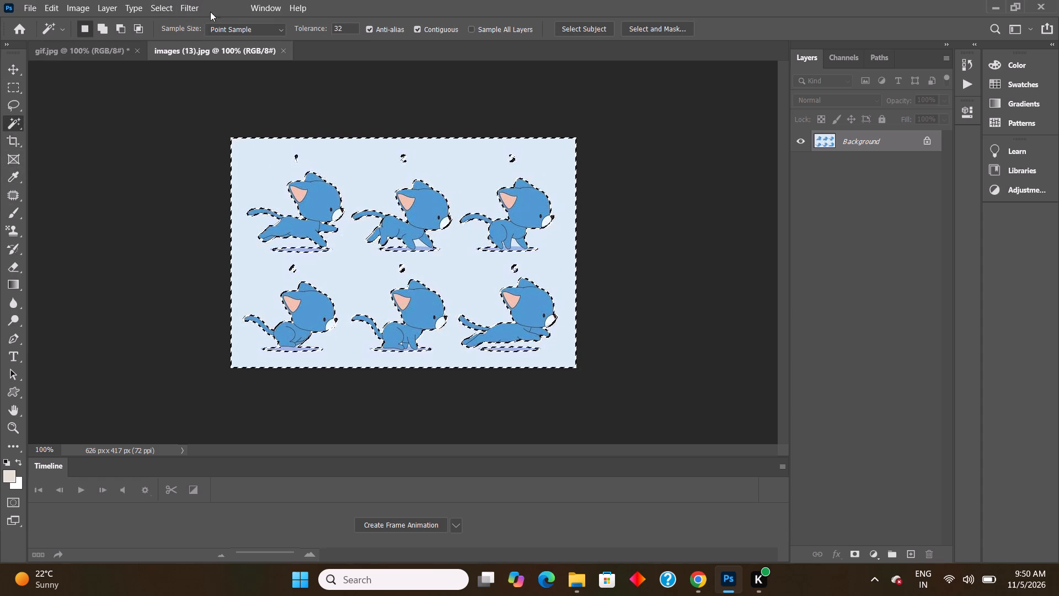
left_click(158, 6)
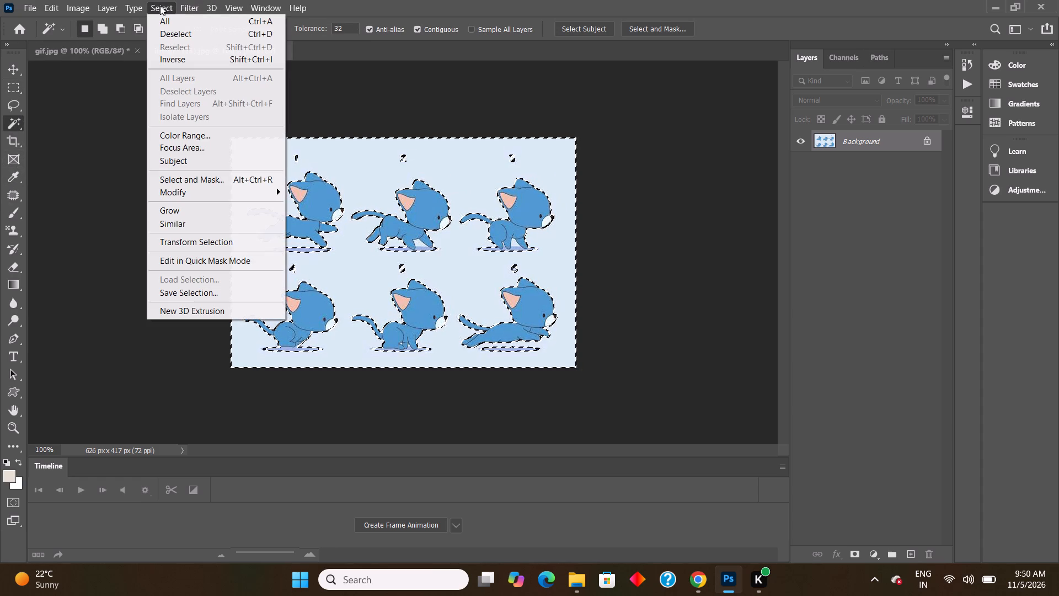
left_click(231, 197)
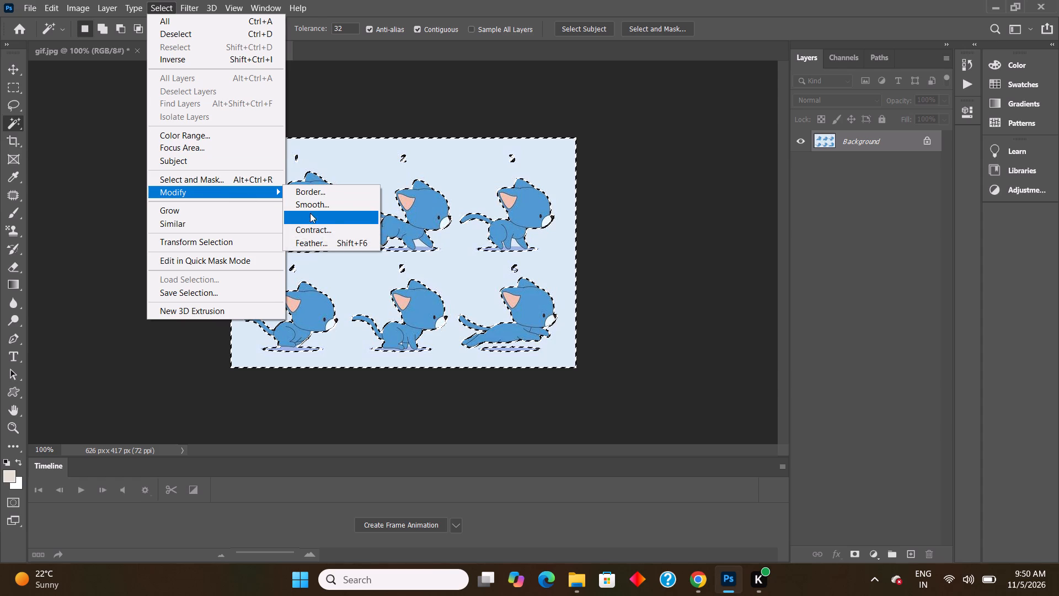
left_click(311, 217)
left_click(594, 179)
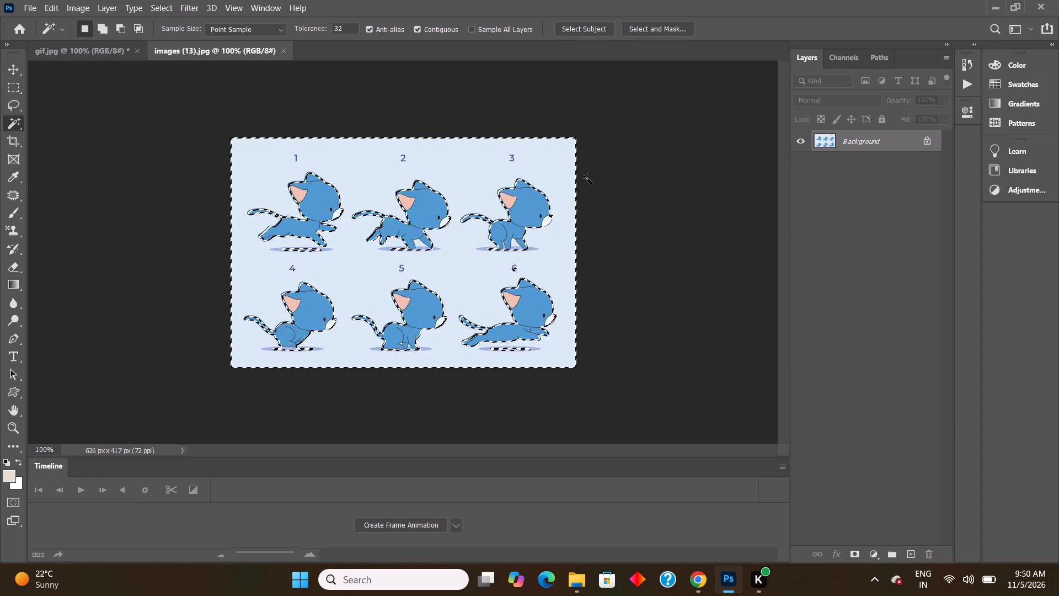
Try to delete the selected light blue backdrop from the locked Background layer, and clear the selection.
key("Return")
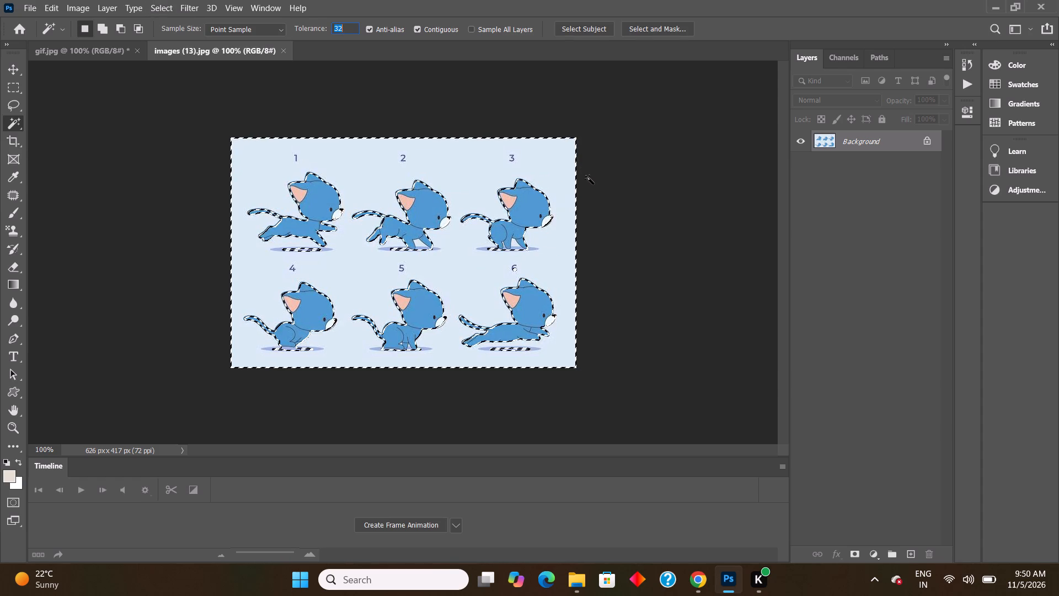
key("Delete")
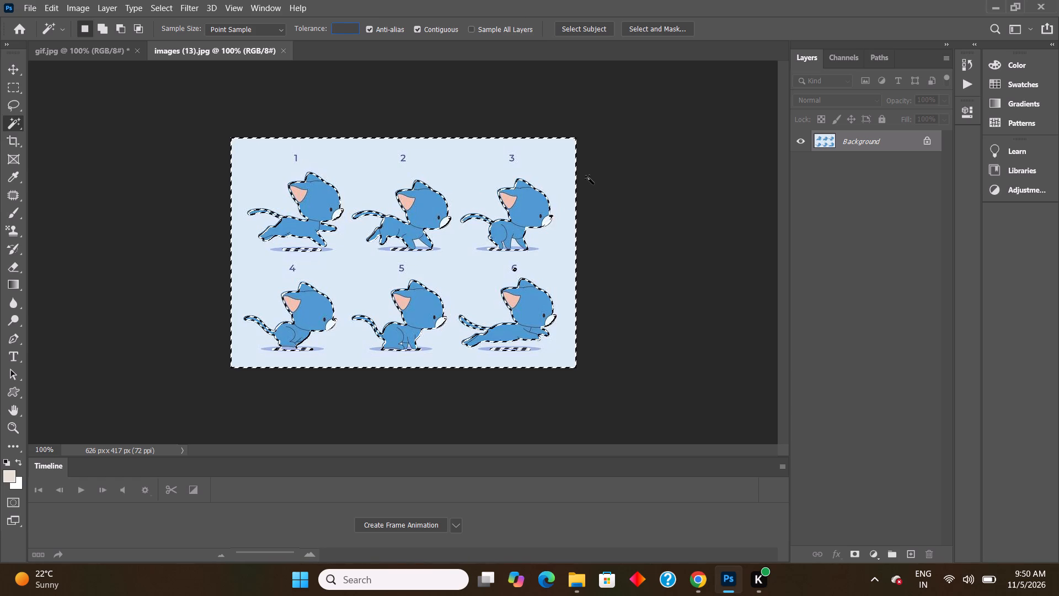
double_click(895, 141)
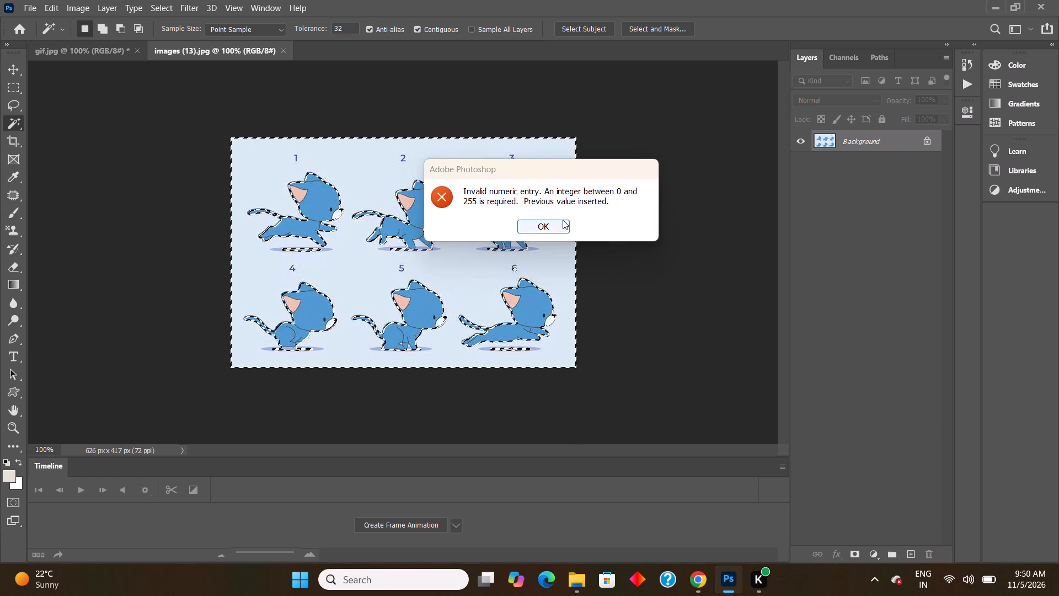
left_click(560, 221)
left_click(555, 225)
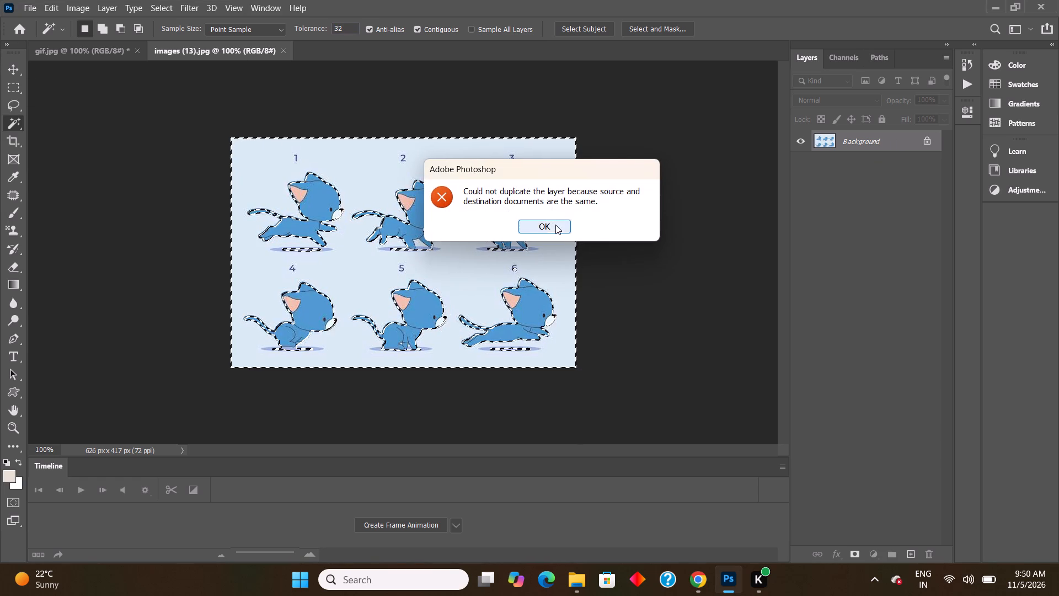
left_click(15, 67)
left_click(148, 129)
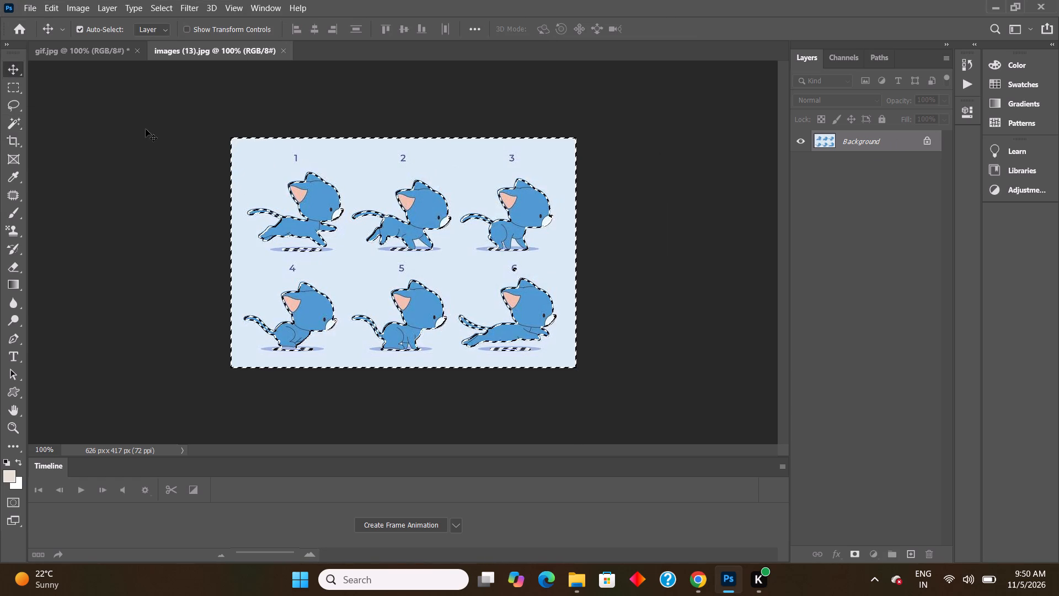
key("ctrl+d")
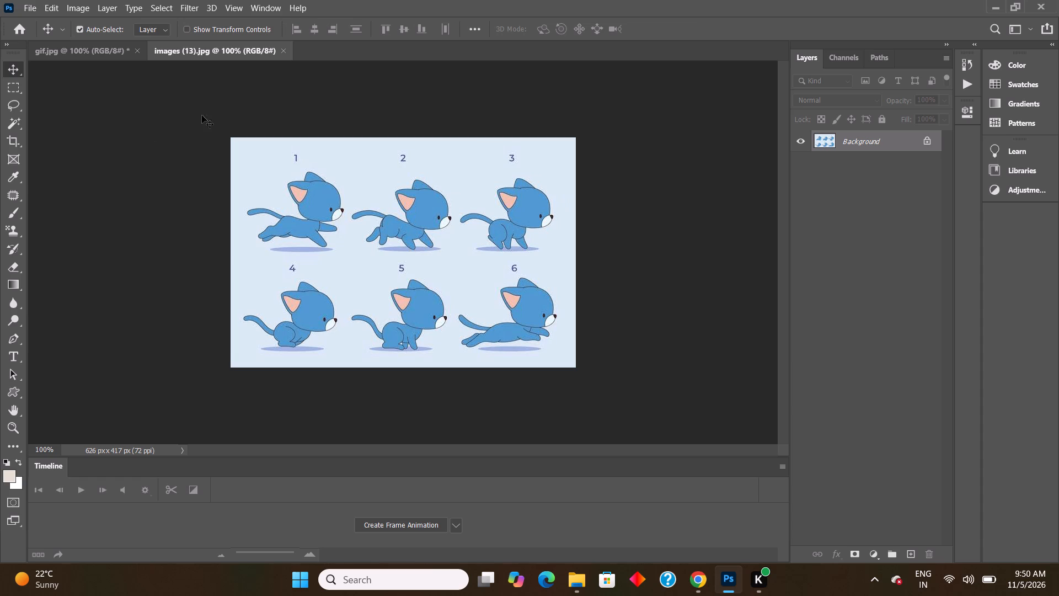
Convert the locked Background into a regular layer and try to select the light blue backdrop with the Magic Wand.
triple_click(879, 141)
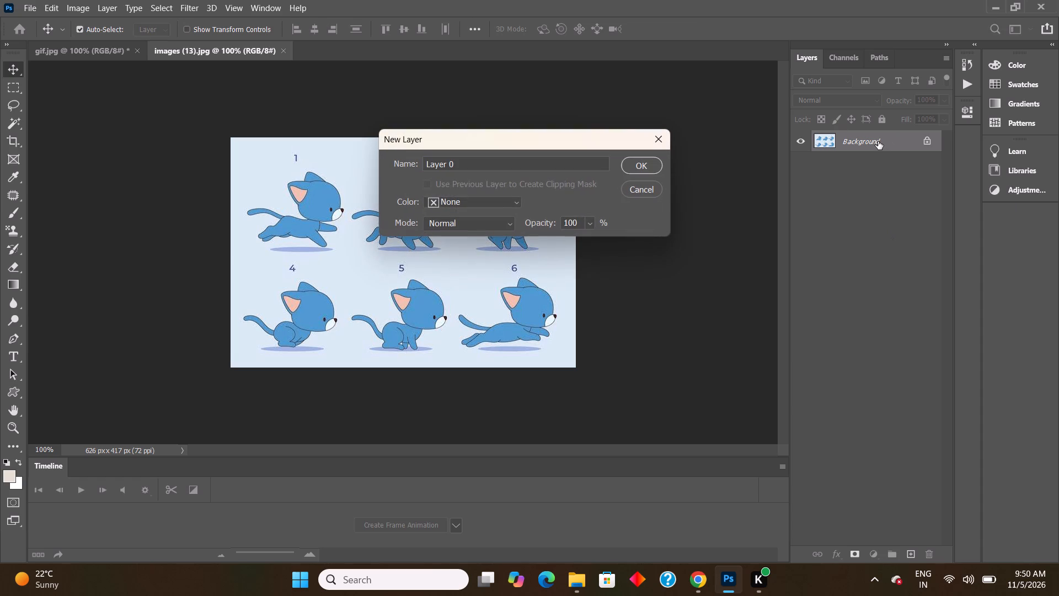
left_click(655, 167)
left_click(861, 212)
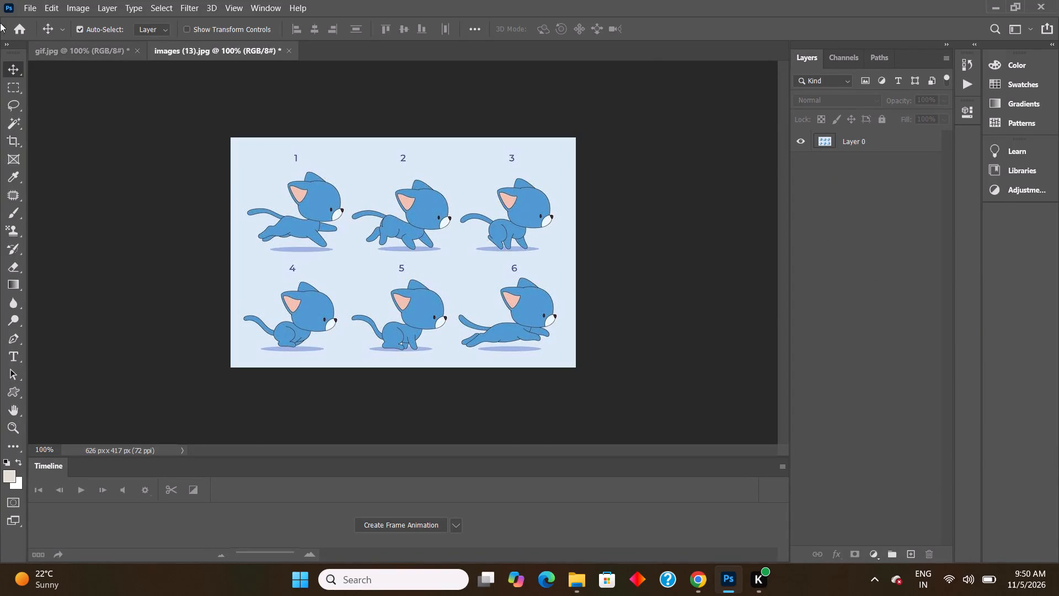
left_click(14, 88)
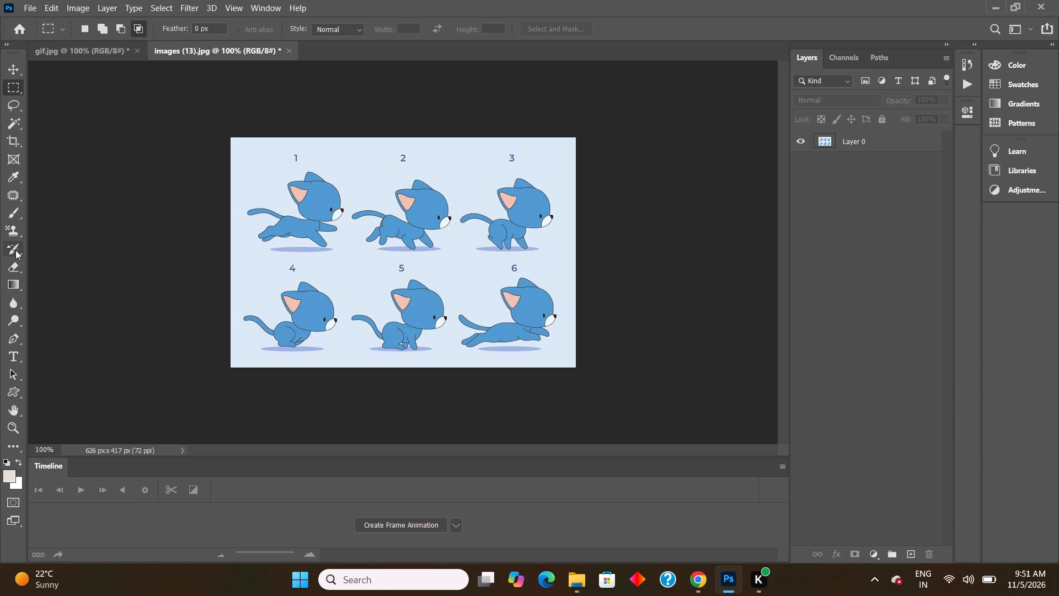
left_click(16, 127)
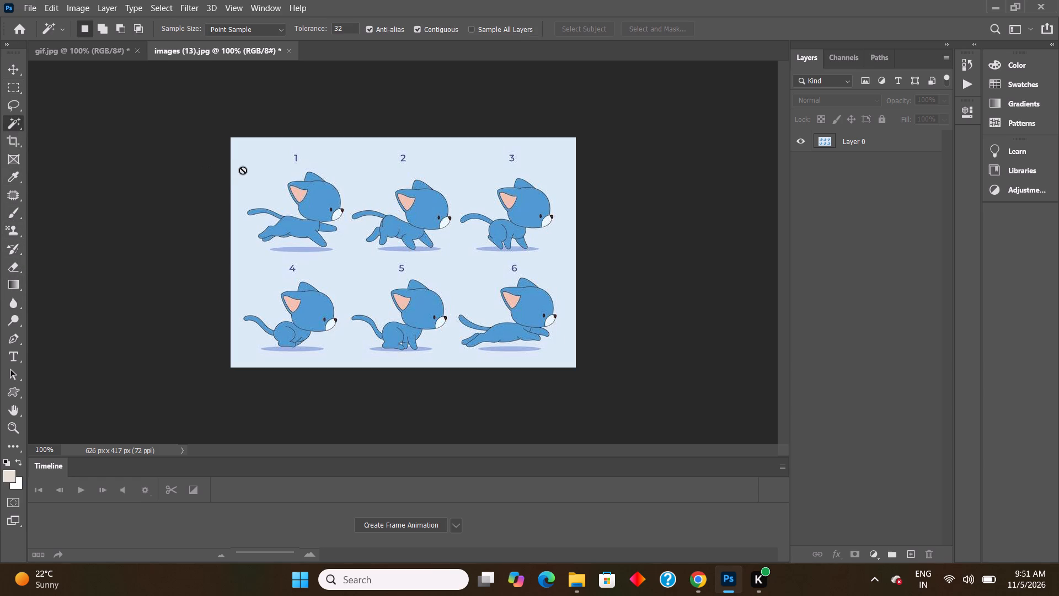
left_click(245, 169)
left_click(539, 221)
Close the images (13).jpg document without saving its changes.
left_click(285, 46)
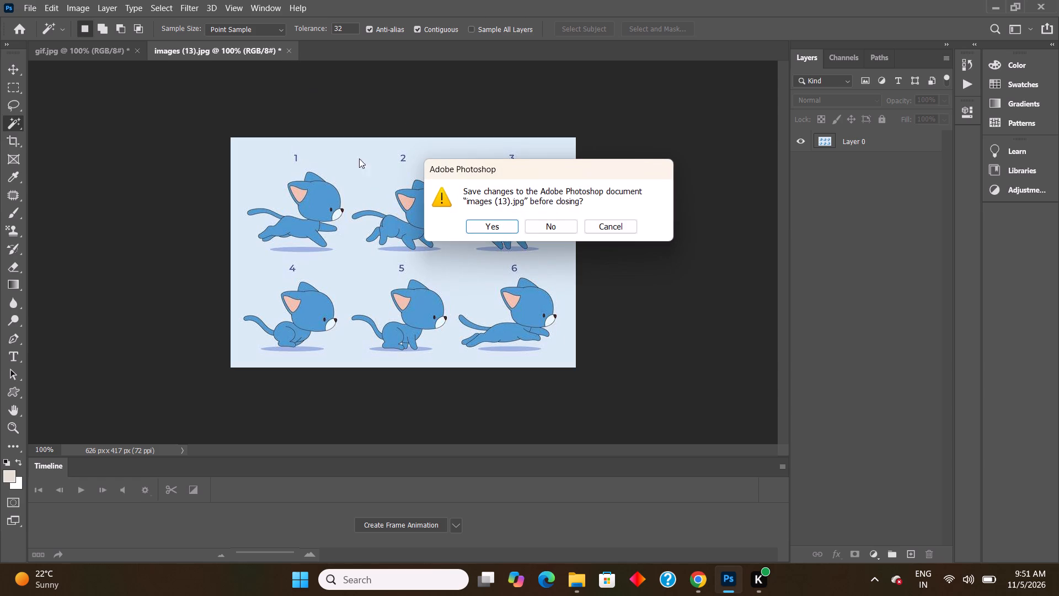
left_click(546, 222)
Open the original images (13) cat sheet from the Downloads folder.
left_click(28, 4)
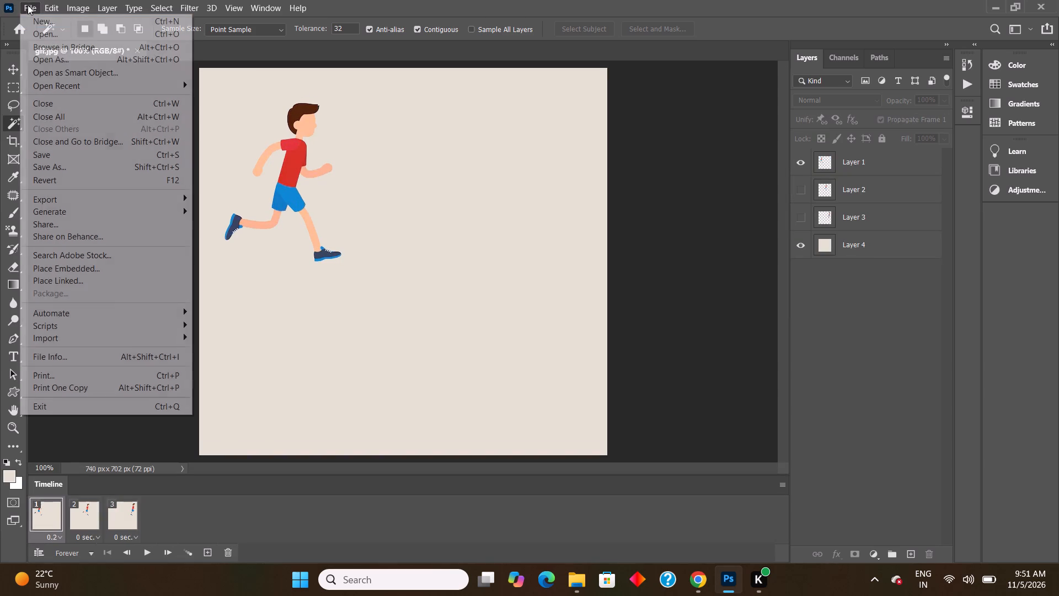
left_click(54, 33)
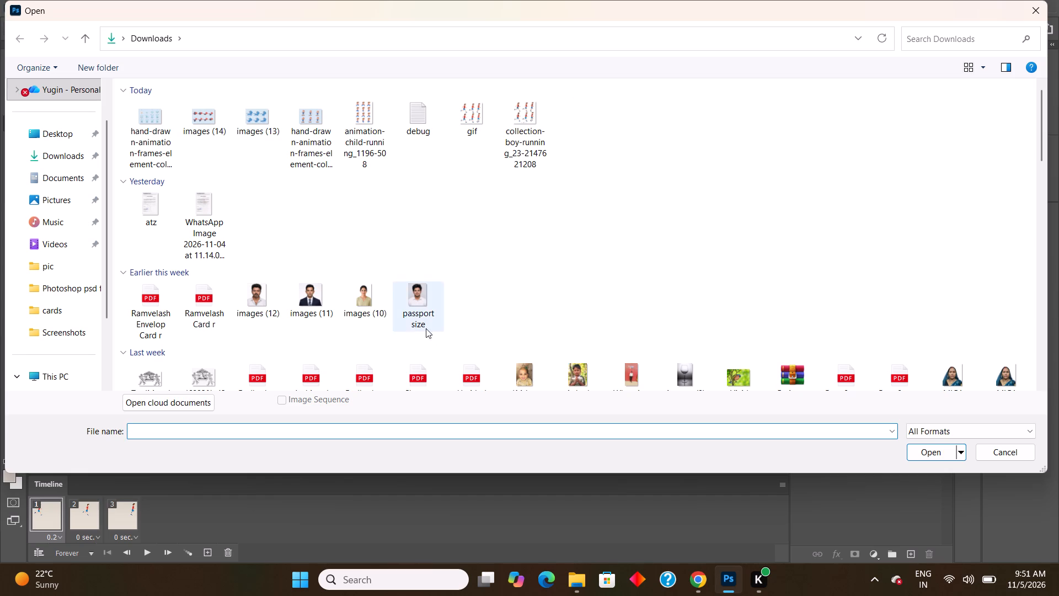
double_click(251, 118)
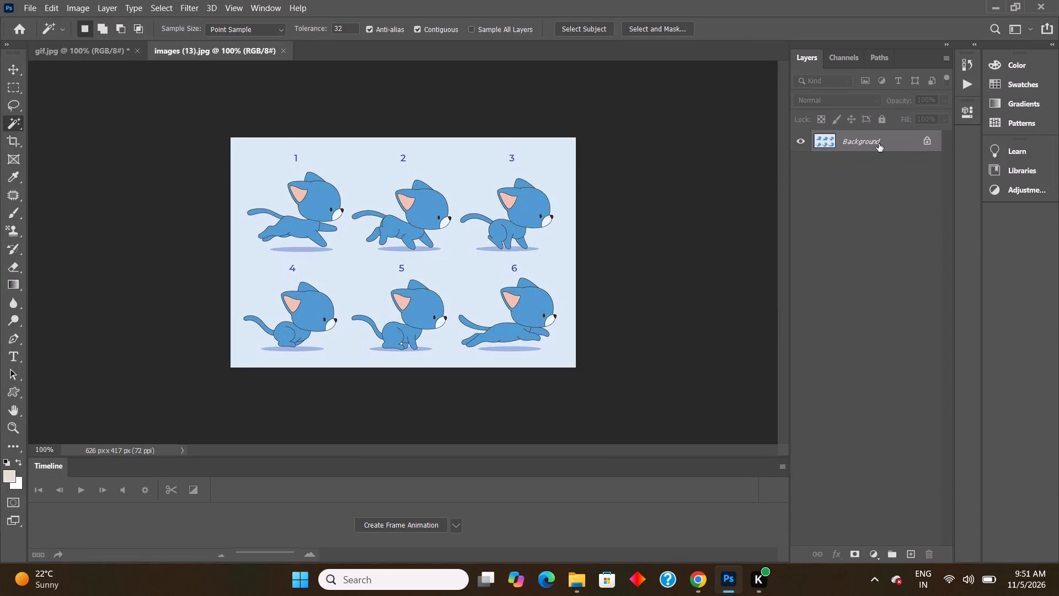
Convert the cat sheet's locked Background into a regular layer with the default settings.
double_click(879, 143)
left_click(640, 162)
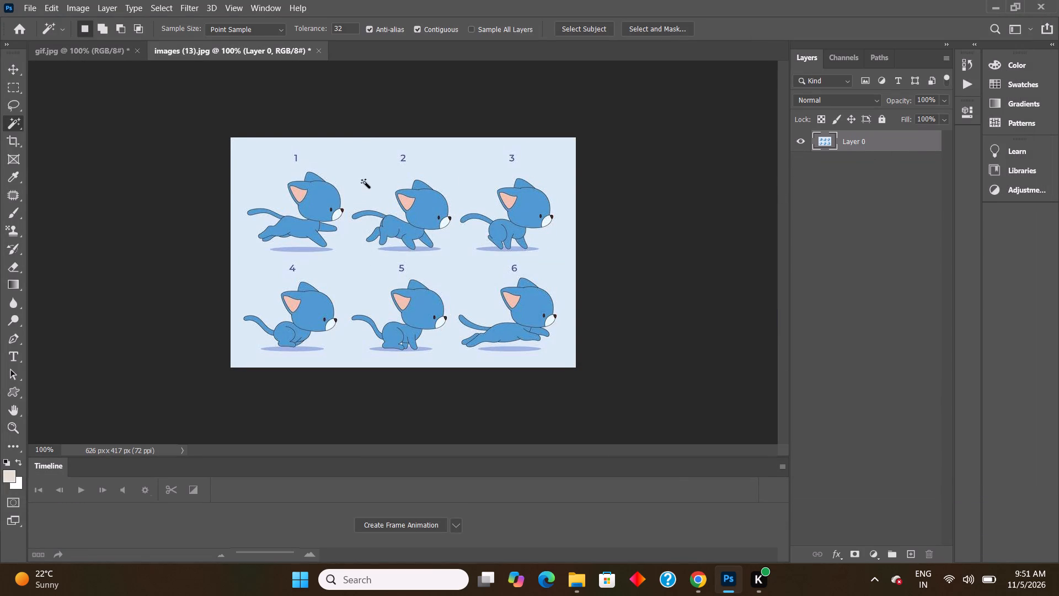
Select the light blue backdrop with the Magic Wand at tolerance 32 and expand the selection by the preset amount.
left_click(365, 180)
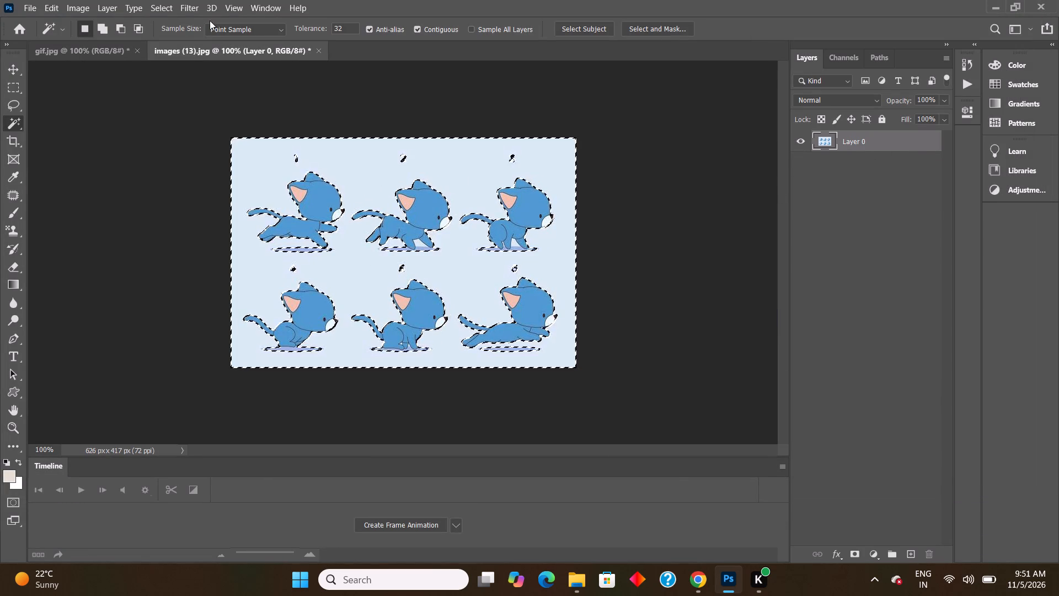
left_click(158, 3)
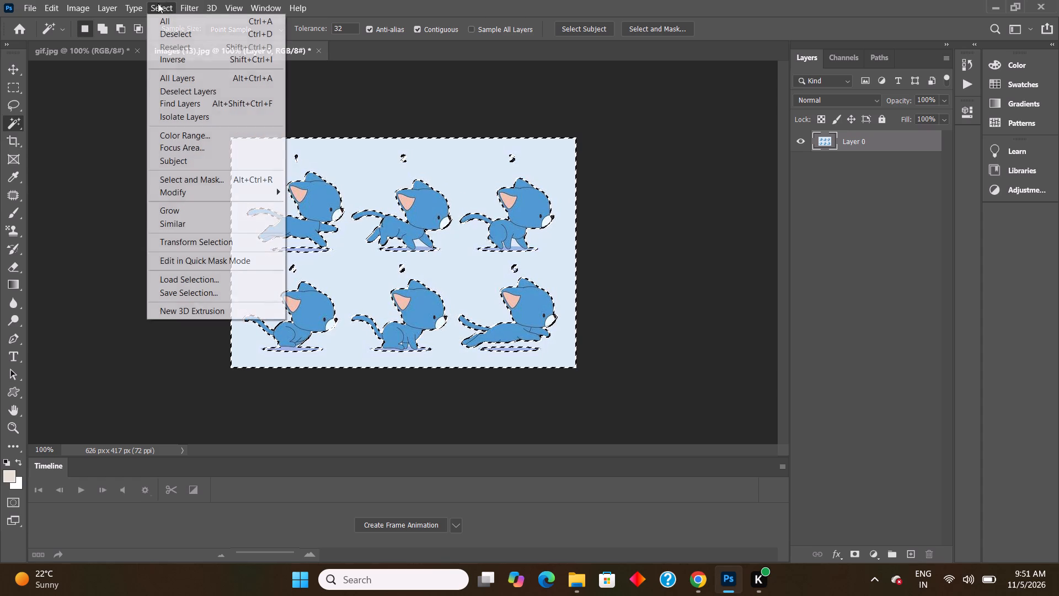
left_click(191, 192)
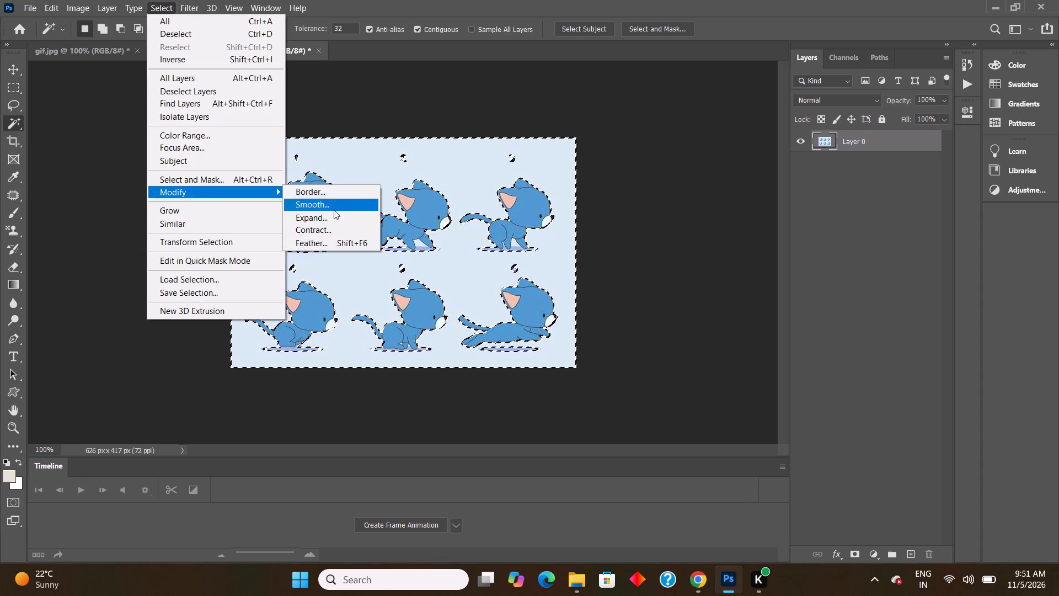
left_click(333, 212)
left_click(592, 174)
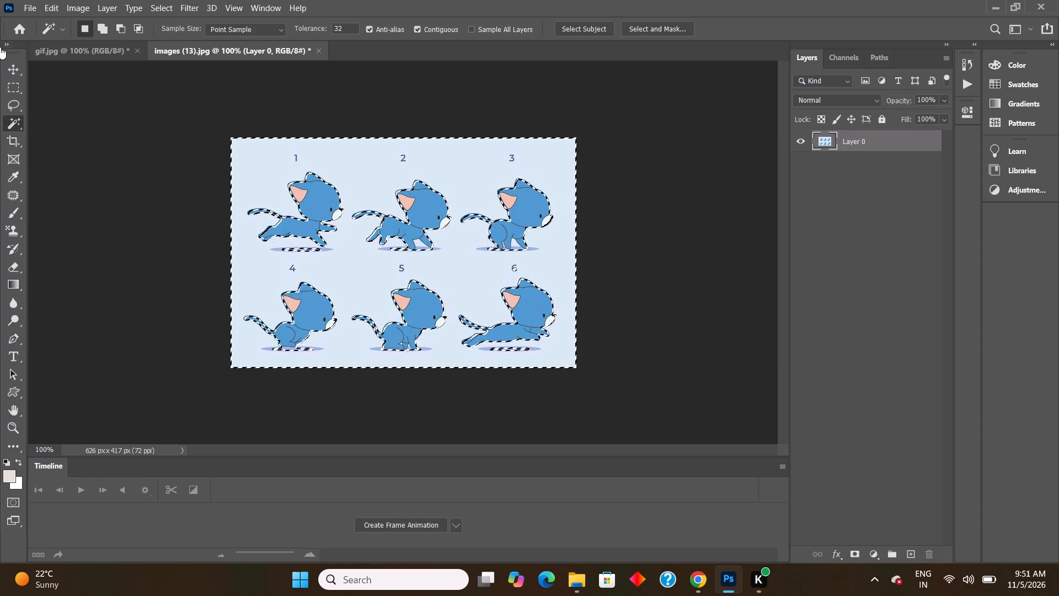
Delete the selected backdrop, including the number labels, and clear the selection.
key("BackSpace")
key("Delete")
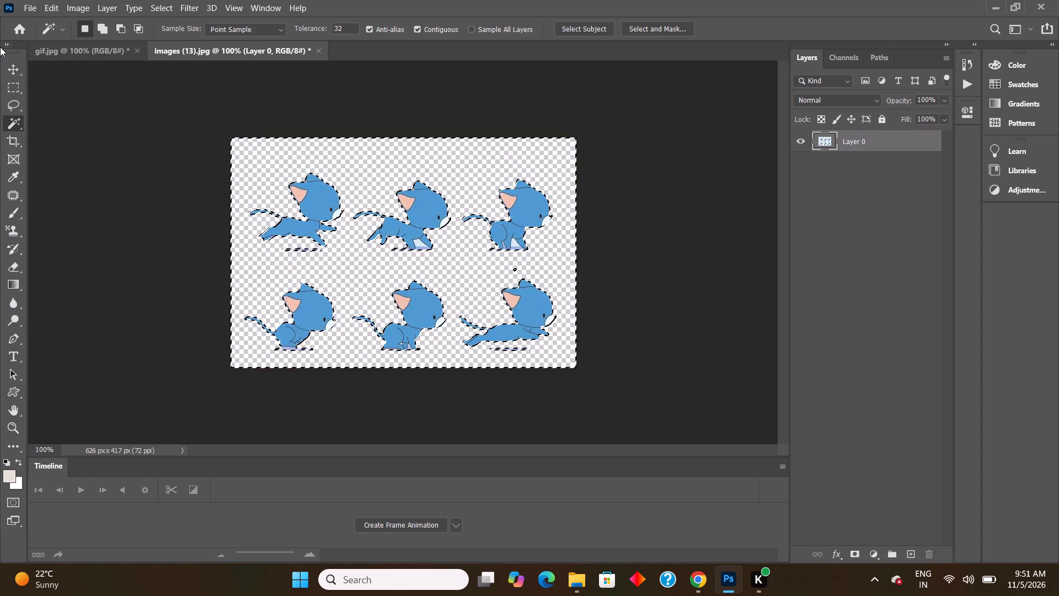
key("ctrl+d")
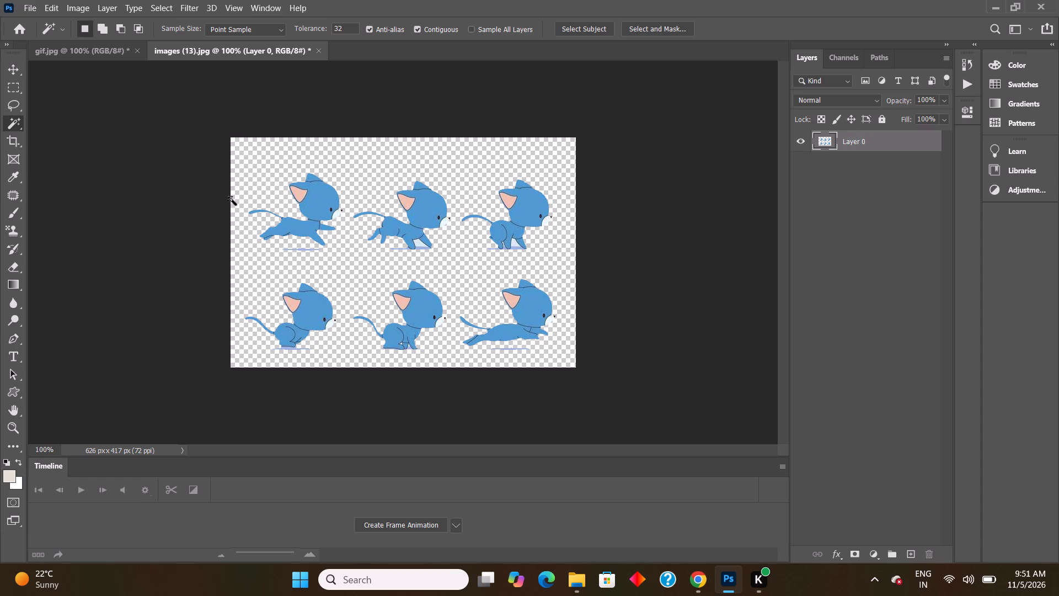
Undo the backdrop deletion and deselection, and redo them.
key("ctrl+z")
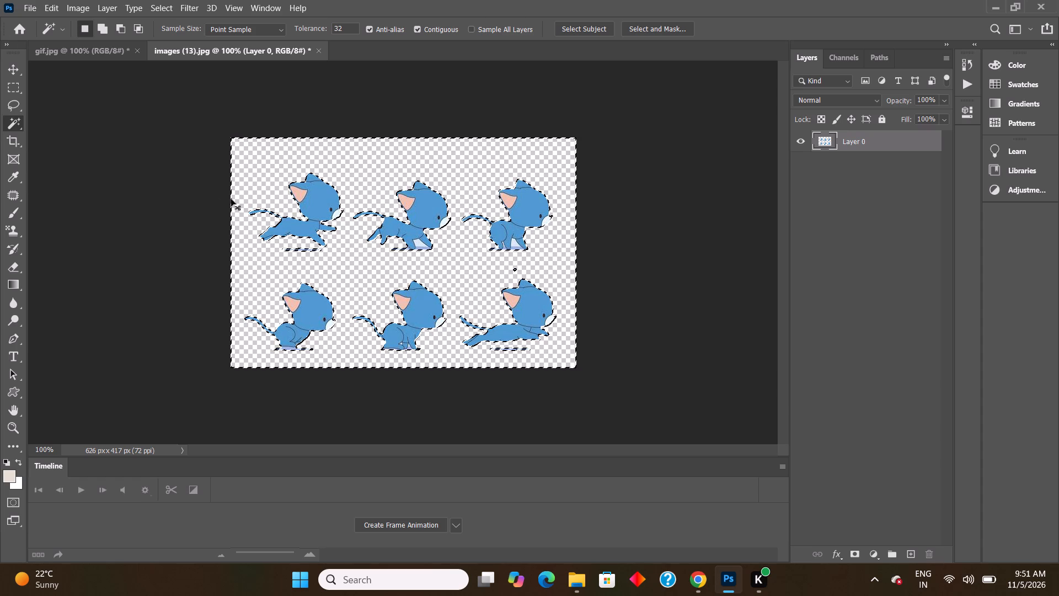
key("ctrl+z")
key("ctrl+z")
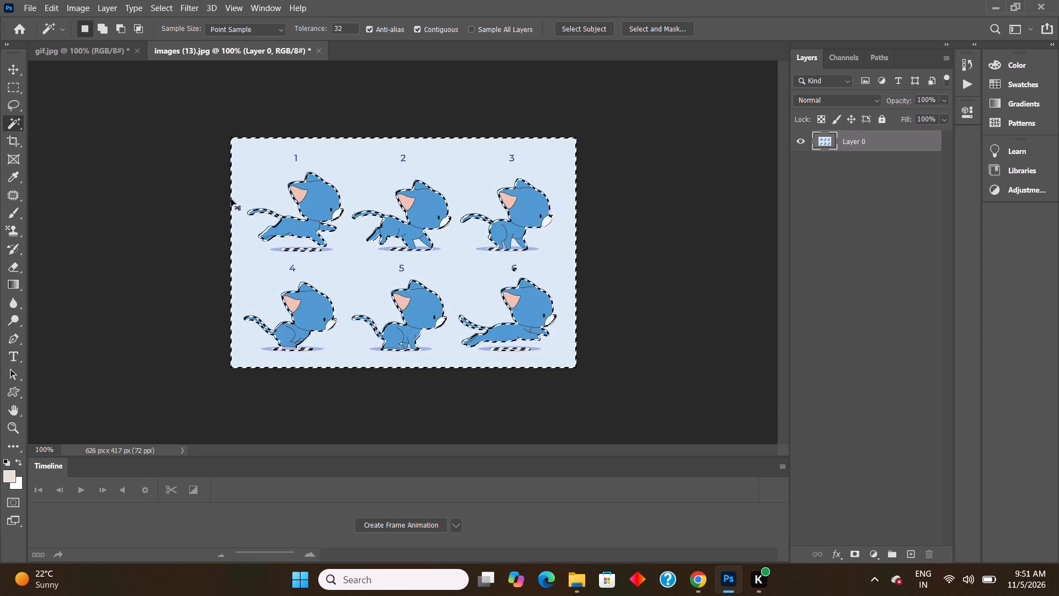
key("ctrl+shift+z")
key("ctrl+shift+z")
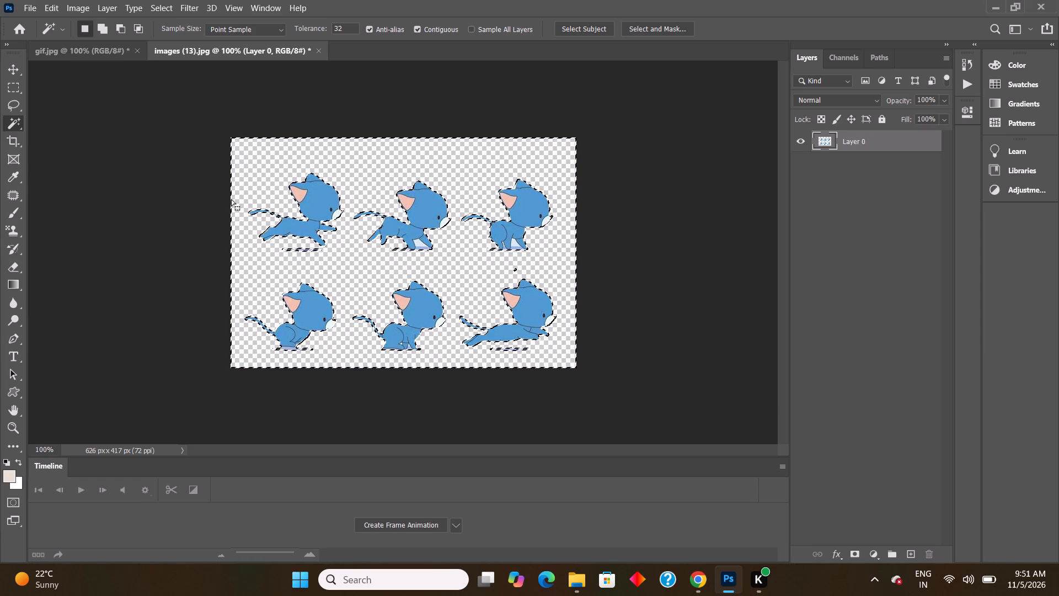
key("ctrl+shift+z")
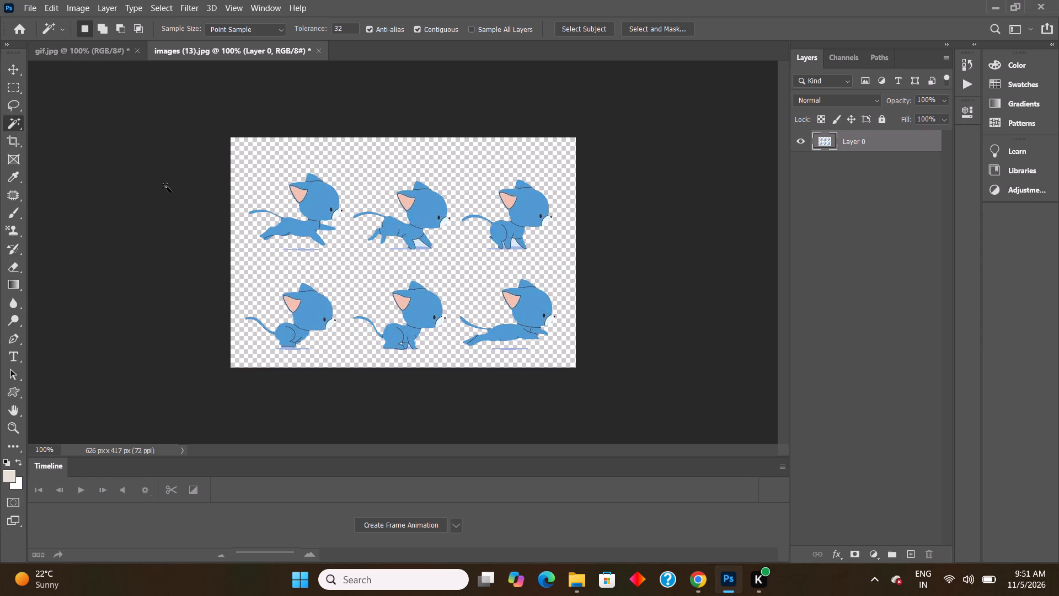
Marquee-select the first cat in the top row and copy it to a new layer.
left_click(19, 88)
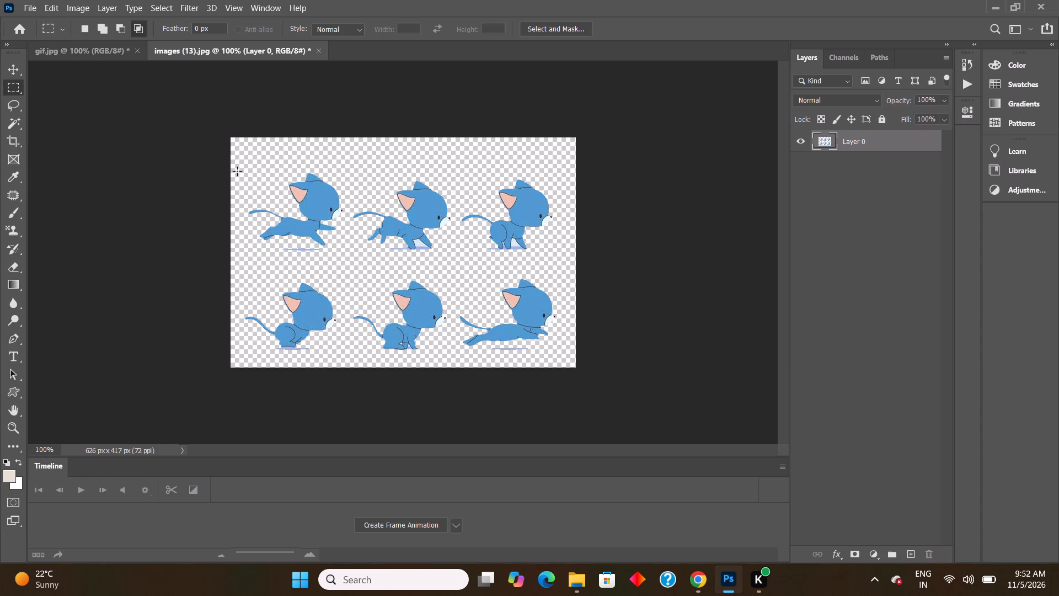
left_click_drag(238, 161, 345, 261)
key("ctrl+j")
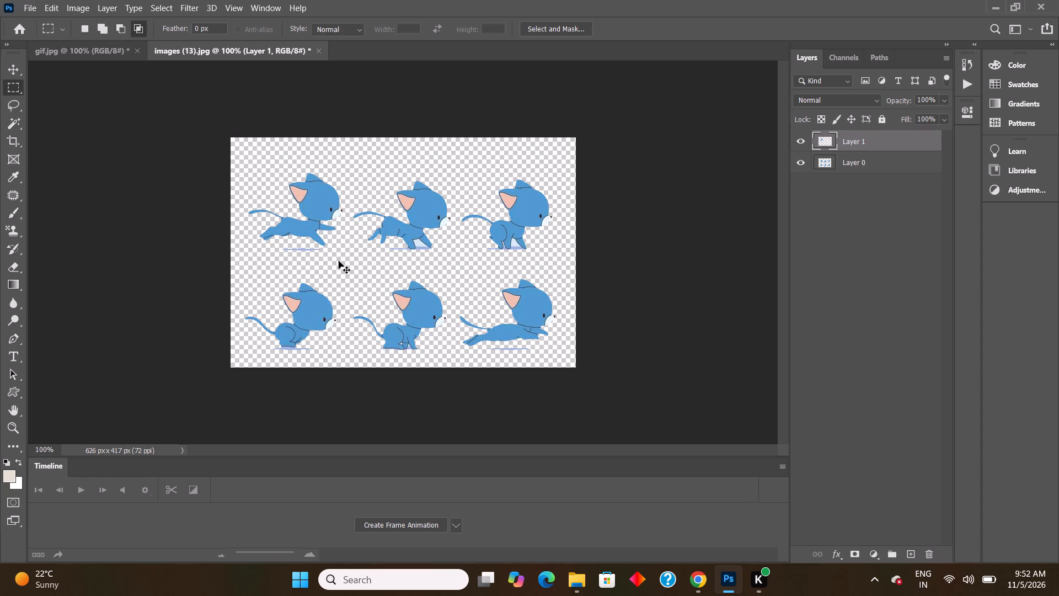
left_click(803, 141)
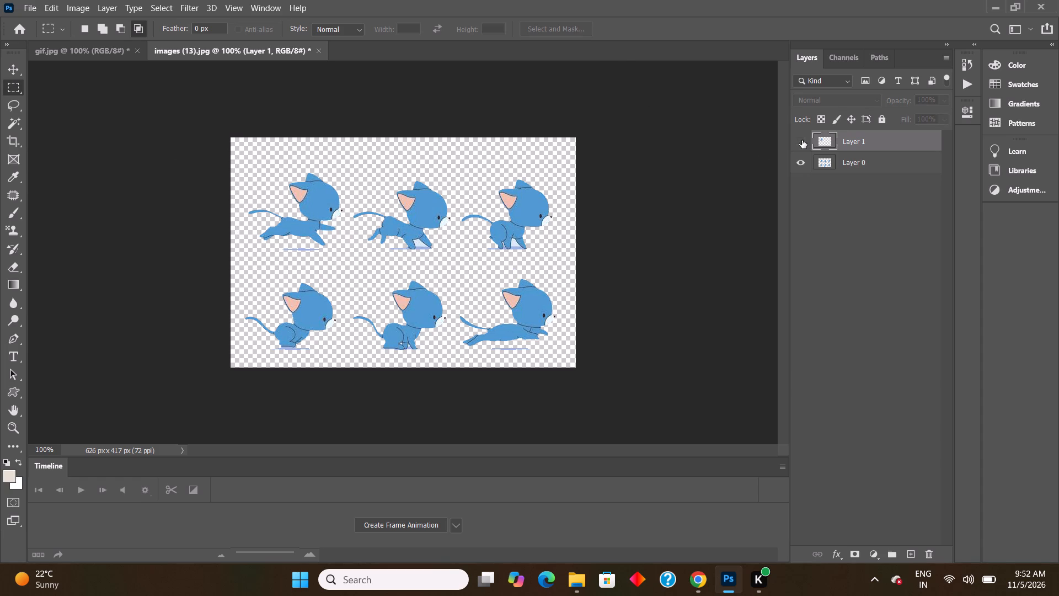
left_click(802, 140)
Marquee-select the second cat in the top row on Layer 0 and copy it to a new layer.
left_click(825, 159)
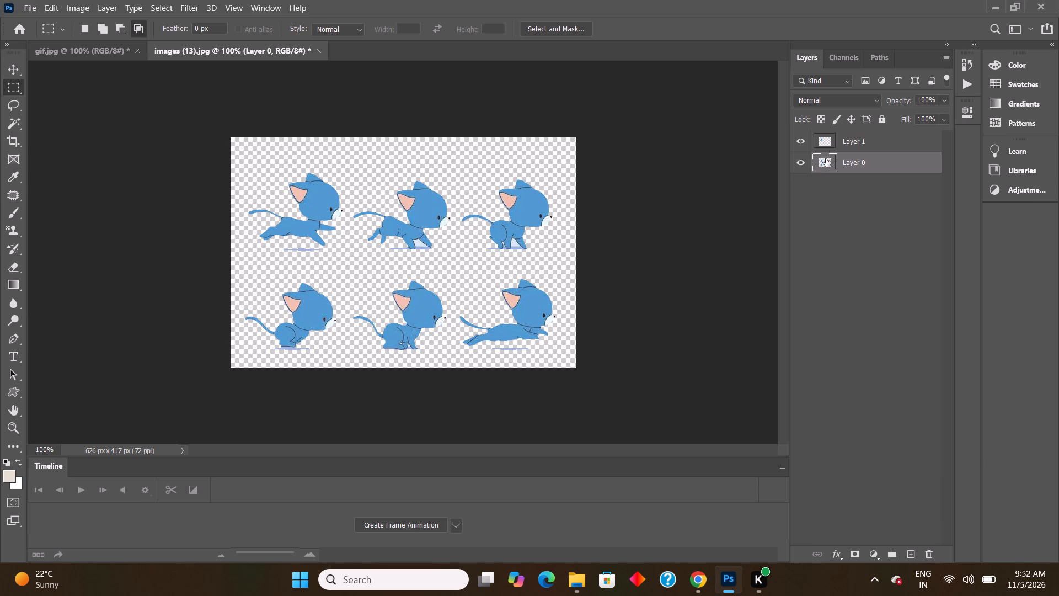
left_click_drag(357, 172, 373, 247)
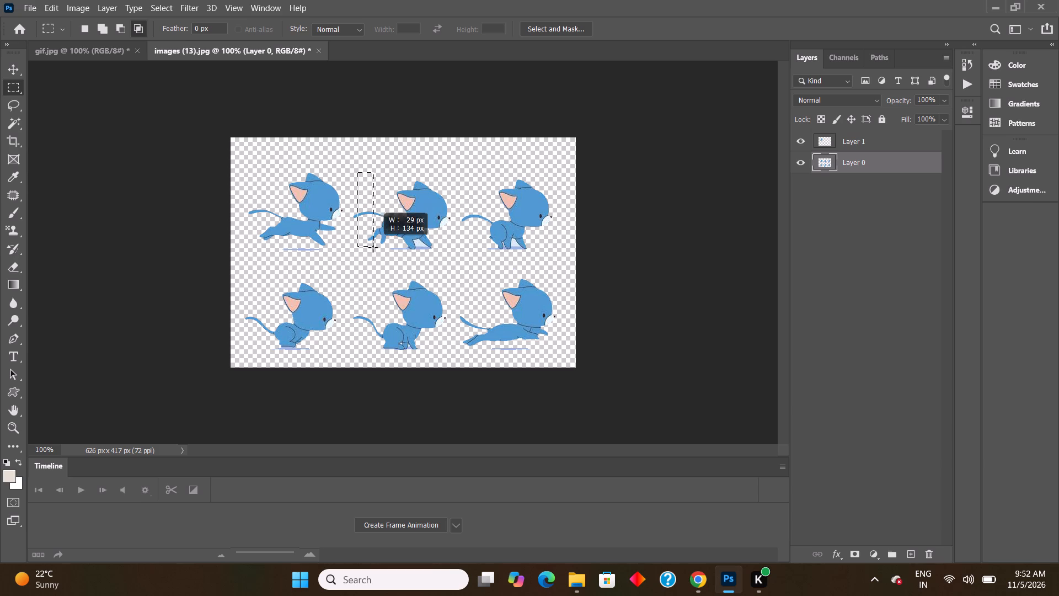
left_click_drag(373, 247, 374, 249)
key("ctrl+z")
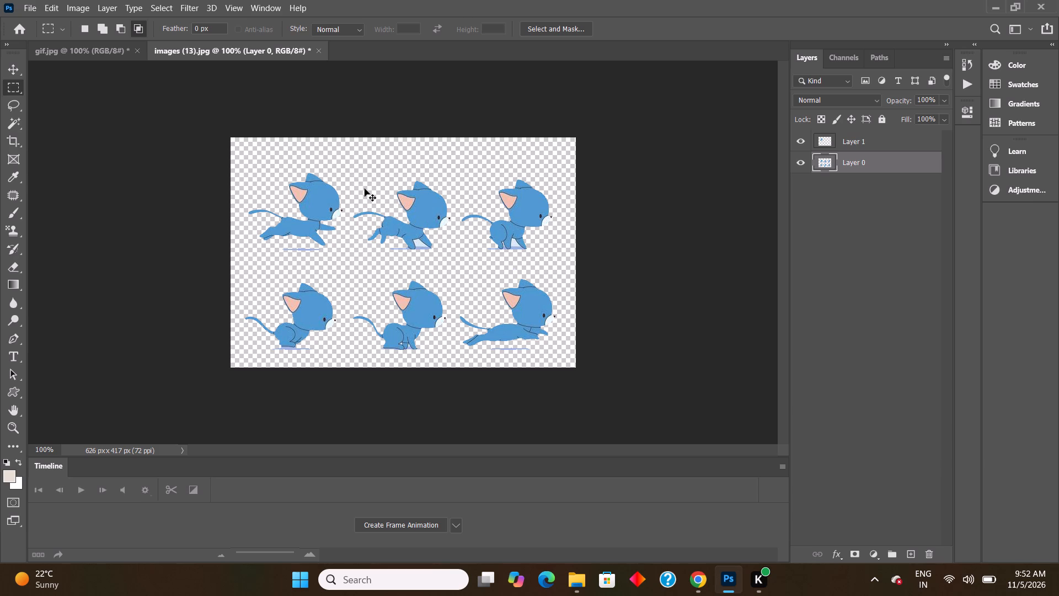
left_click_drag(346, 173, 462, 263)
key("ctrl+j")
Hide the two copied cat layers, Layer 1 and Layer 2, and make the full-sheet Layer 0 active.
left_click(799, 162)
left_click(801, 137)
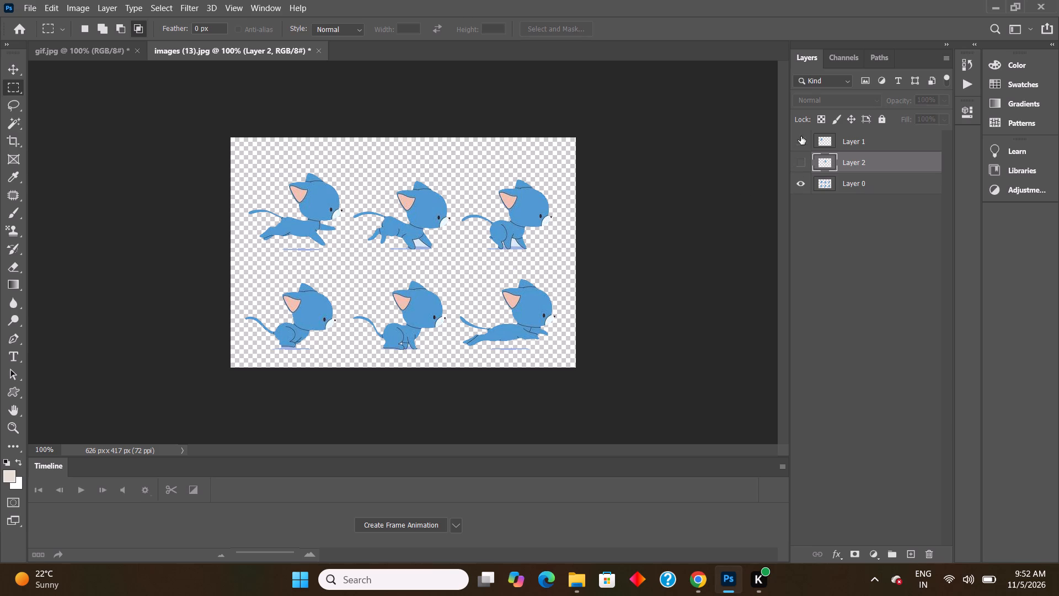
left_click(827, 181)
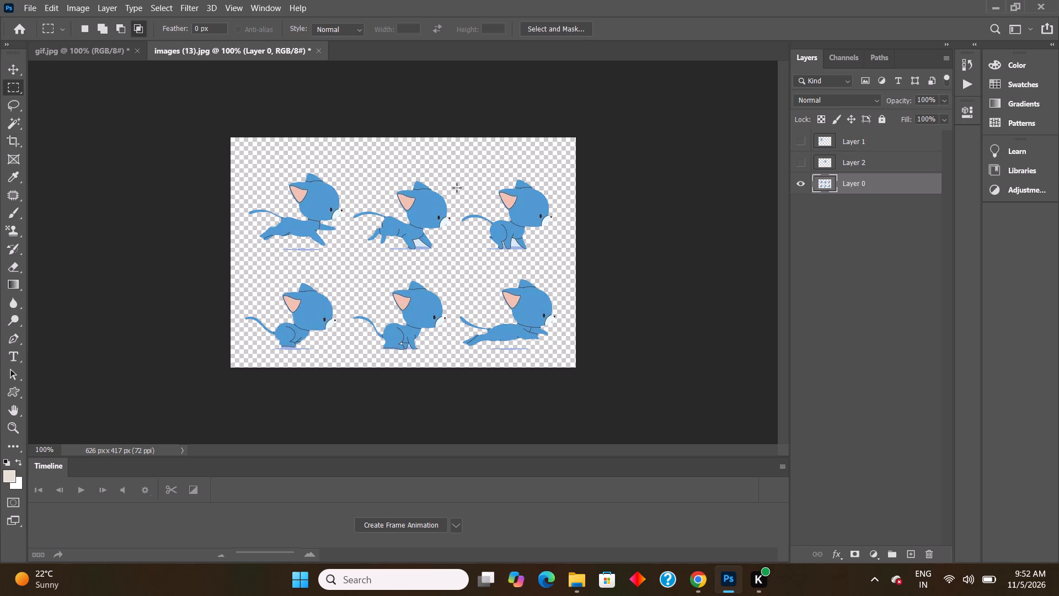
Marquee-select the third cat in the top row on Layer 0, copy it to a new layer and hide that layer.
left_click_drag(457, 171, 563, 270)
key("ctrl+j")
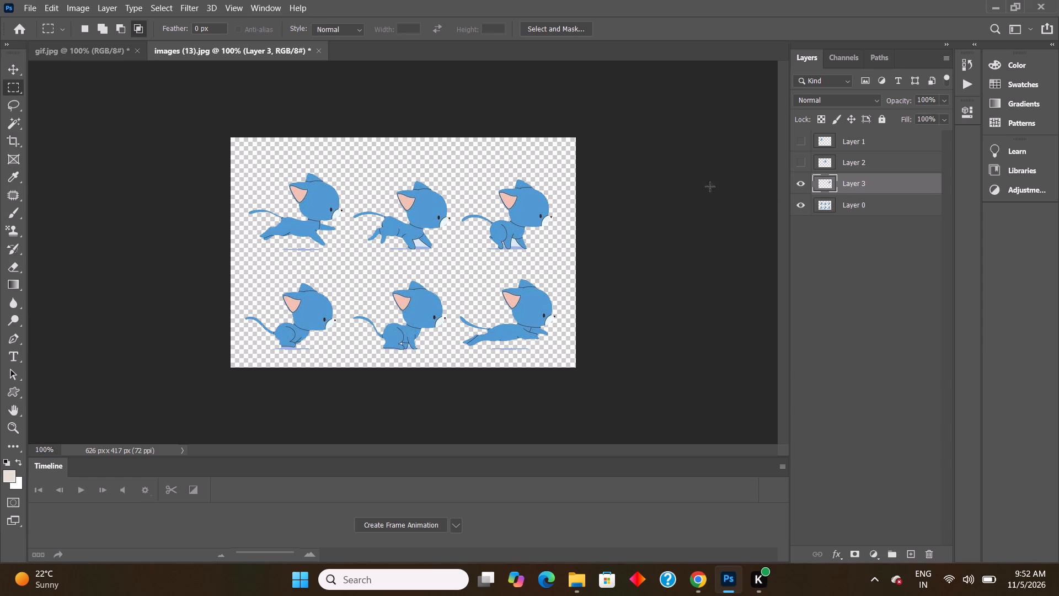
left_click(804, 182)
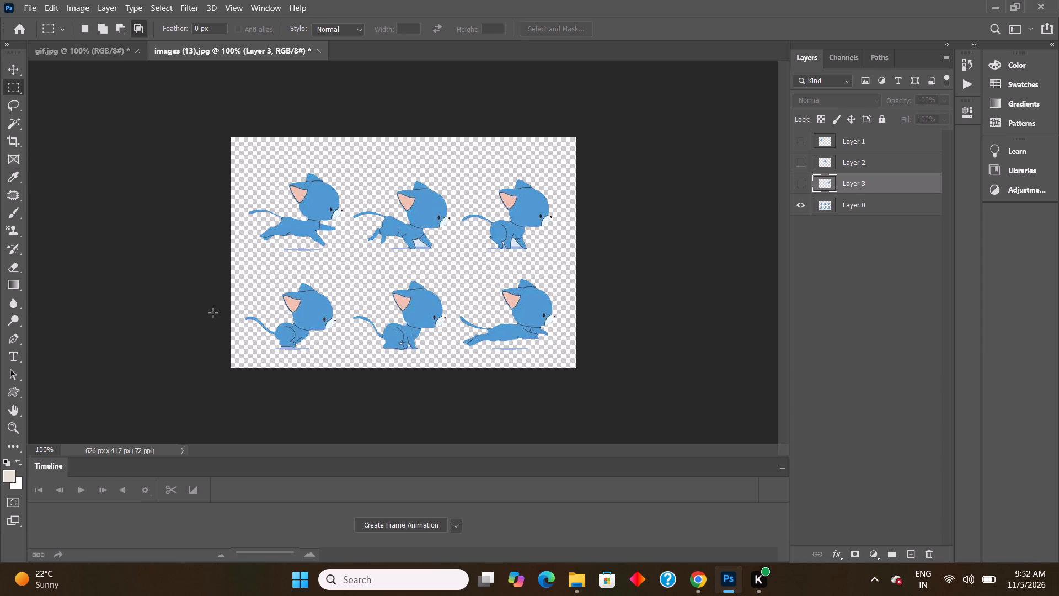
Marquee-select the first cat in the bottom row, copy it from Layer 0 to a new layer and hide that layer.
left_click_drag(237, 271, 352, 358)
key("ctrl+j")
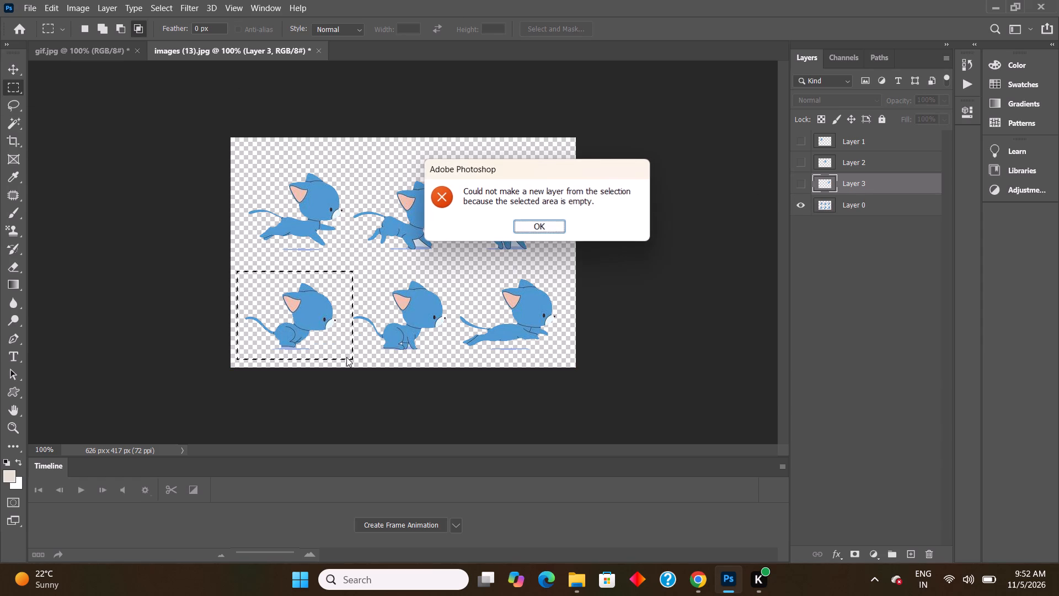
left_click(529, 228)
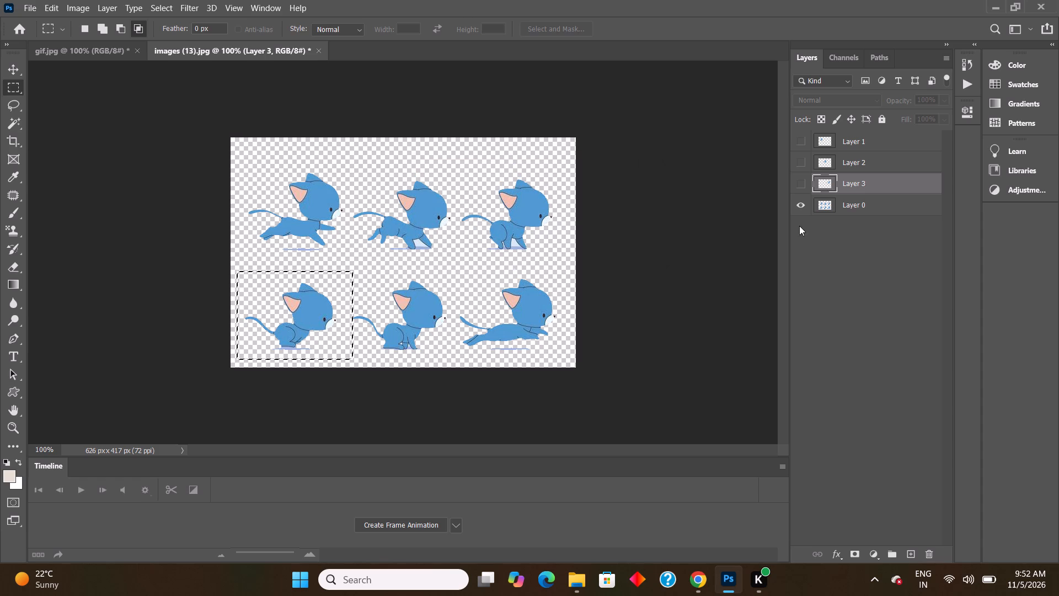
left_click(826, 202)
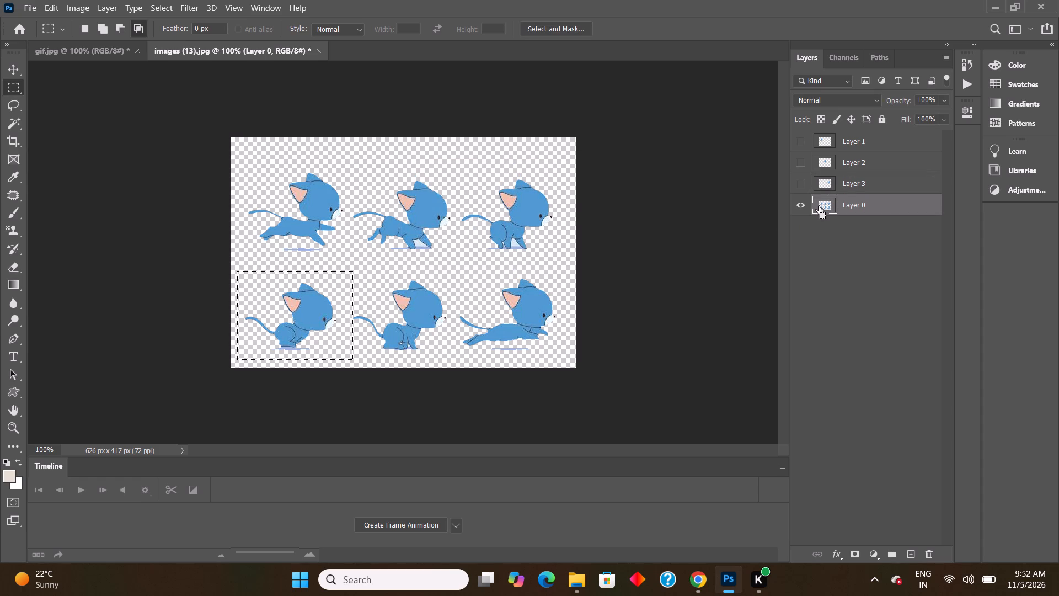
key("ctrl+j")
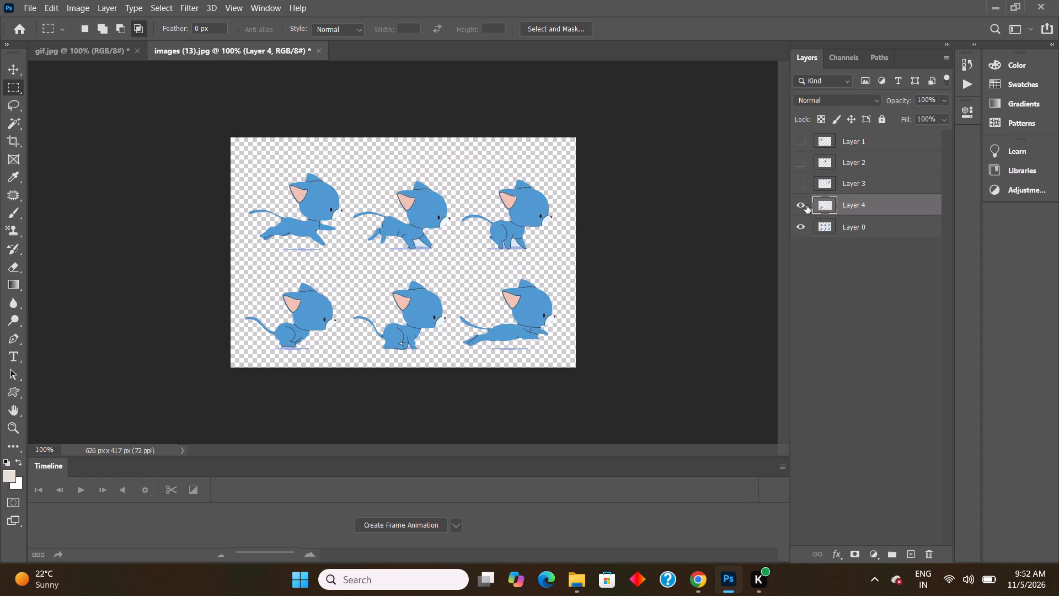
left_click(804, 205)
Marquee-select the second cat in the bottom row on Layer 0, copy it to a new layer and hide that layer.
left_click(822, 226)
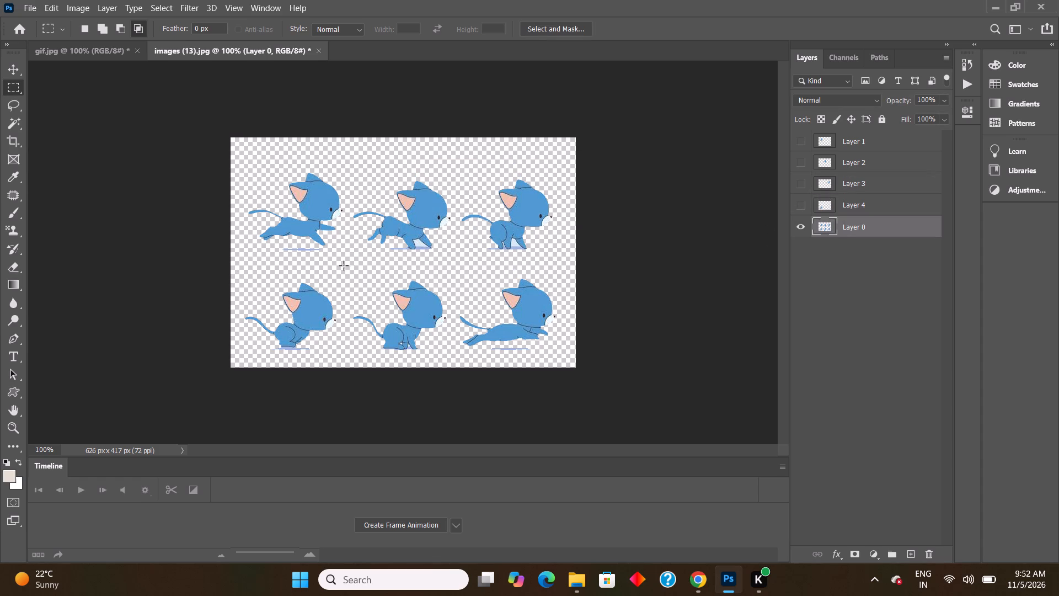
left_click_drag(356, 262, 413, 351)
key("ctrl+d")
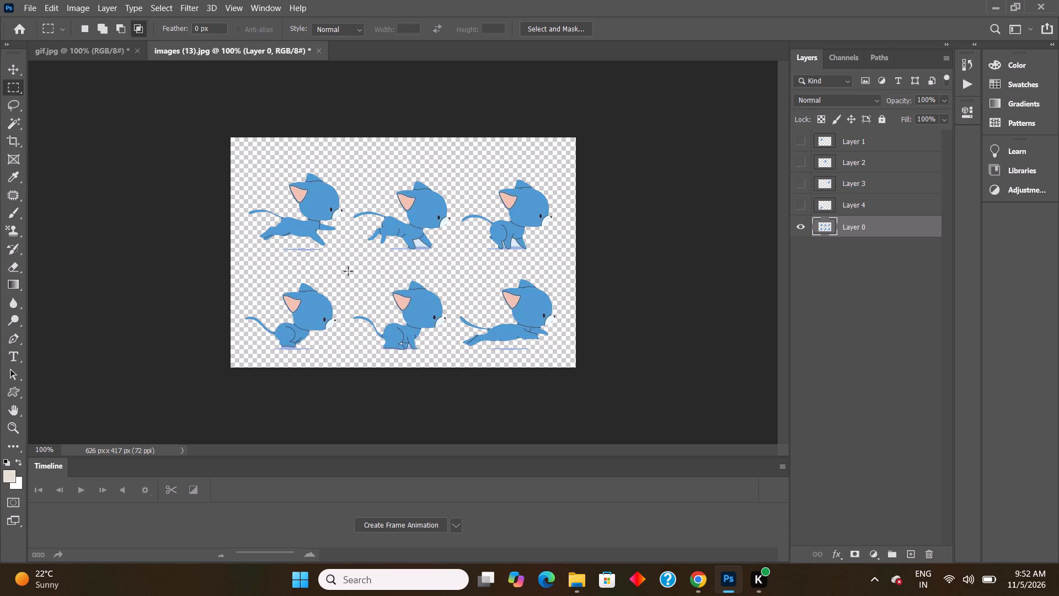
left_click_drag(338, 274, 454, 364)
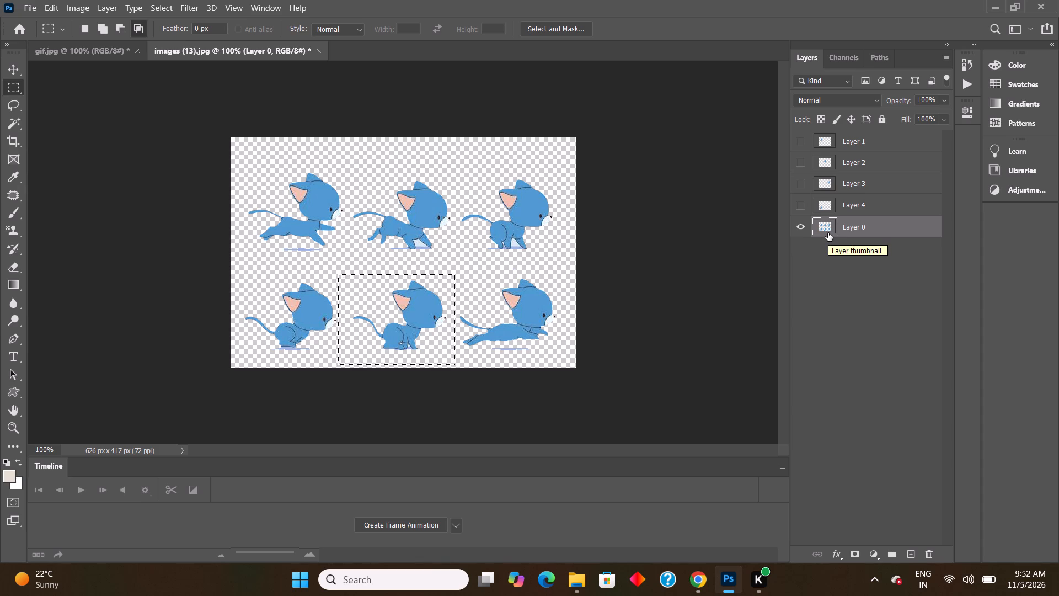
key("ctrl+j")
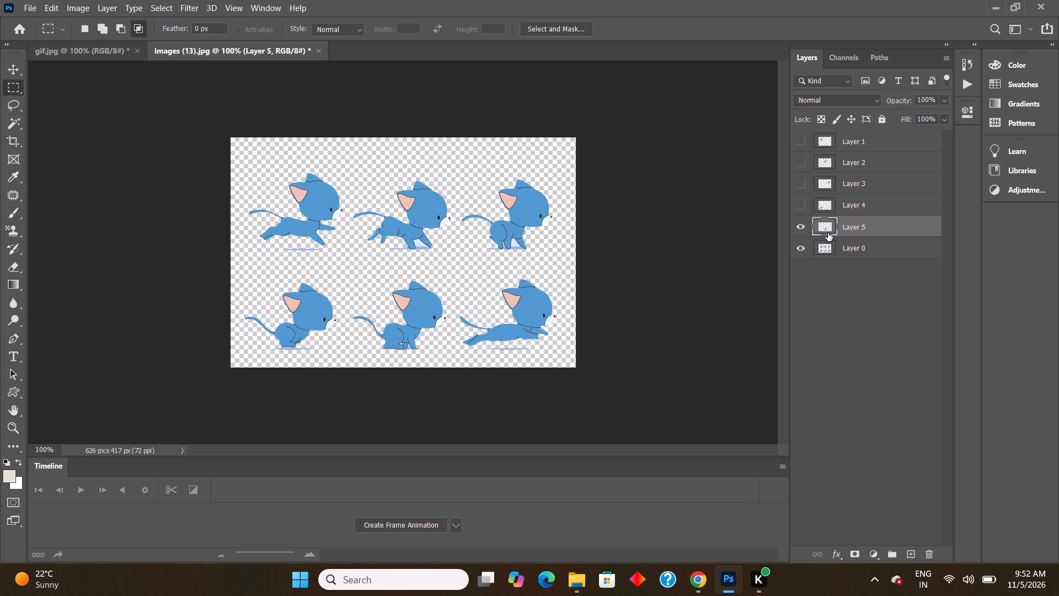
left_click(798, 220)
Marquee-select the third cat in the bottom row on Layer 0, copy it to a new layer and hide that layer.
left_click(827, 249)
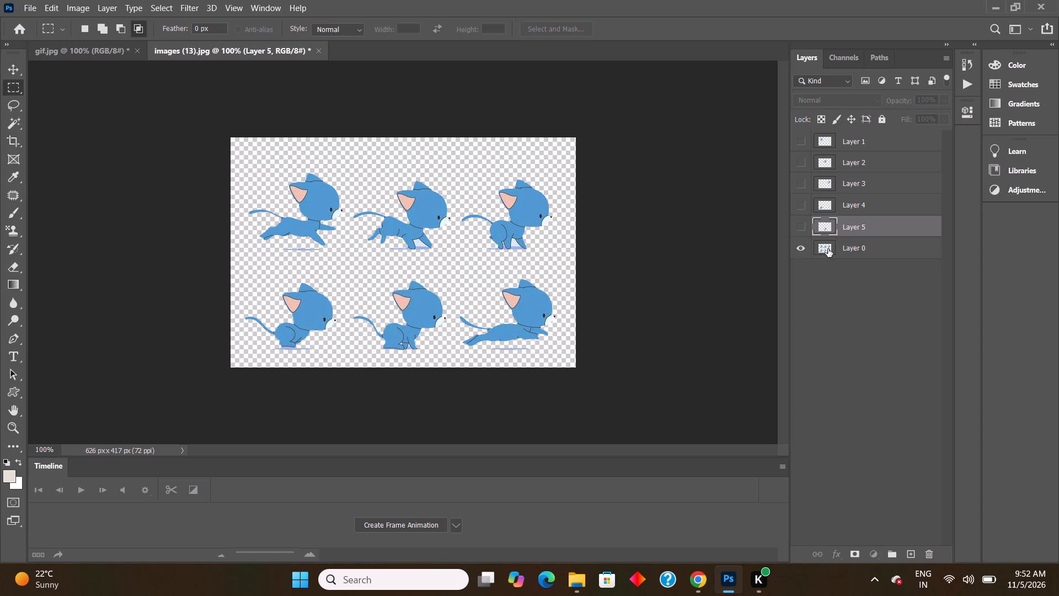
left_click_drag(448, 277, 502, 359)
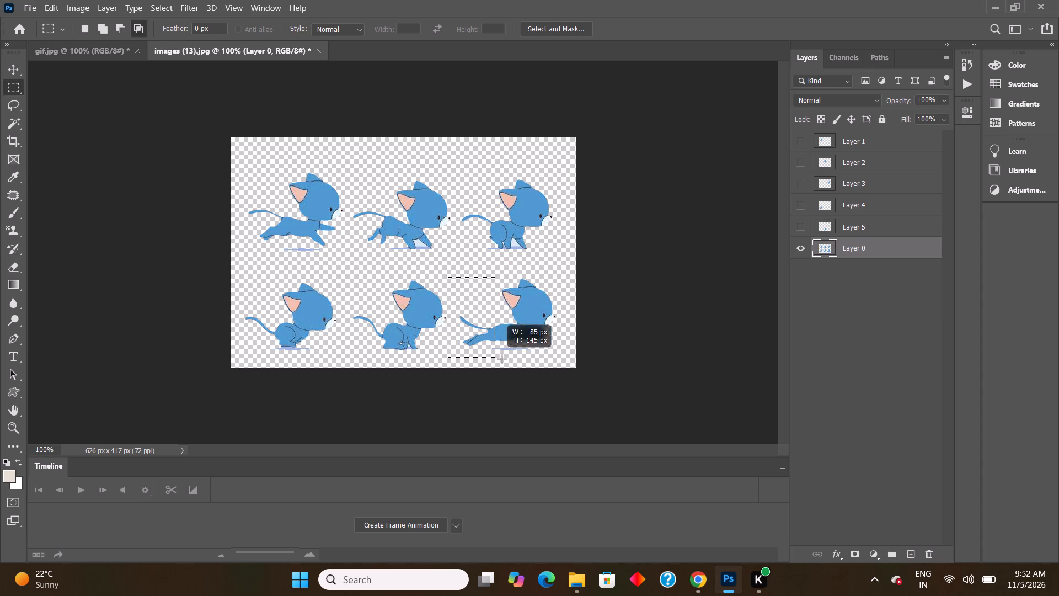
left_click_drag(502, 359, 575, 364)
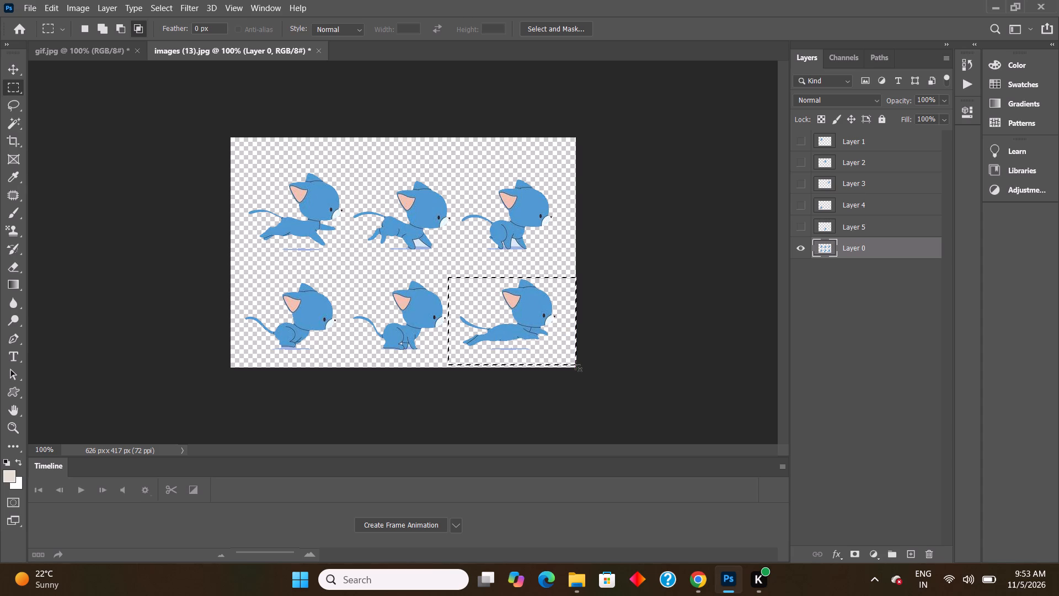
key("ctrl+j")
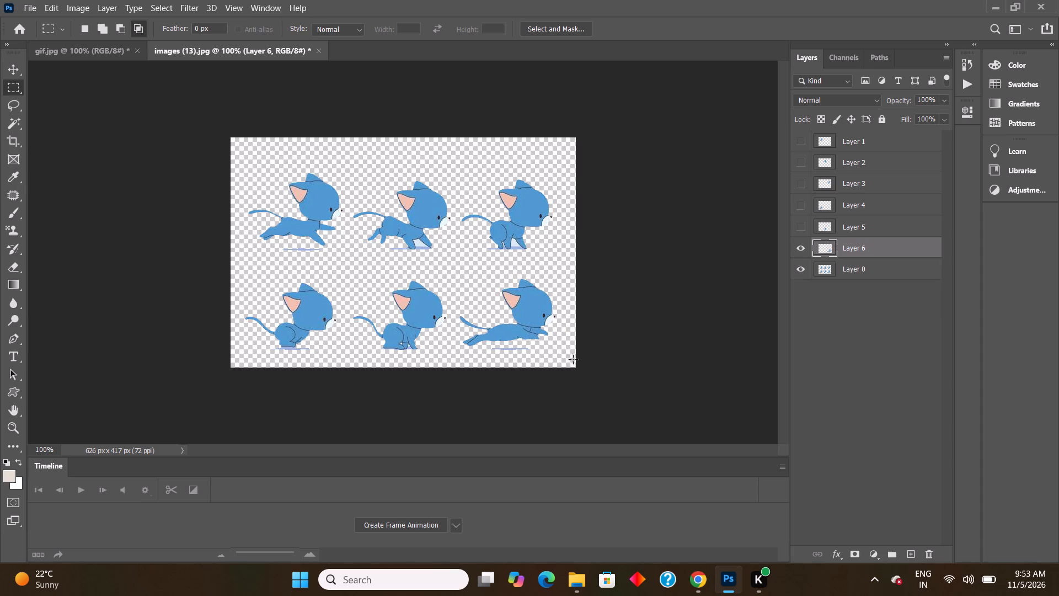
left_click(799, 249)
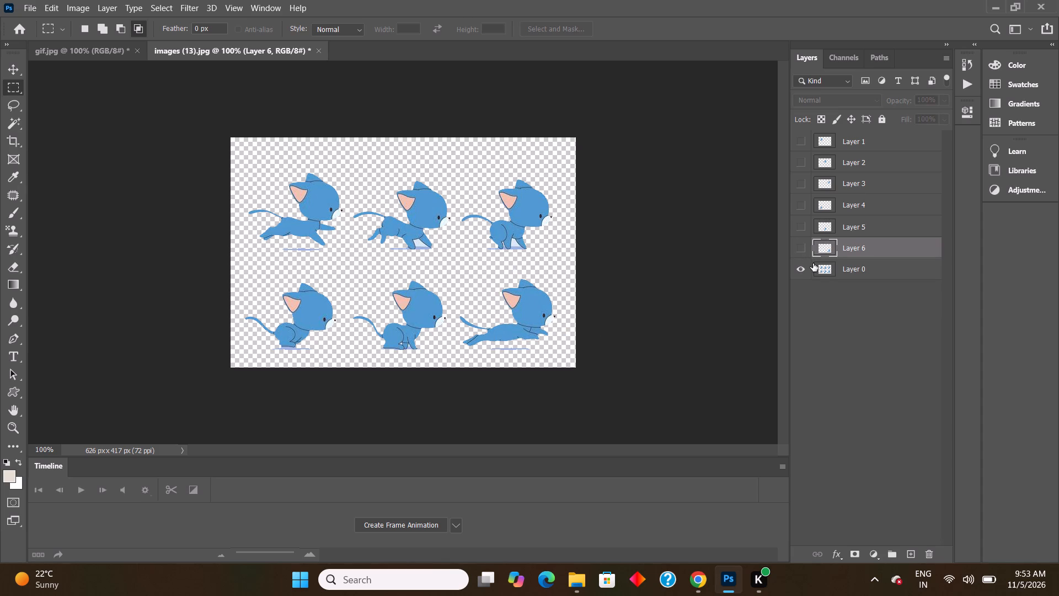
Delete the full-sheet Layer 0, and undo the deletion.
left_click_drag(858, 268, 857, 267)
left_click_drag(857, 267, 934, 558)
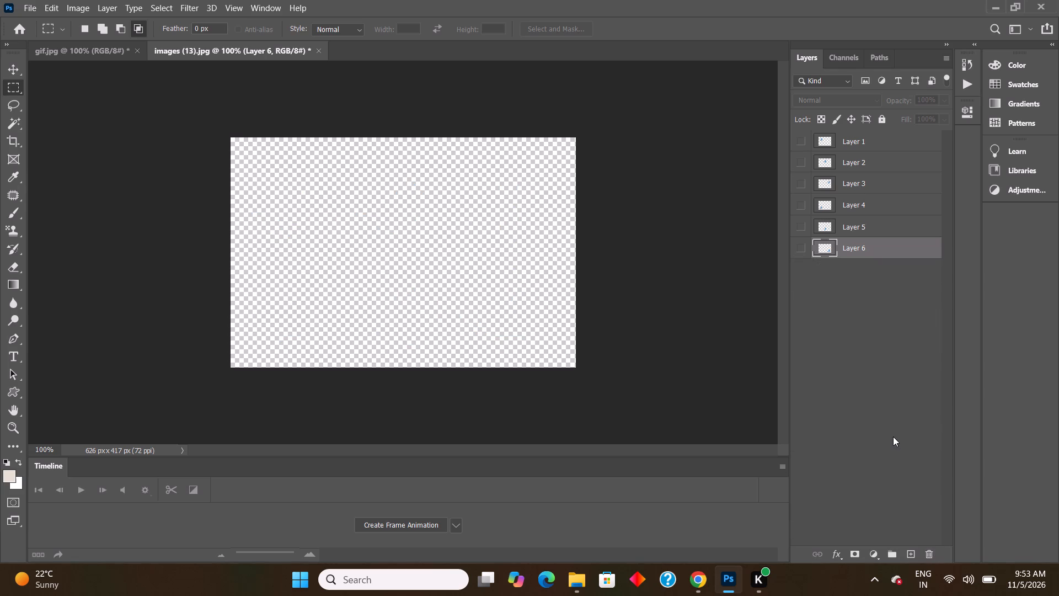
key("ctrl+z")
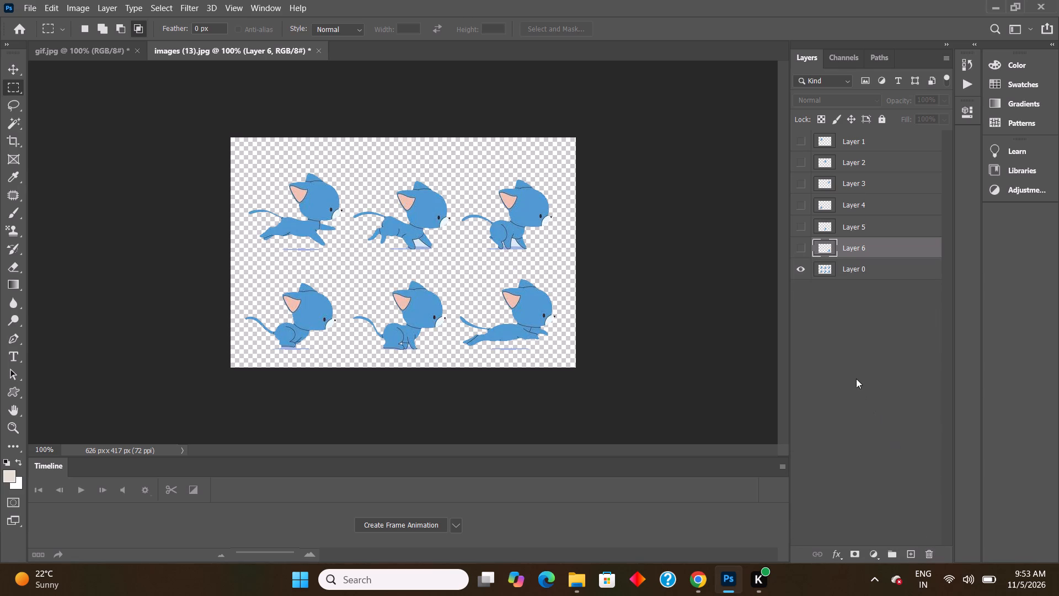
Marquee-select the area containing all six cats on Layer 0 and clear its contents.
left_click(852, 267)
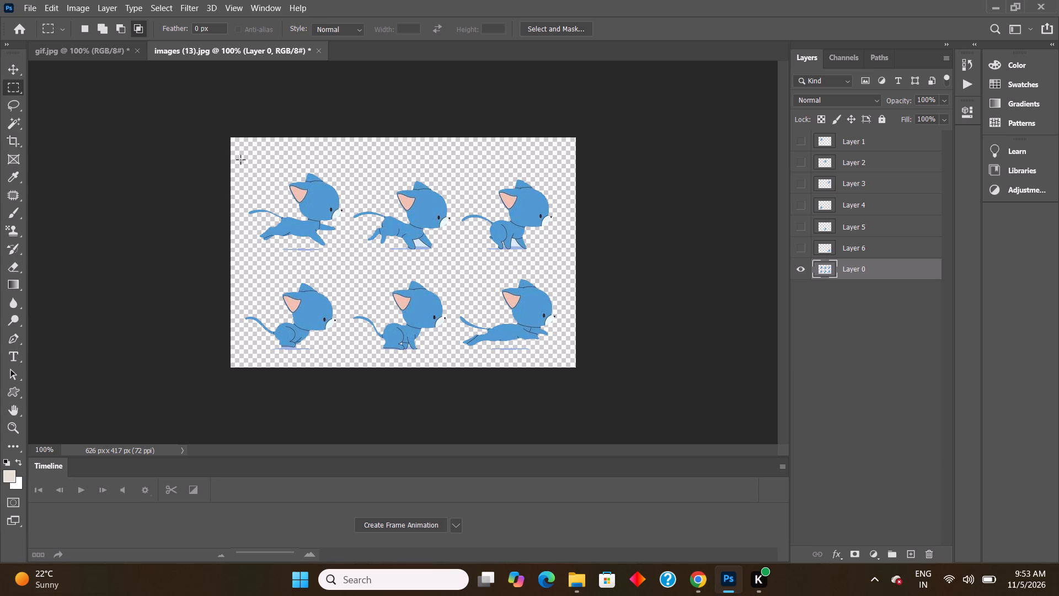
left_click_drag(240, 159, 568, 376)
key("BackSpace")
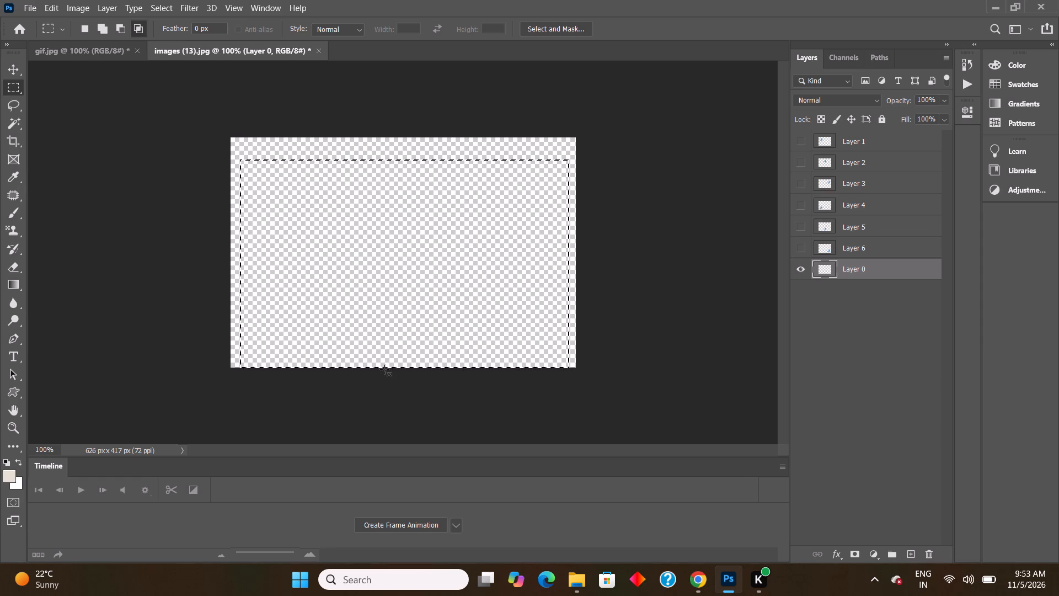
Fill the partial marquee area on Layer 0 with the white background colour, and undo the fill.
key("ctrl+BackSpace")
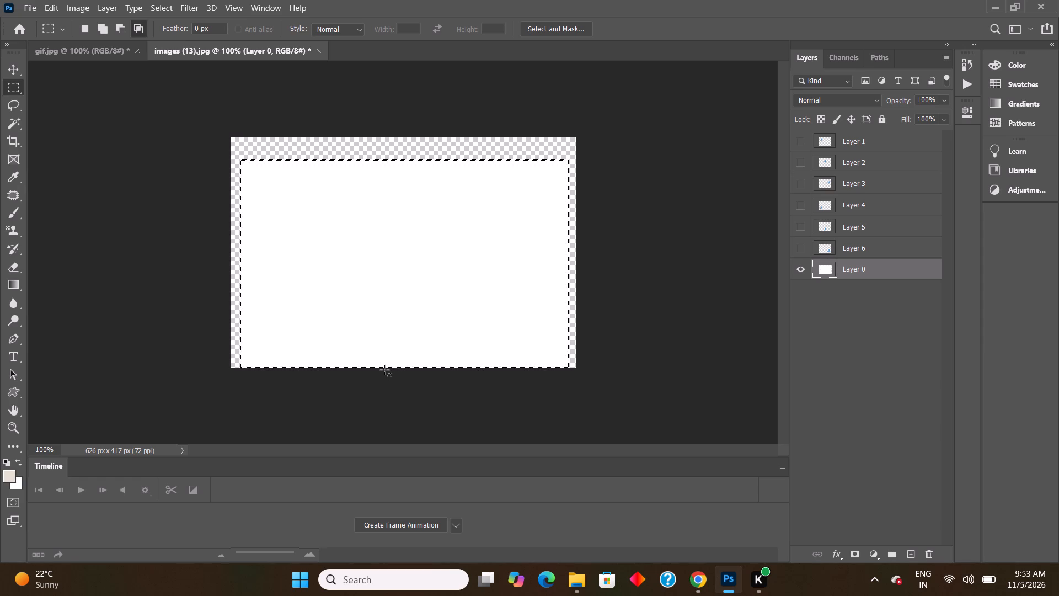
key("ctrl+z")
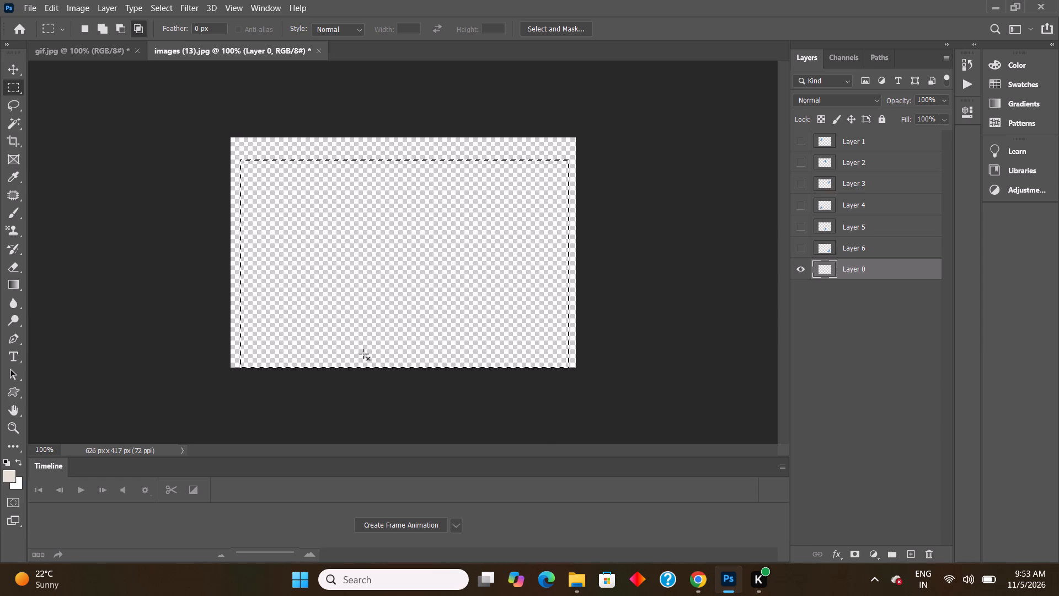
Select the entire canvas, fill Layer 0 with the white background colour, and deselect.
key("ctrl+d")
key("ctrl+a")
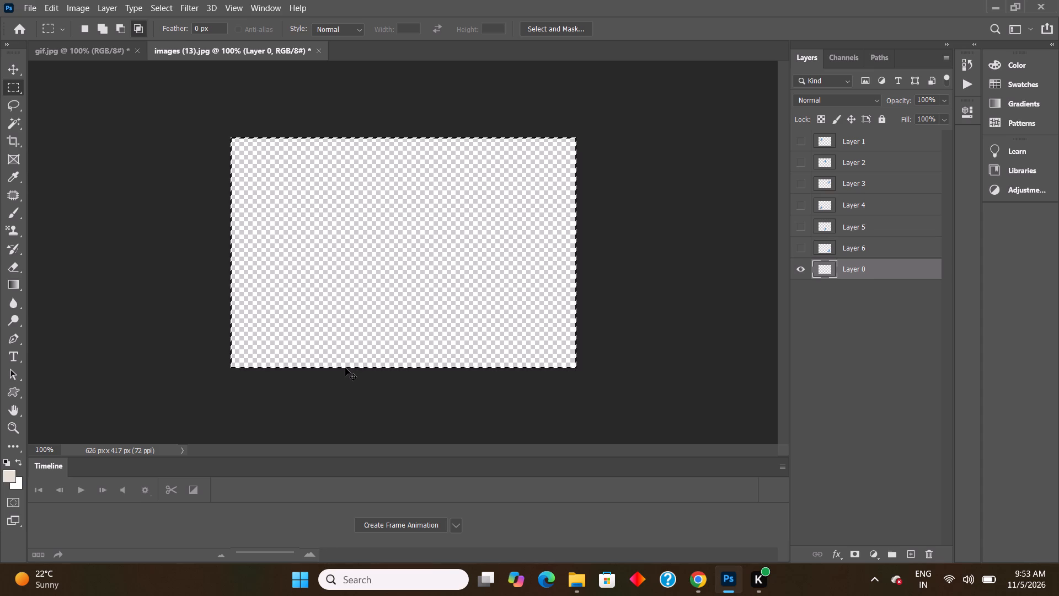
key("ctrl+d")
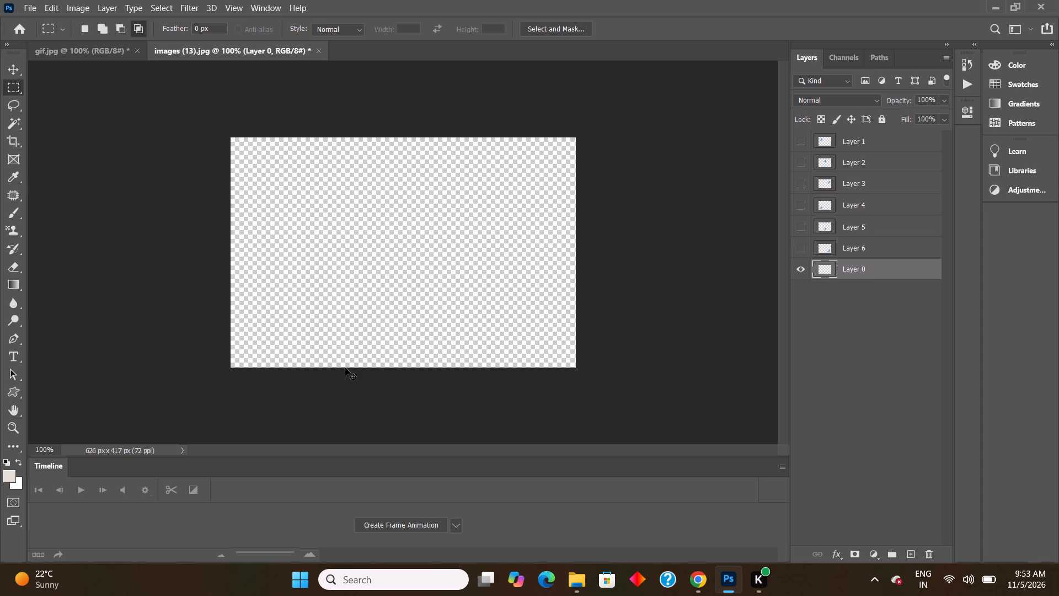
key("ctrl+a")
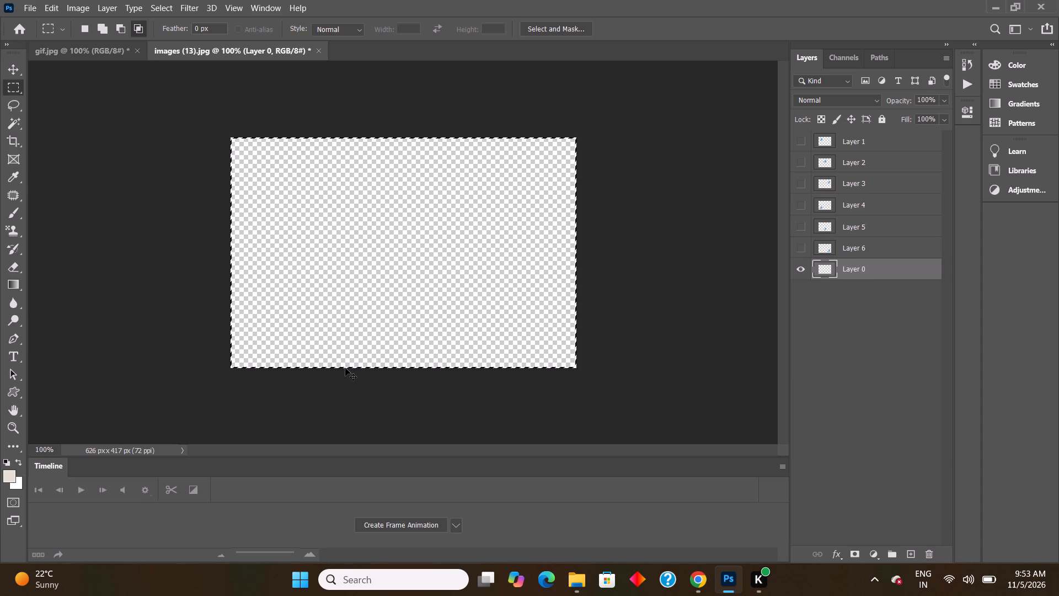
key("ctrl+BackSpace")
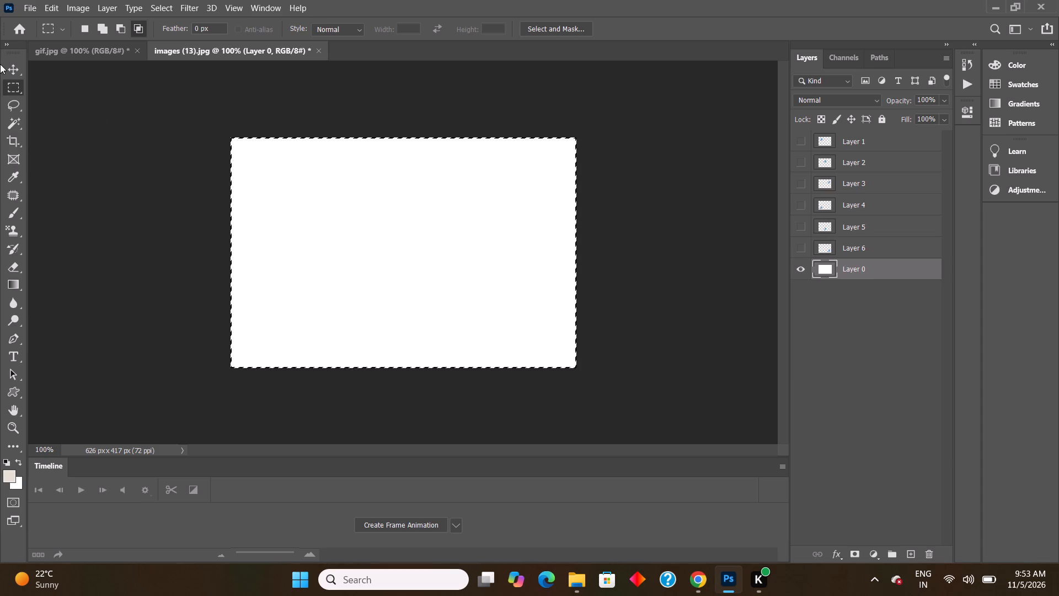
key("ctrl+d")
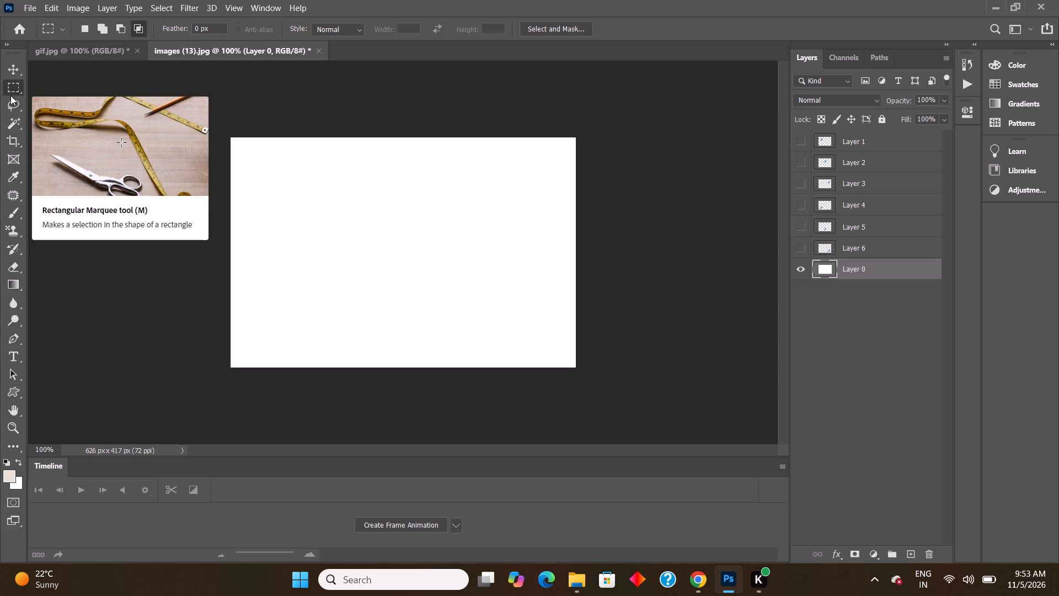
Show all six hidden cat layers, Layer 6 through Layer 1.
left_click(800, 245)
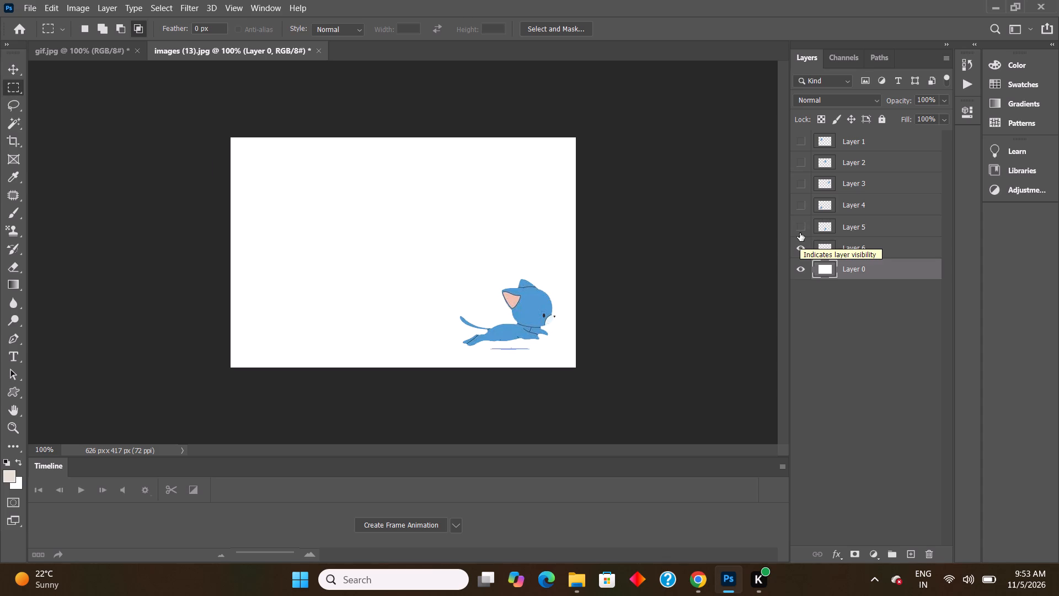
left_click(803, 225)
left_click(803, 202)
left_click(802, 185)
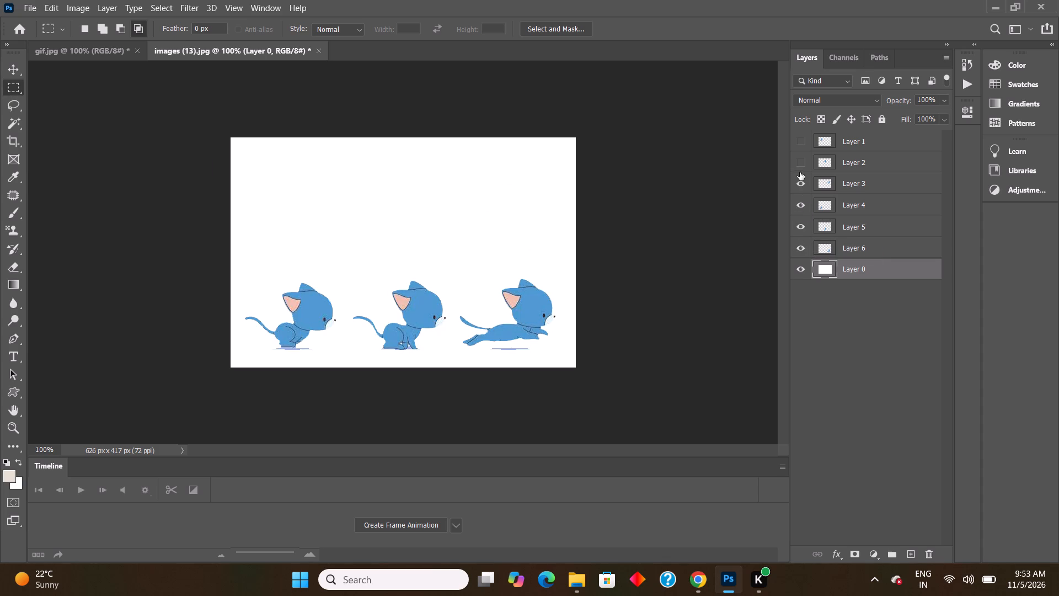
left_click(801, 159)
left_click(801, 145)
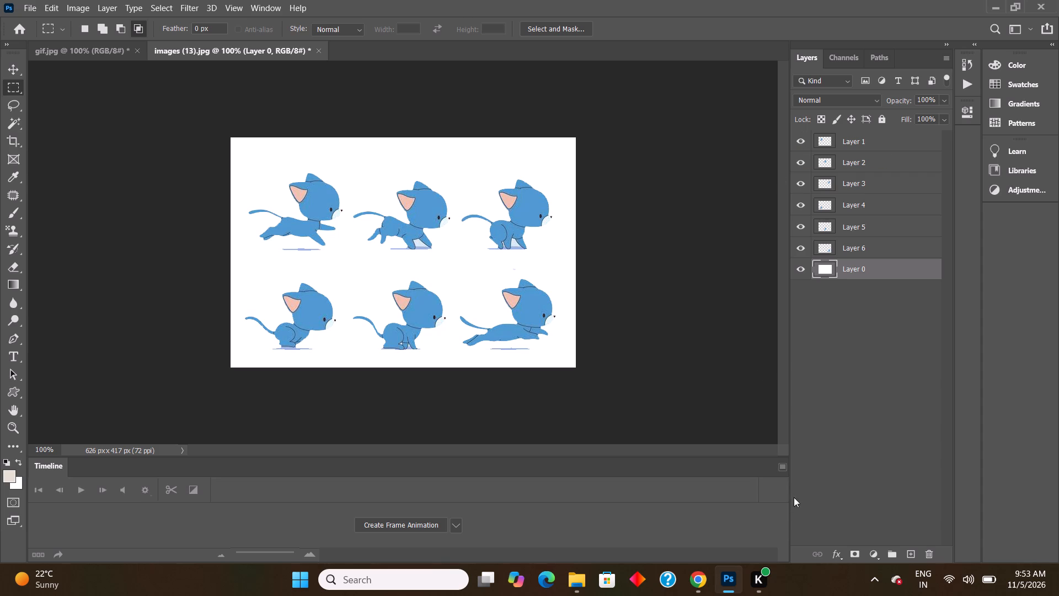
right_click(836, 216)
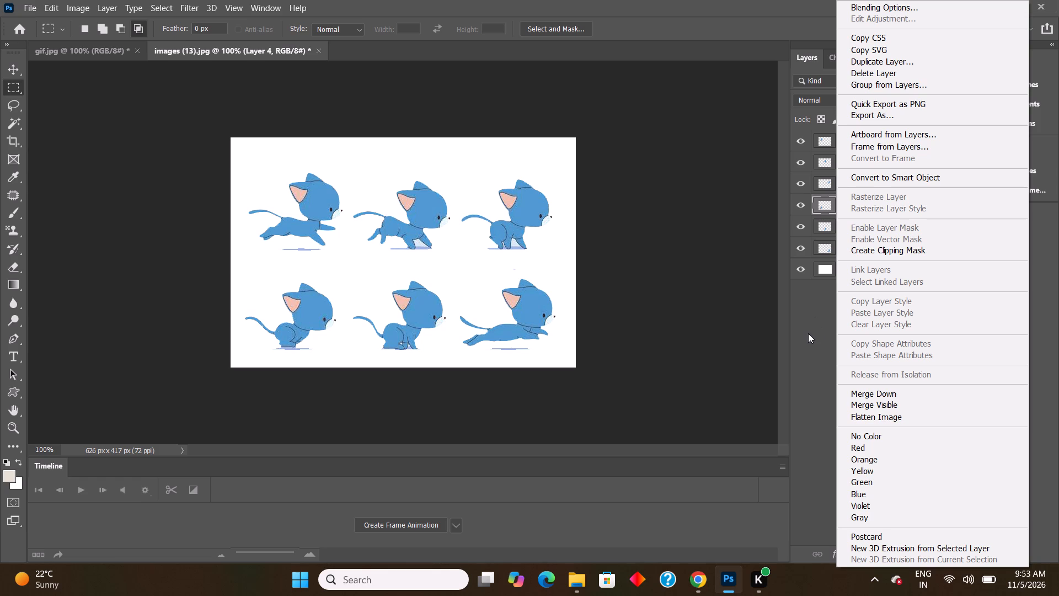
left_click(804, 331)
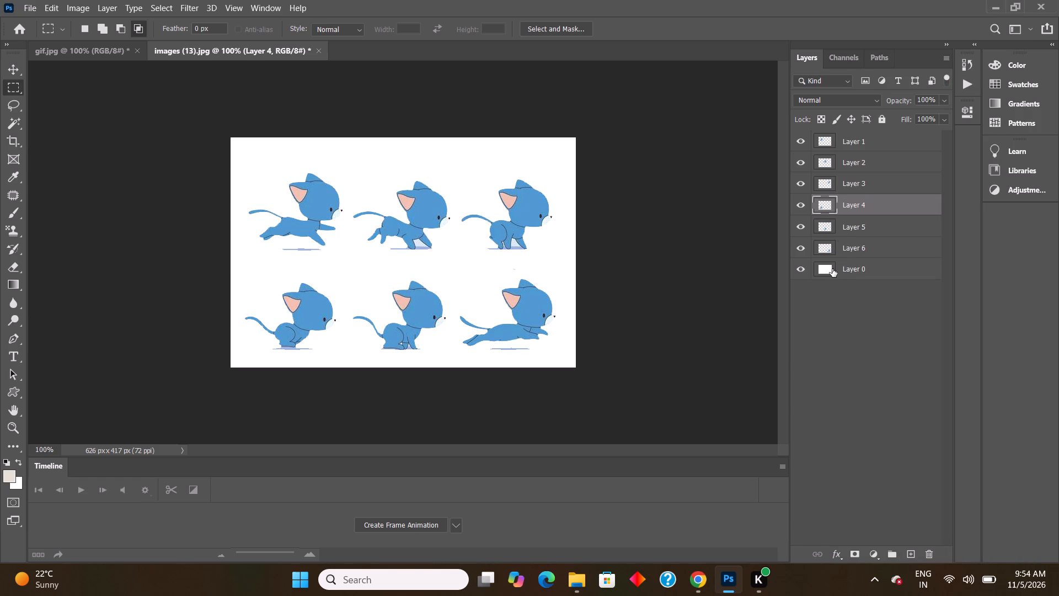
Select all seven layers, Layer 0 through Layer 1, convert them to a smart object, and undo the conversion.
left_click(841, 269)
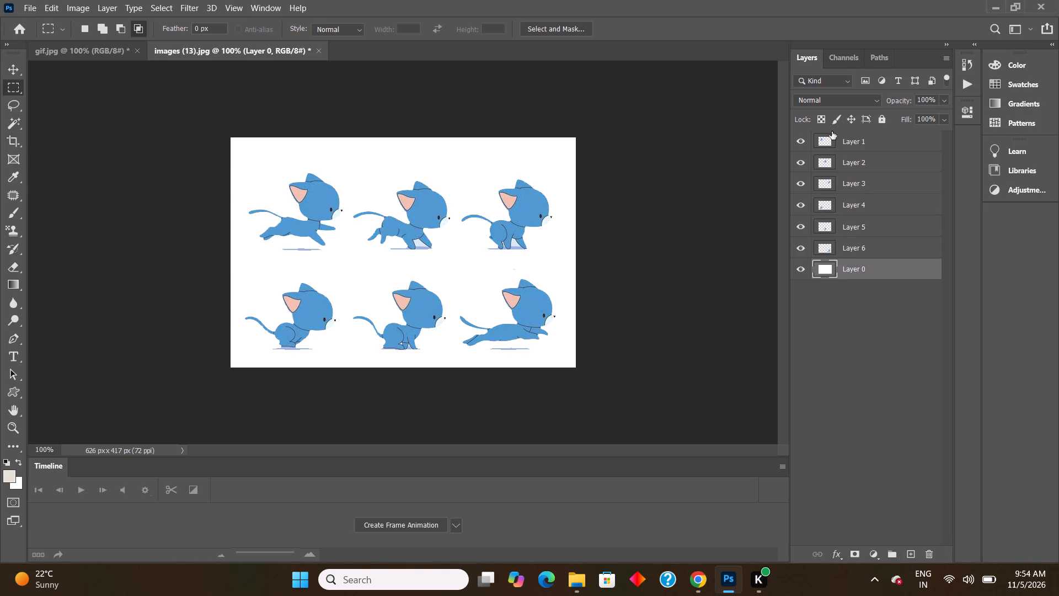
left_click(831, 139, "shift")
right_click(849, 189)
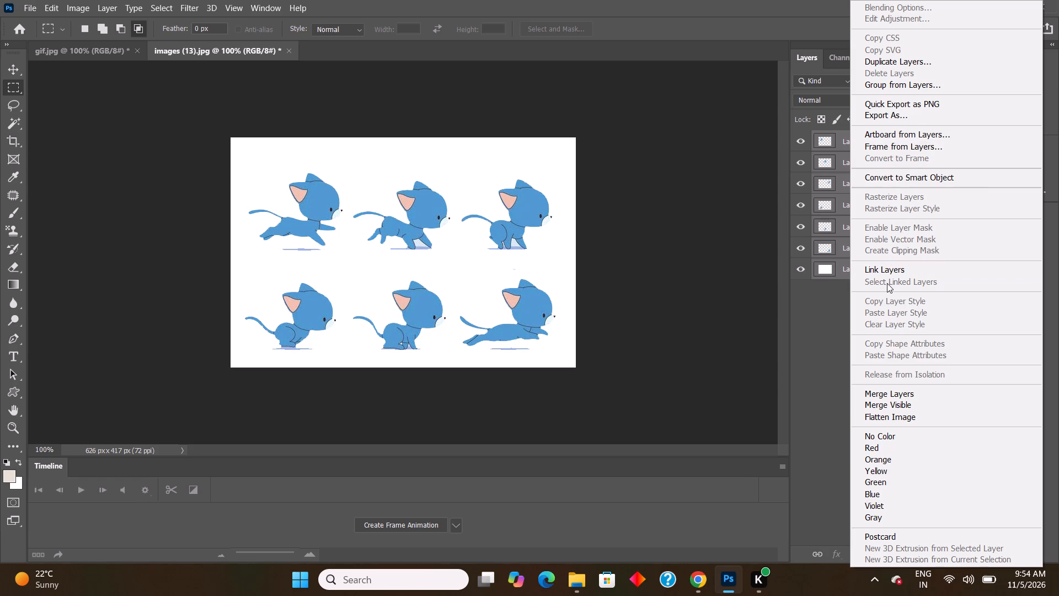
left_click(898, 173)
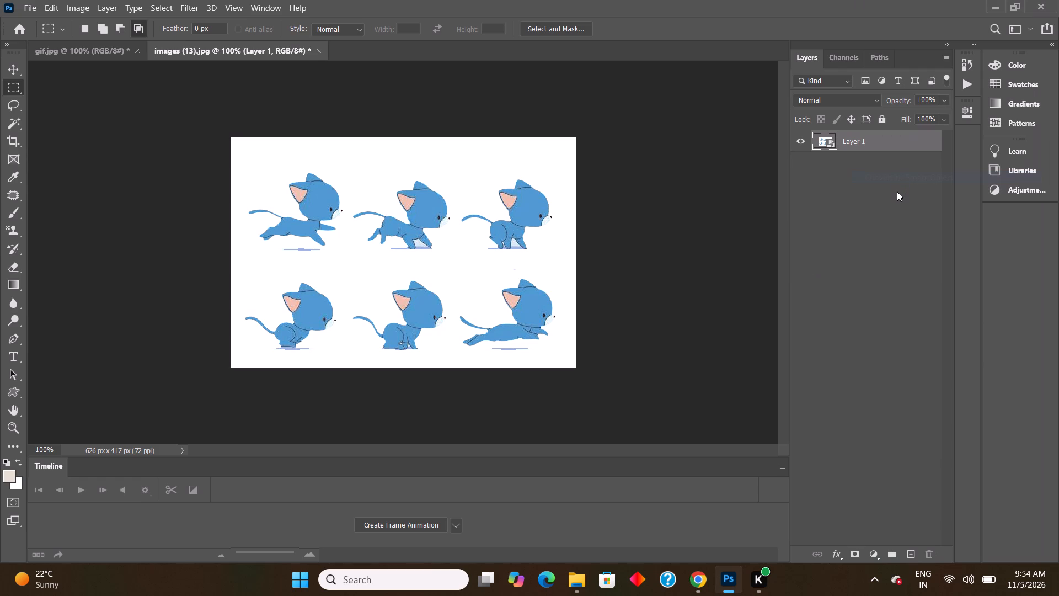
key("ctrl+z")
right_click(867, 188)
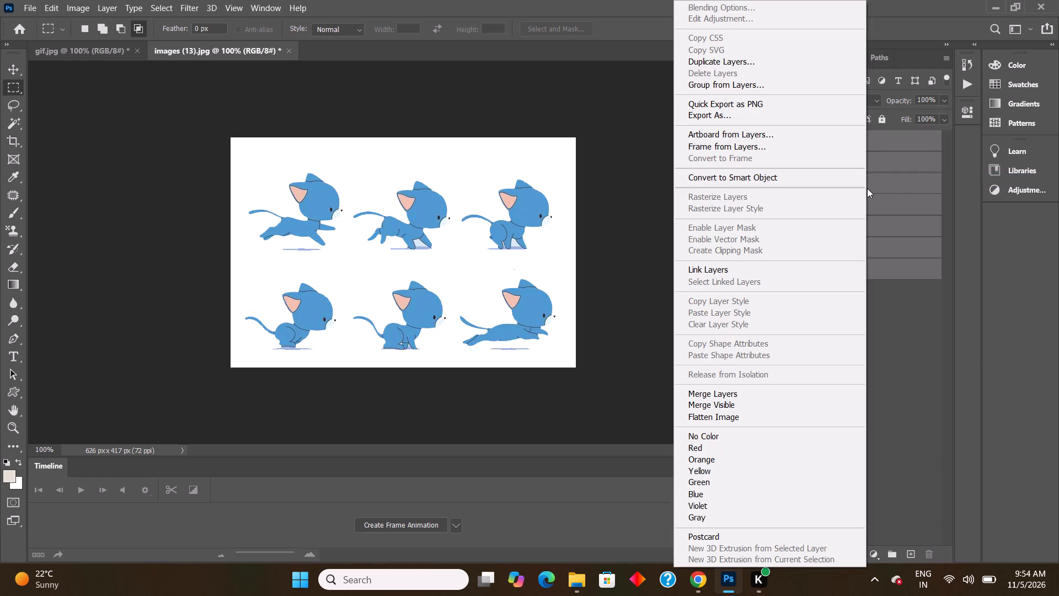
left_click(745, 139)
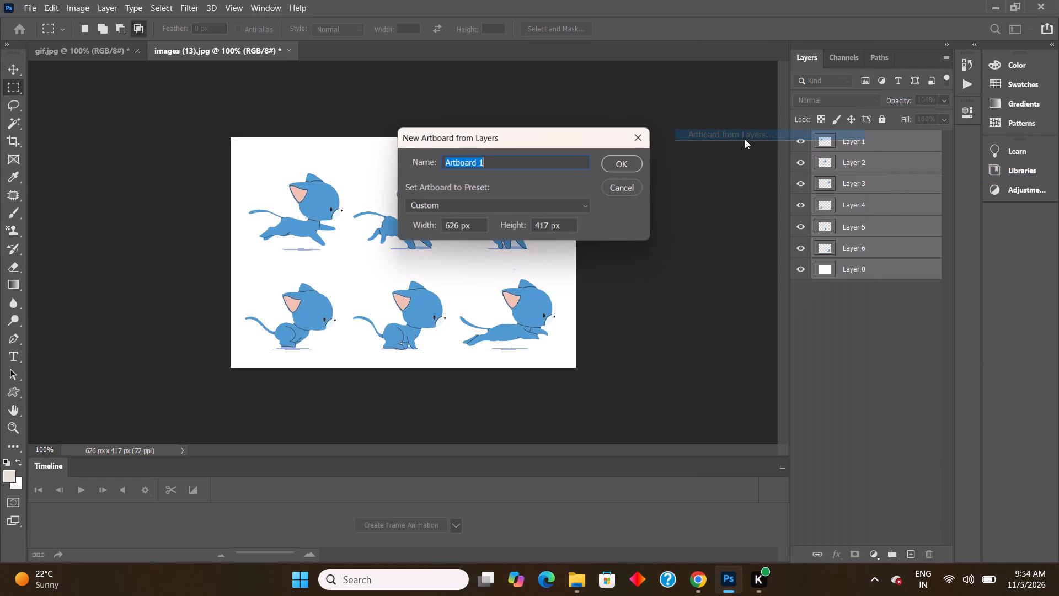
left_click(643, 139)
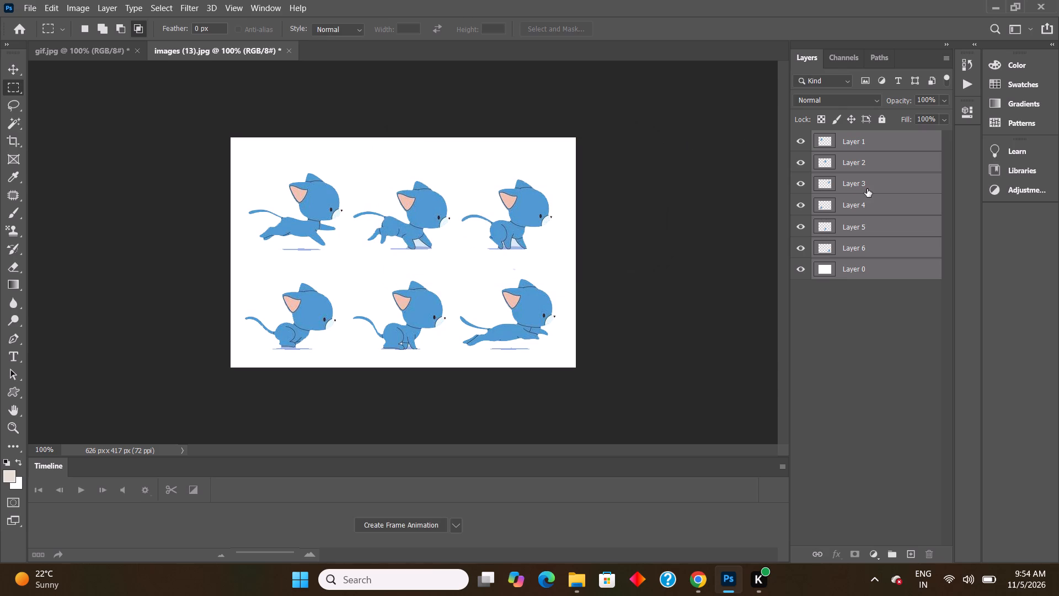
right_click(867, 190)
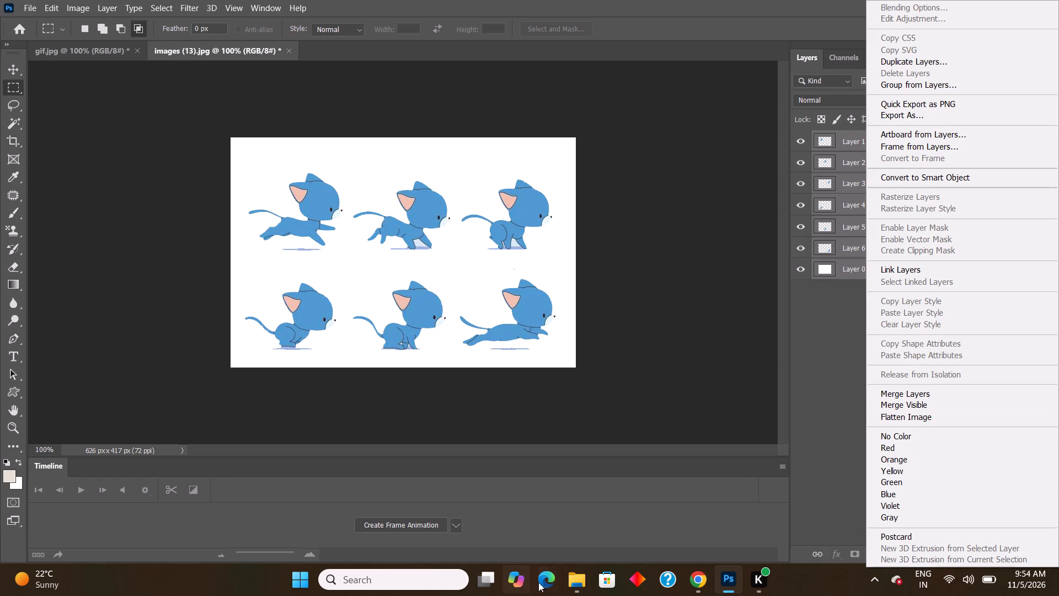
Switch to Chrome and pause the song video playing on YouTube.
left_click(697, 579)
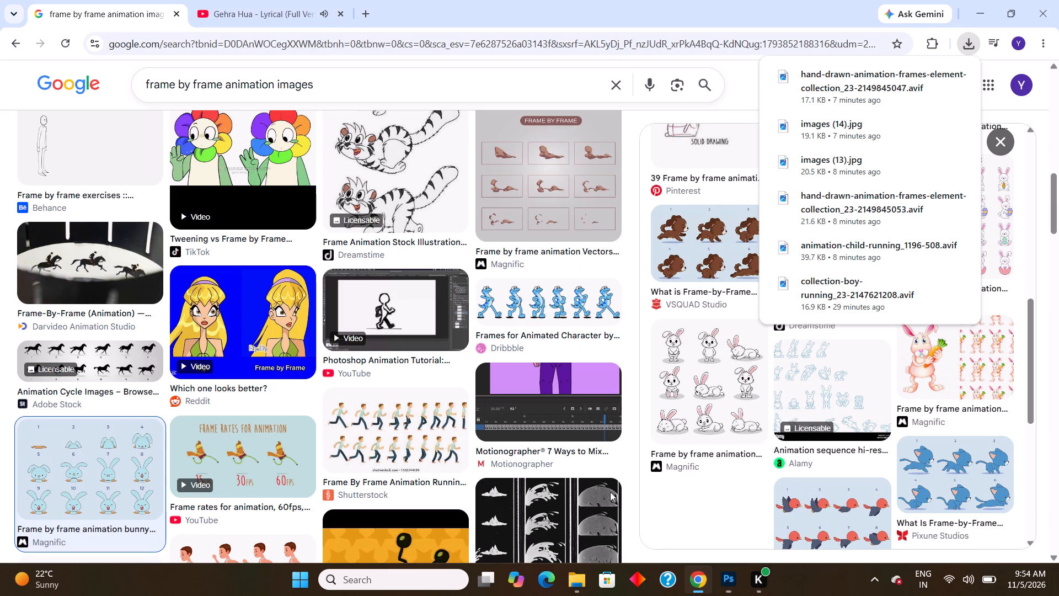
left_click(229, 13)
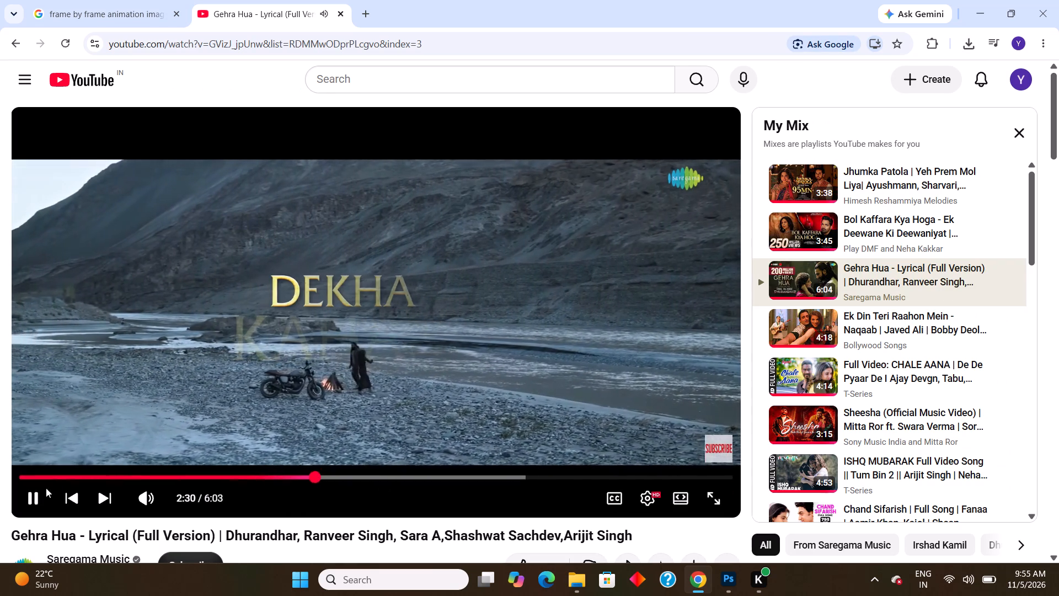
left_click(31, 499)
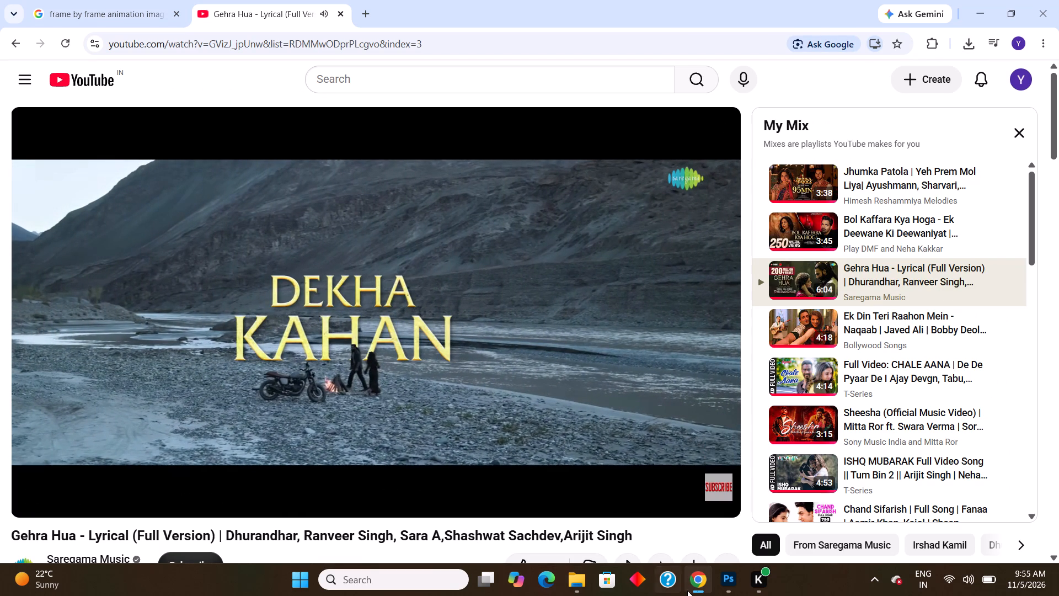
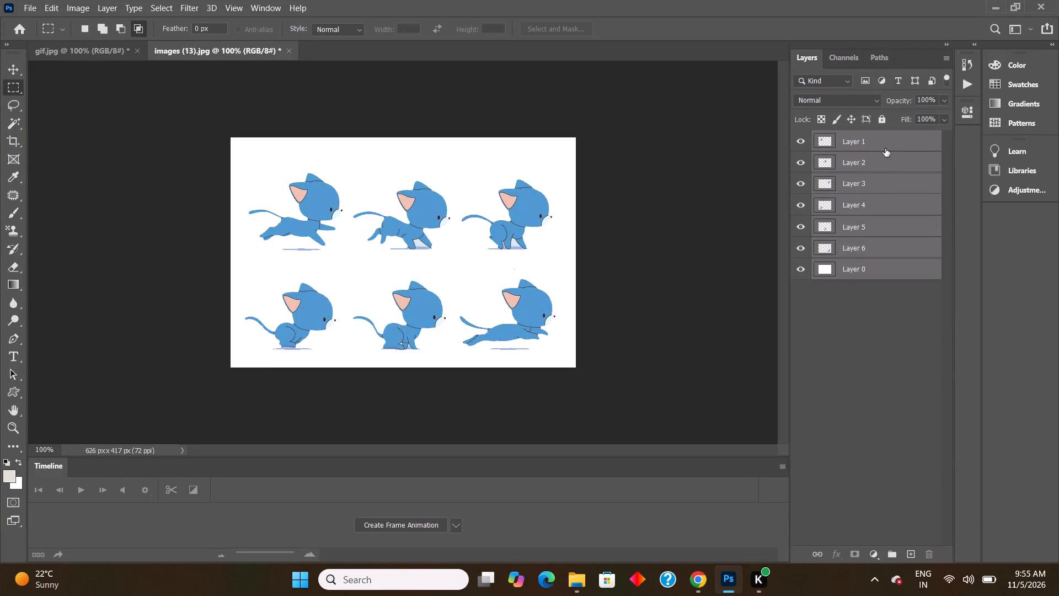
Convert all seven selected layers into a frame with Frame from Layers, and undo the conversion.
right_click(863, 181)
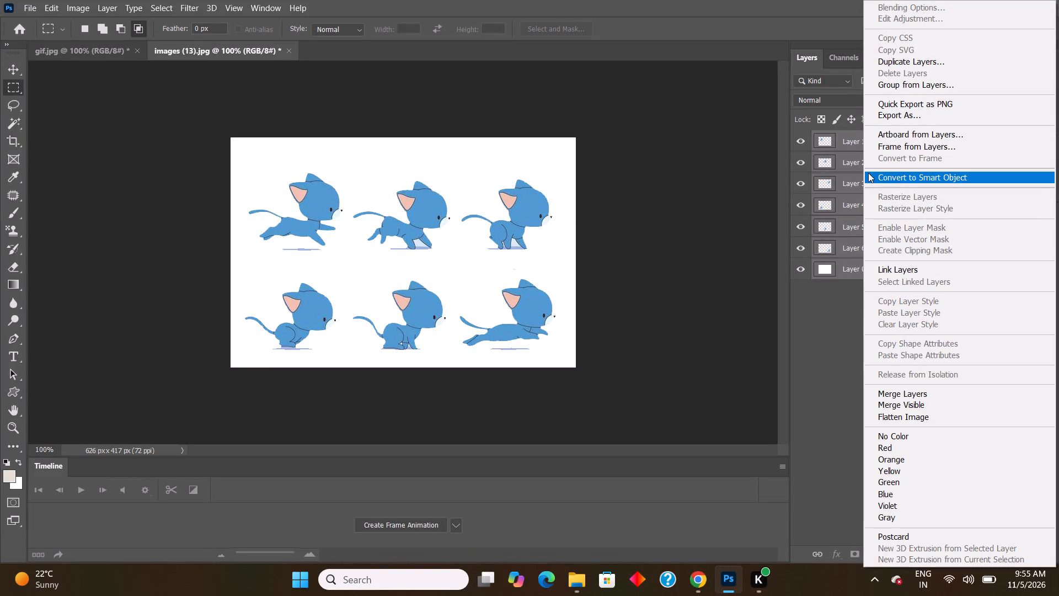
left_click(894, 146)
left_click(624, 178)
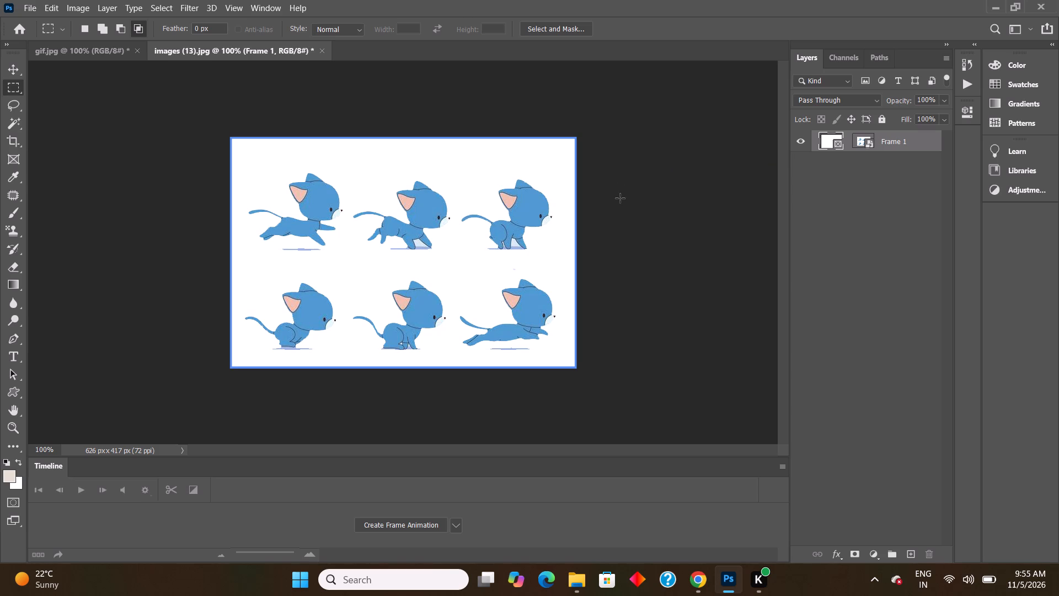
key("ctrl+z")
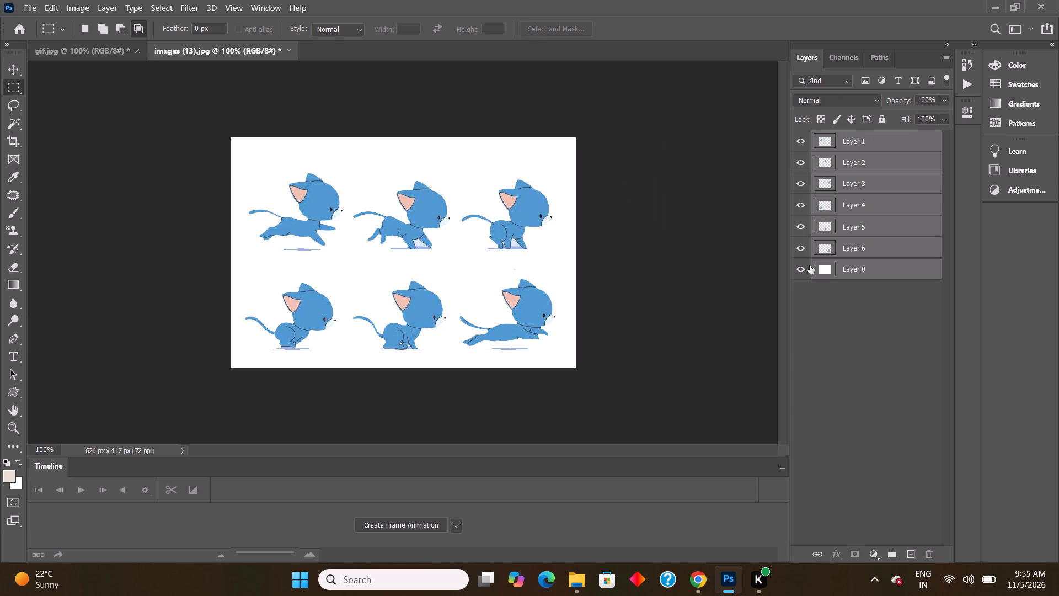
Create a frame animation and hide Layers 2 through 6 so frame 1 shows only Layer 1 over the white background.
right_click(853, 171)
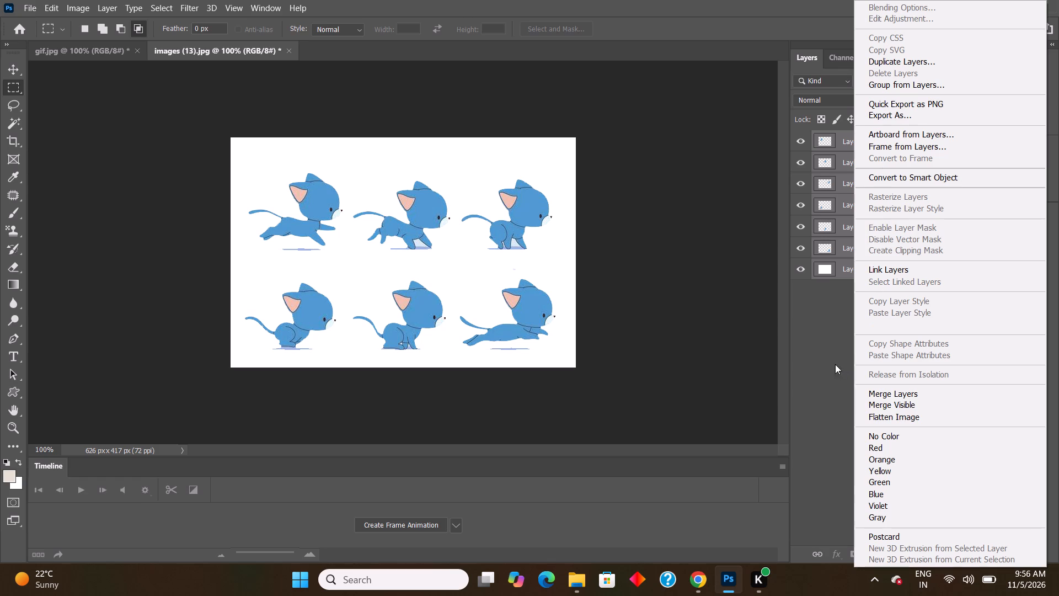
left_click(411, 531)
left_click(412, 528)
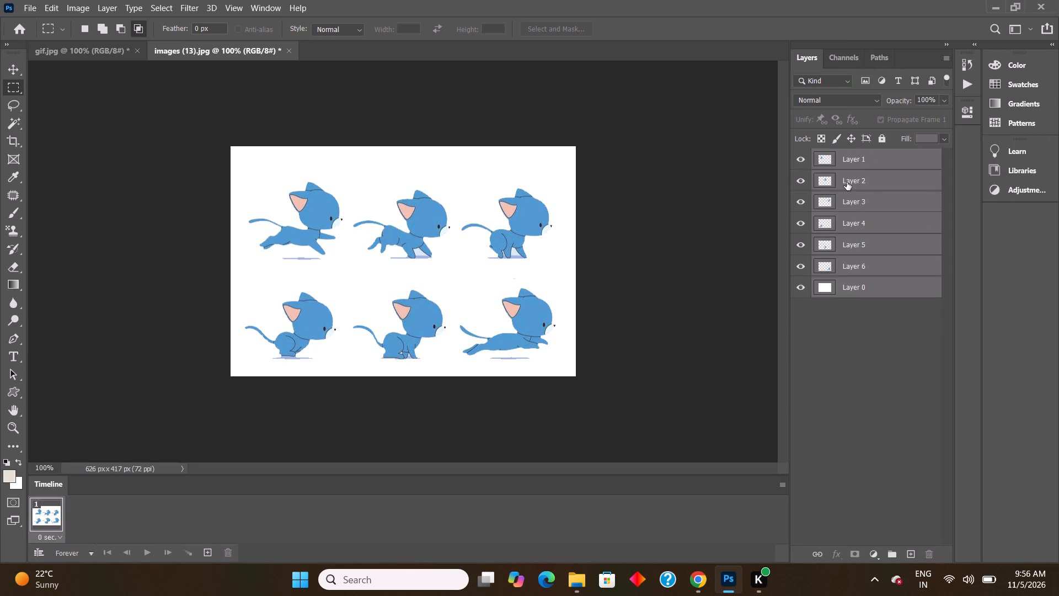
left_click(803, 181)
left_click(800, 201)
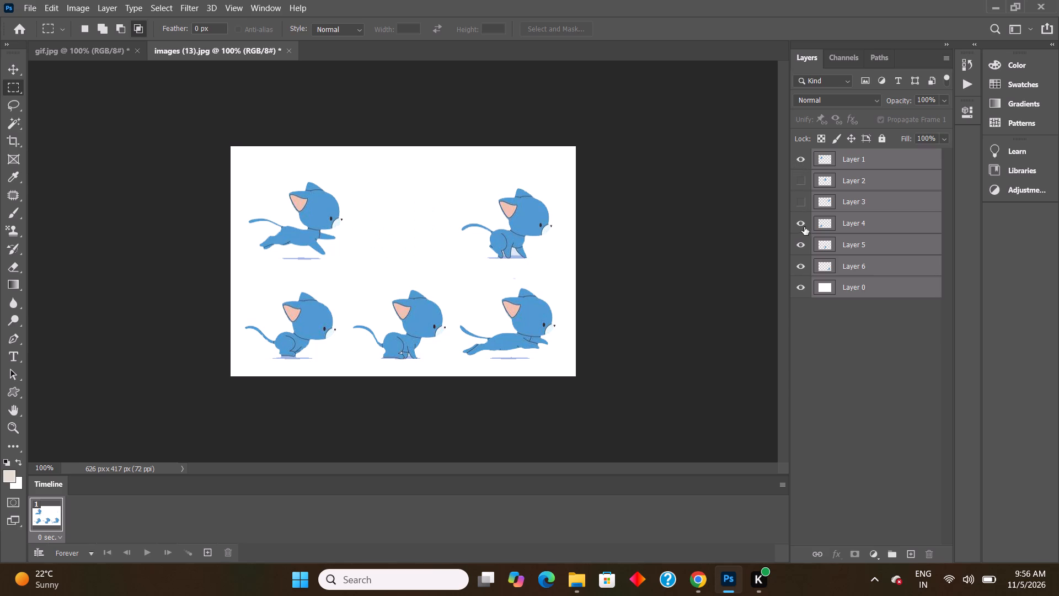
left_click(799, 225)
left_click(802, 244)
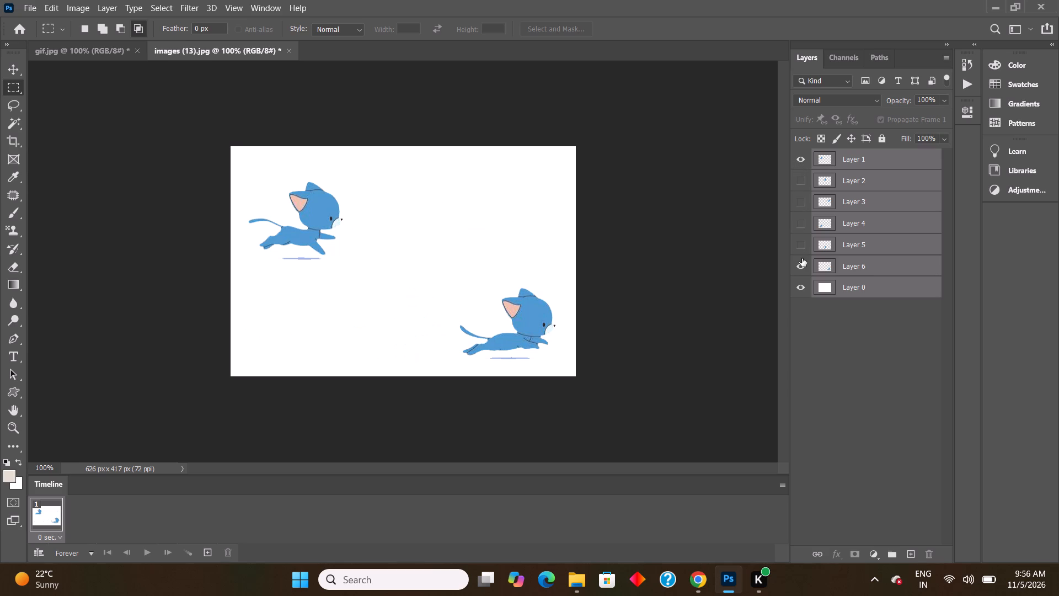
left_click(802, 265)
Add animation frames 2, 3 and 4, showing only Layer 2, Layer 3 and Layer 4 respectively over Layer 0.
left_click(209, 553)
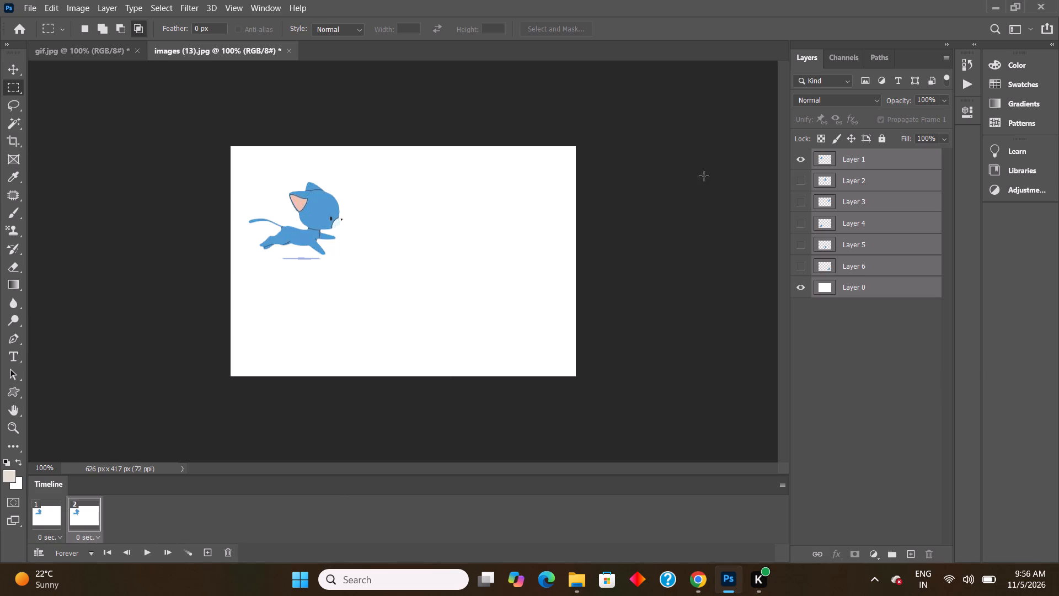
left_click(800, 161)
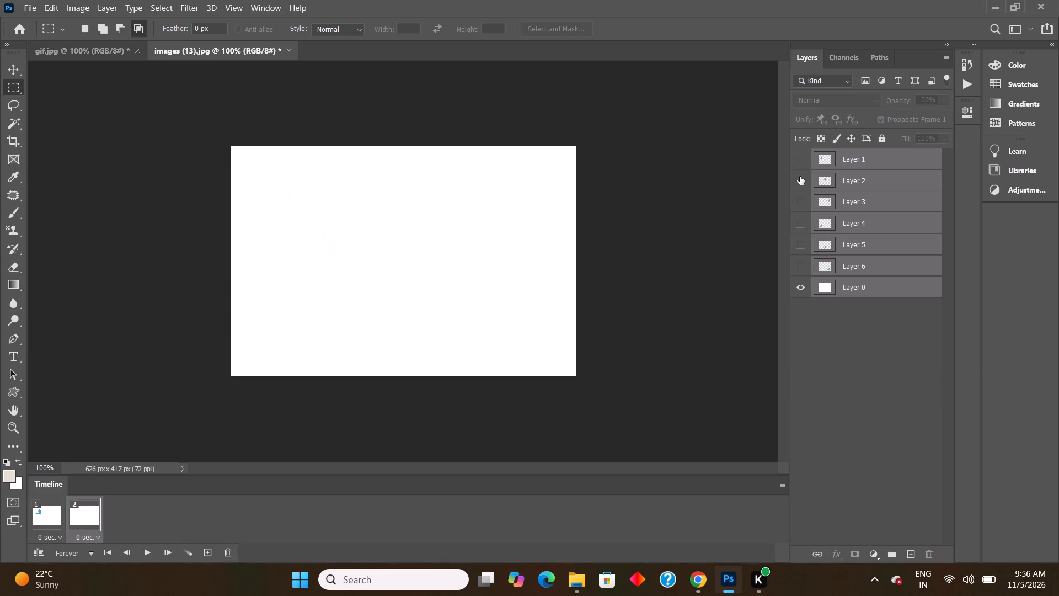
left_click(800, 179)
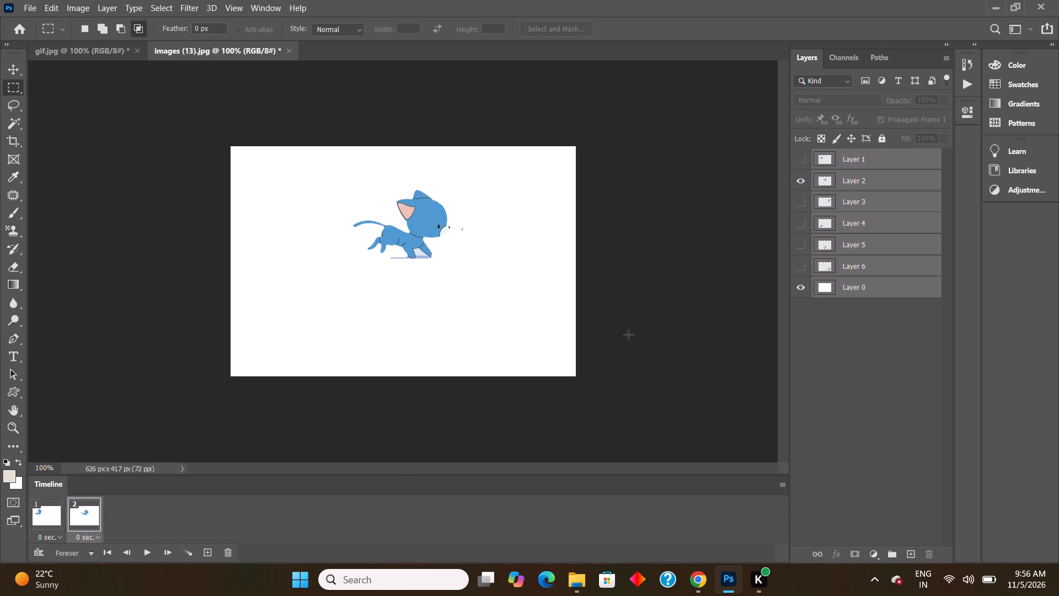
left_click(206, 550)
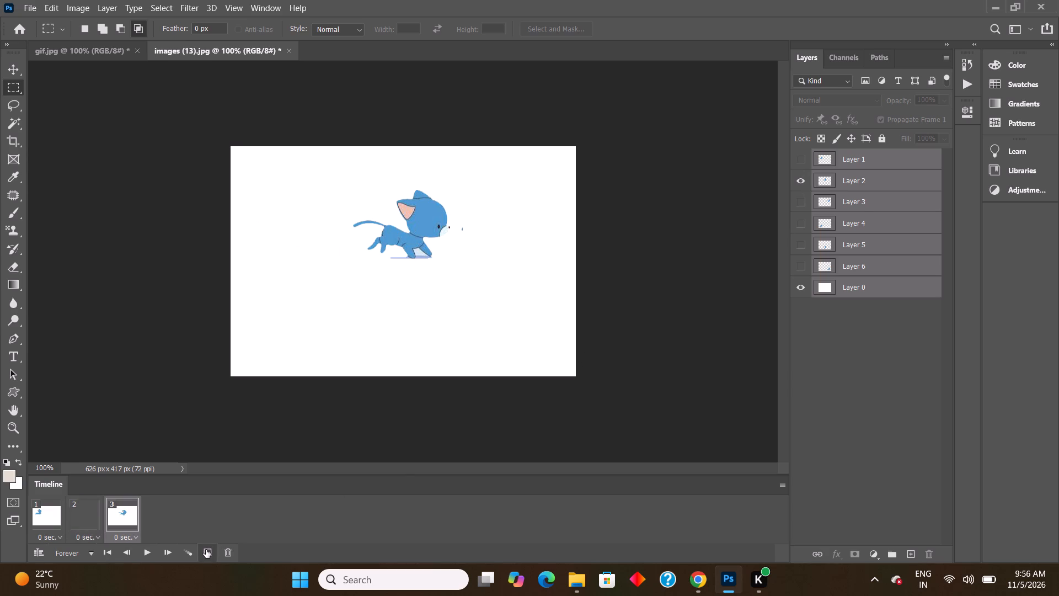
left_click(801, 182)
left_click(802, 205)
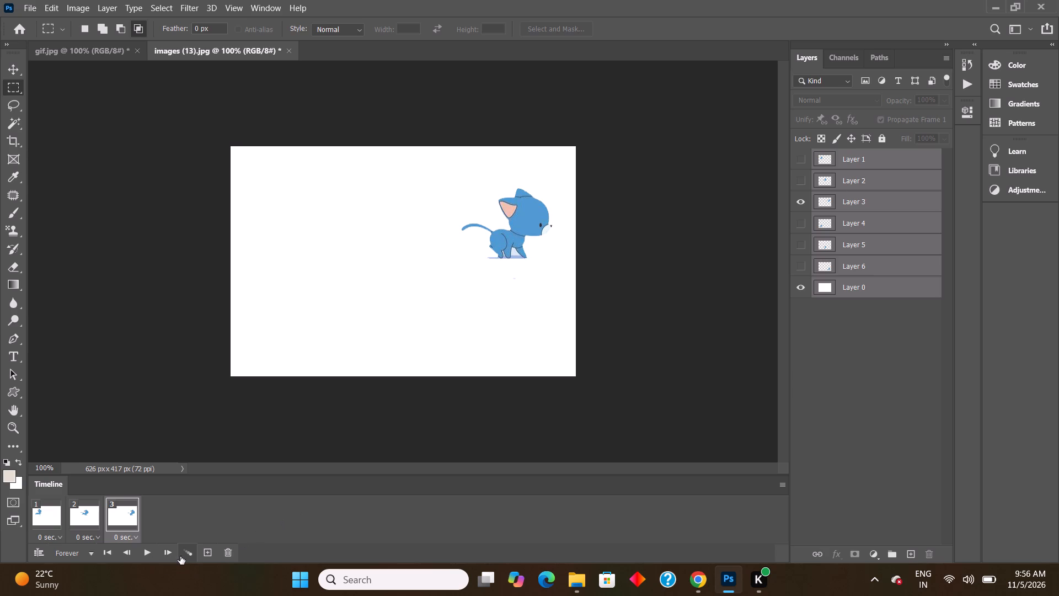
left_click(206, 551)
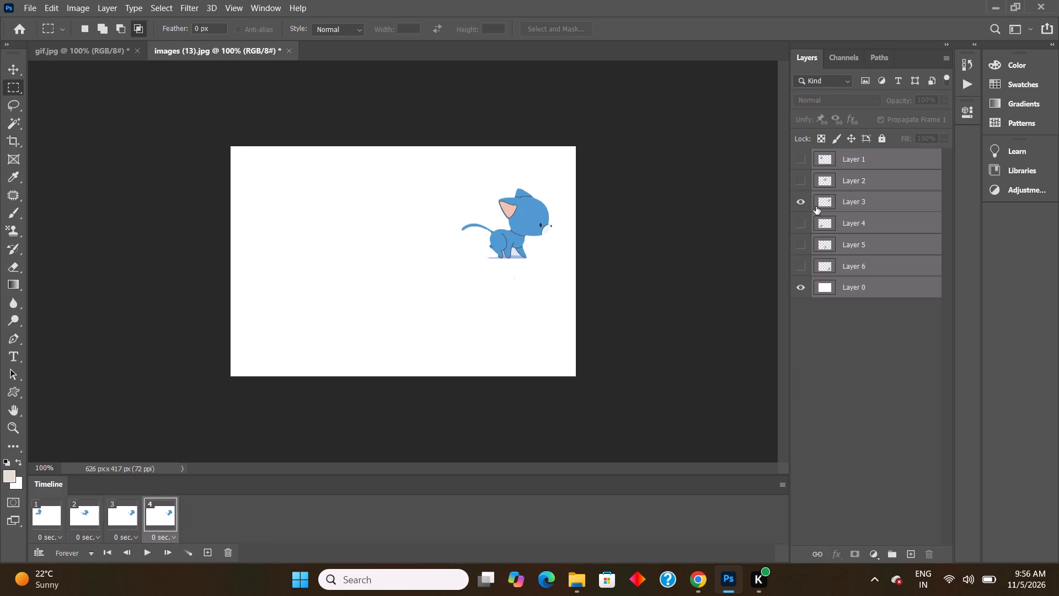
left_click(800, 201)
left_click(804, 224)
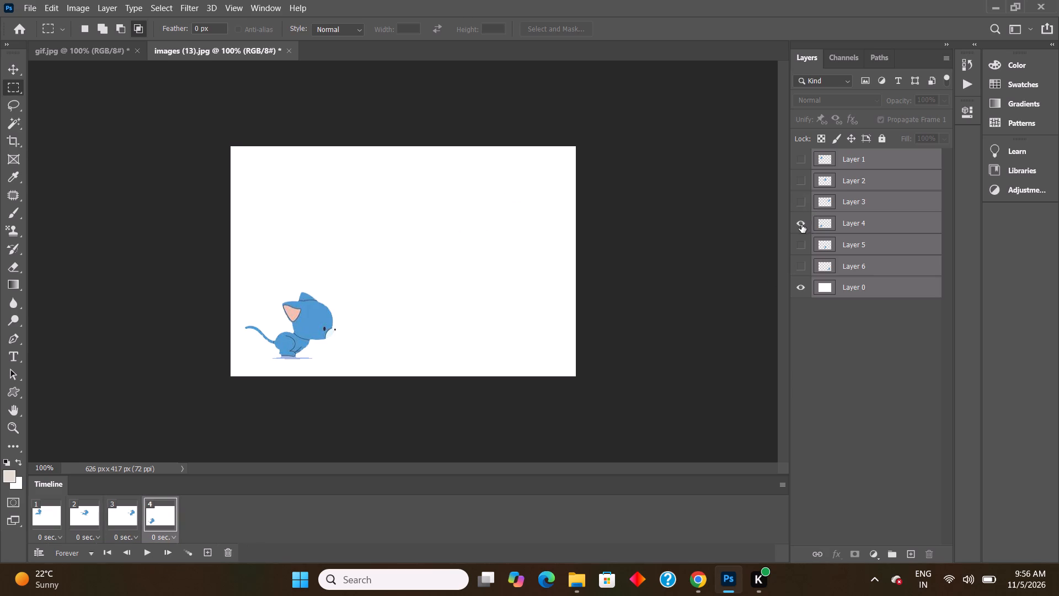
Add animation frames 5 and 6, showing only Layer 5 and Layer 6 respectively over Layer 0.
left_click(210, 553)
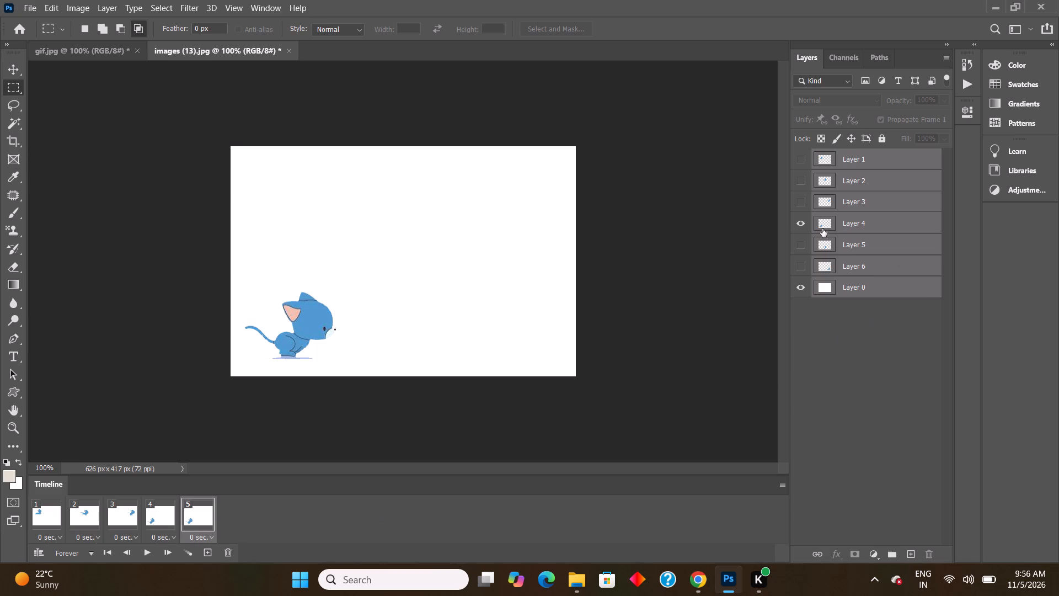
left_click(804, 224)
left_click(804, 243)
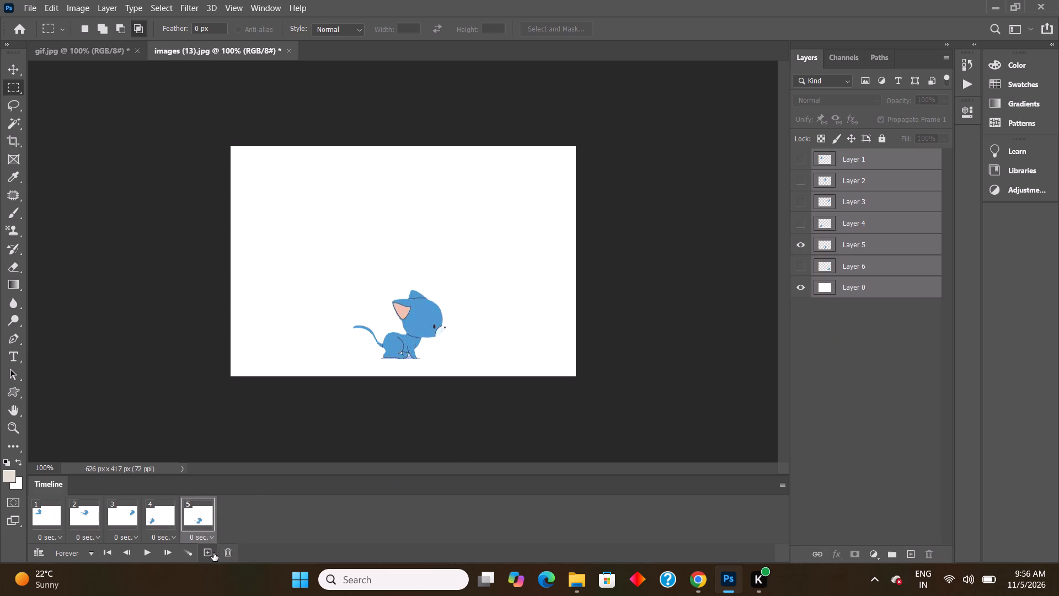
left_click(213, 553)
left_click(801, 243)
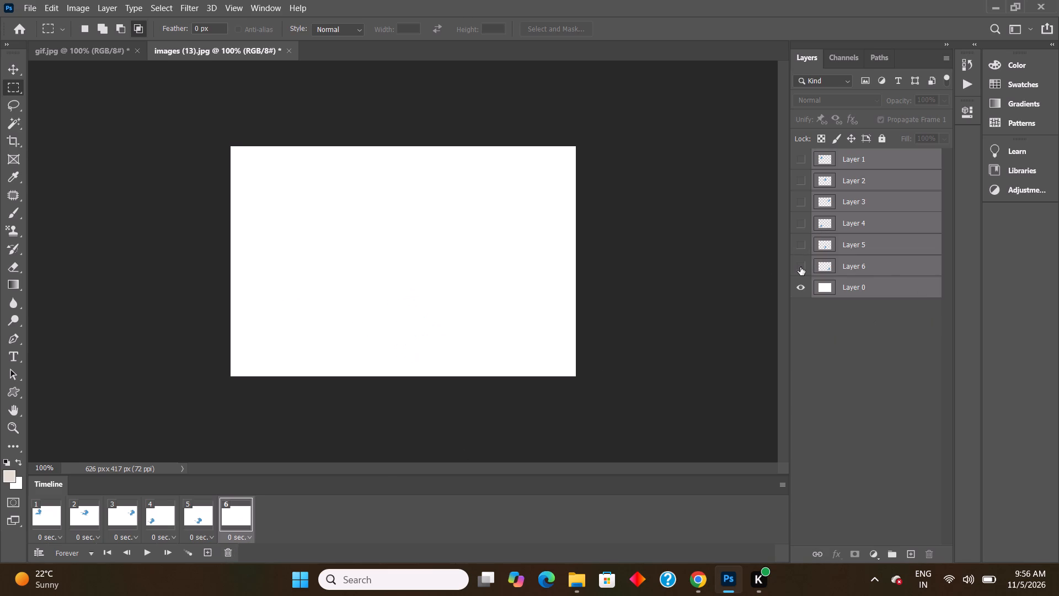
left_click(800, 267)
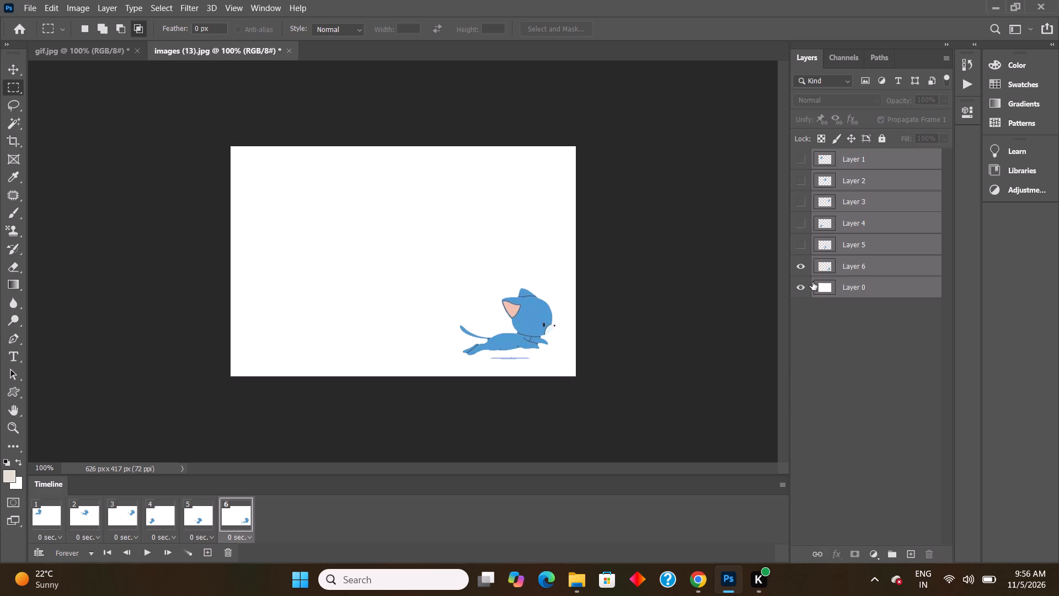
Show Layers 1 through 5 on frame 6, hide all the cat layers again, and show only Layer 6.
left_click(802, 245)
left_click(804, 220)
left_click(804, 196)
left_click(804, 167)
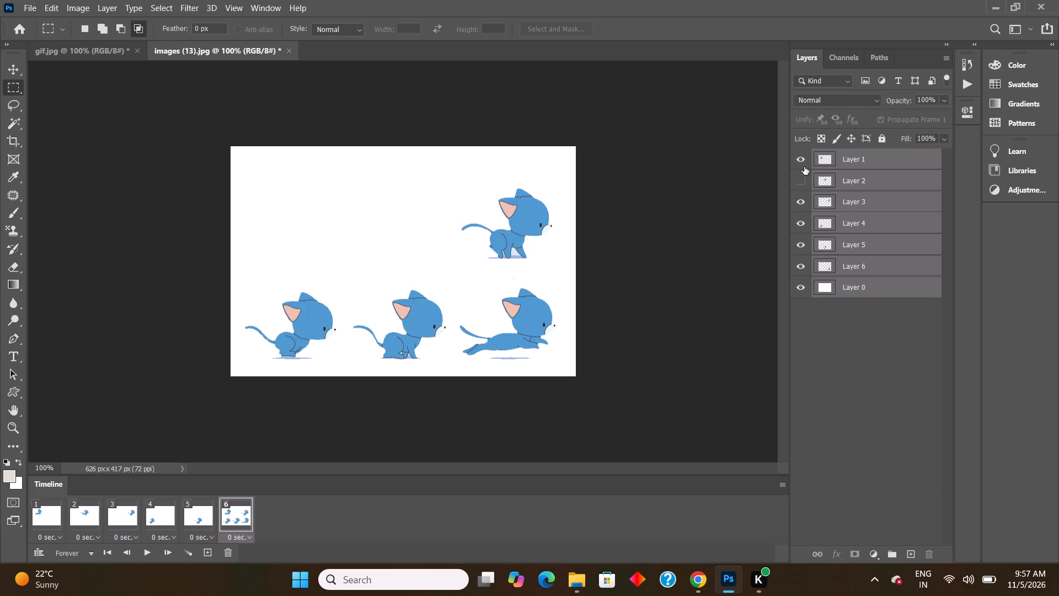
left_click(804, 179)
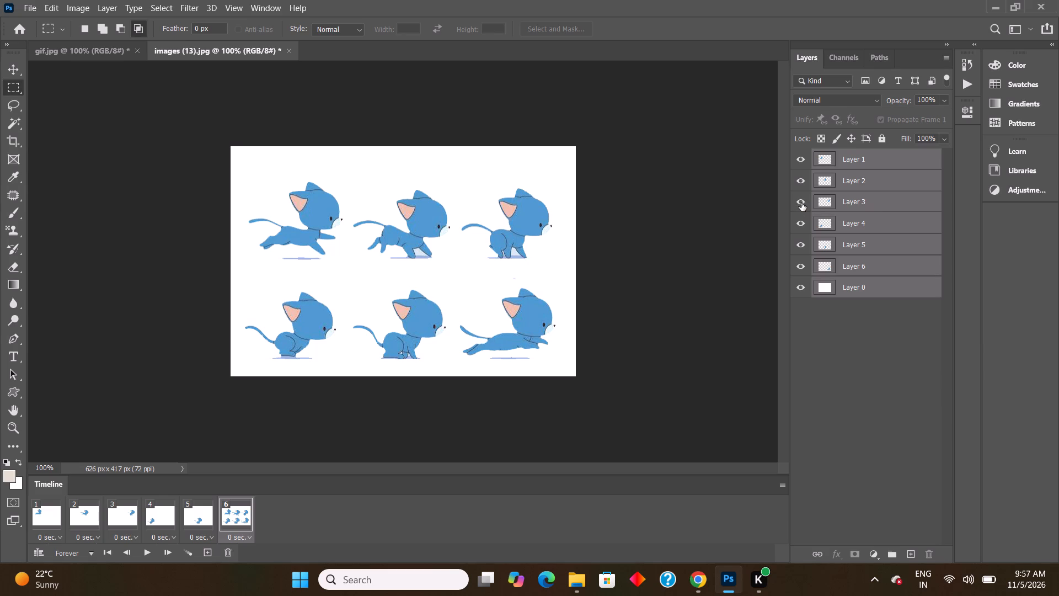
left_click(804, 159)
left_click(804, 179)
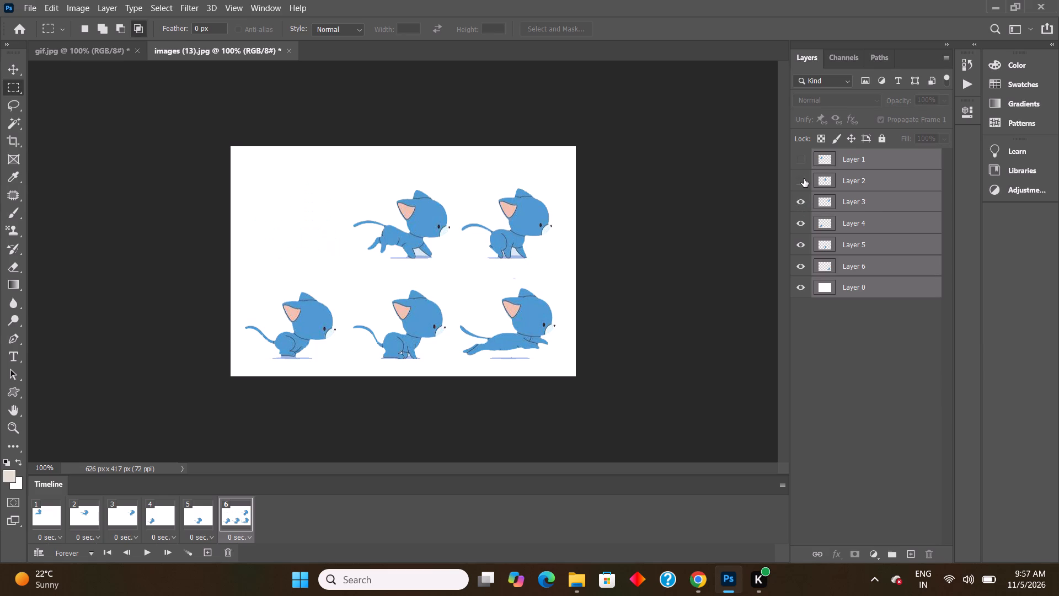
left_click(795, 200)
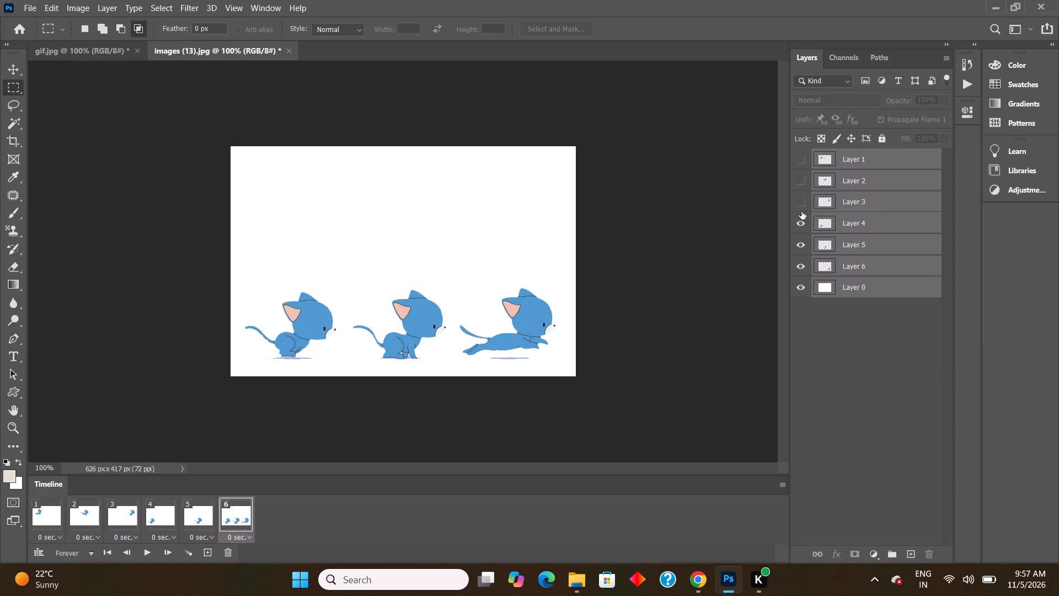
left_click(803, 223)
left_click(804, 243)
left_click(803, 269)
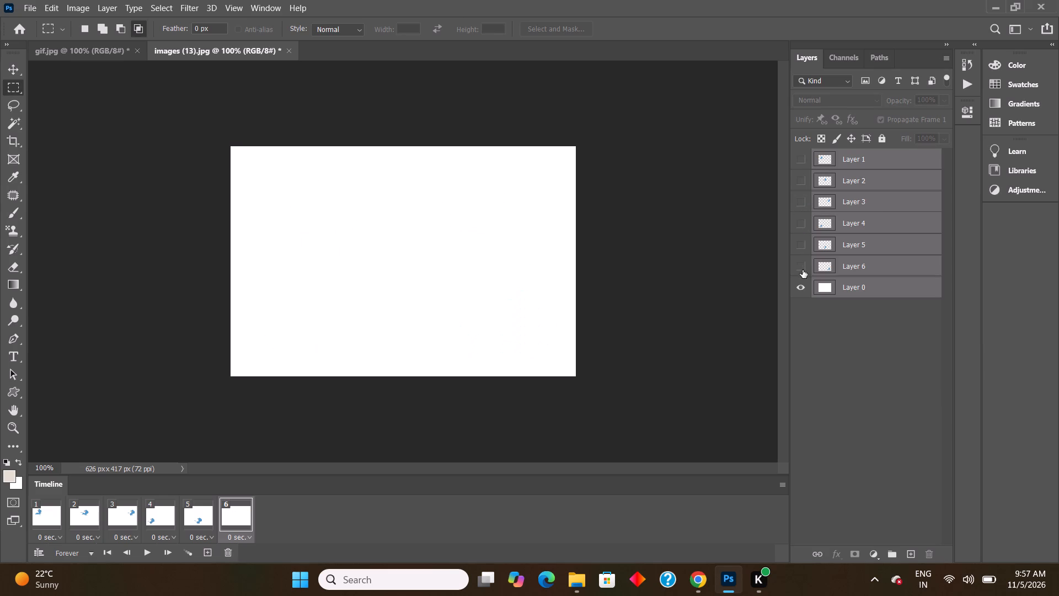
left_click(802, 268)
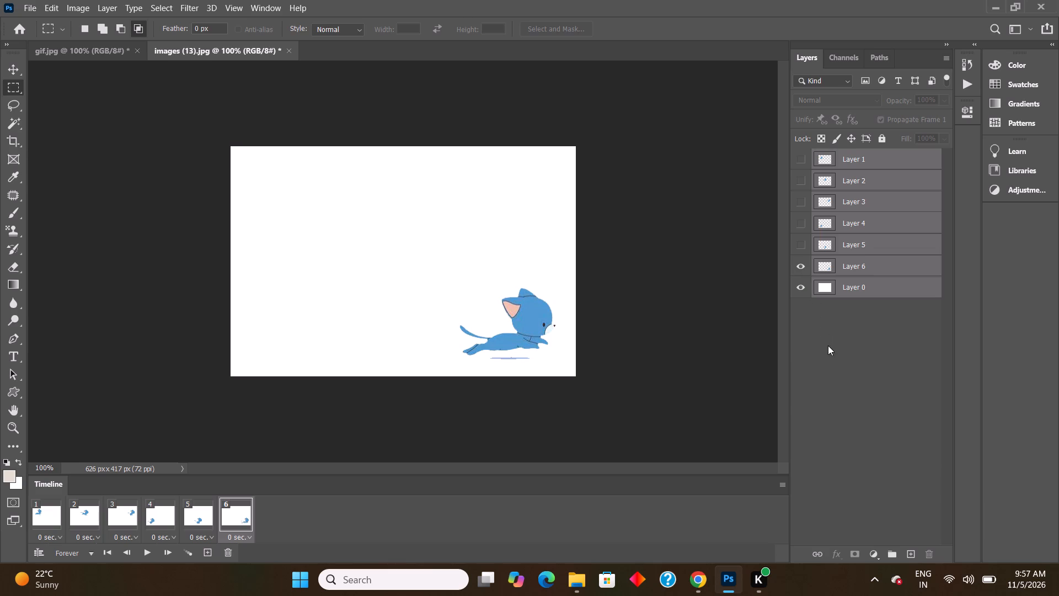
Deselect the layers and select all six animation frames.
left_click(828, 346)
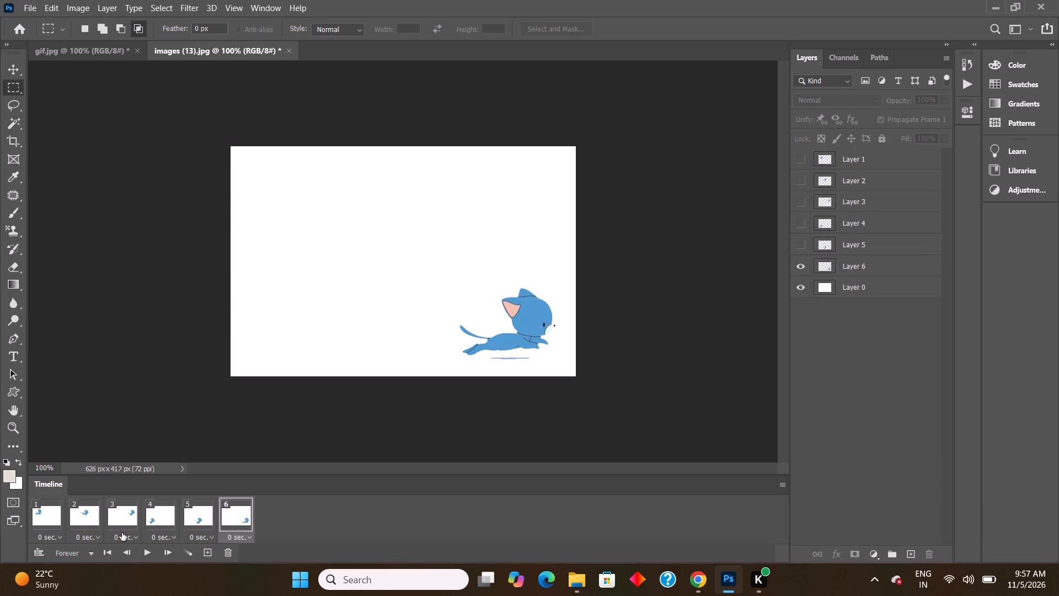
left_click(36, 526, "shift")
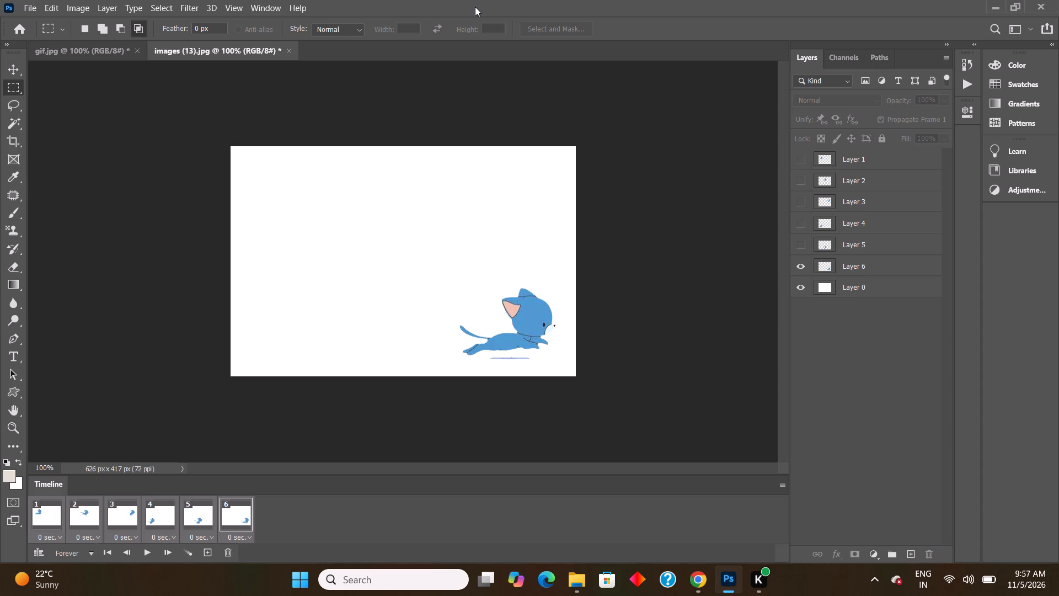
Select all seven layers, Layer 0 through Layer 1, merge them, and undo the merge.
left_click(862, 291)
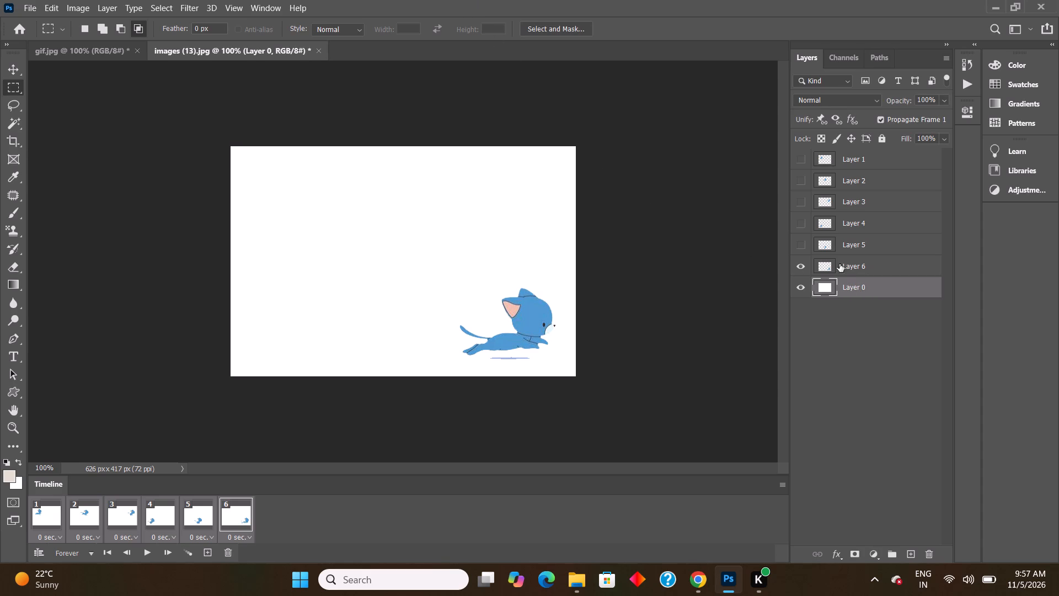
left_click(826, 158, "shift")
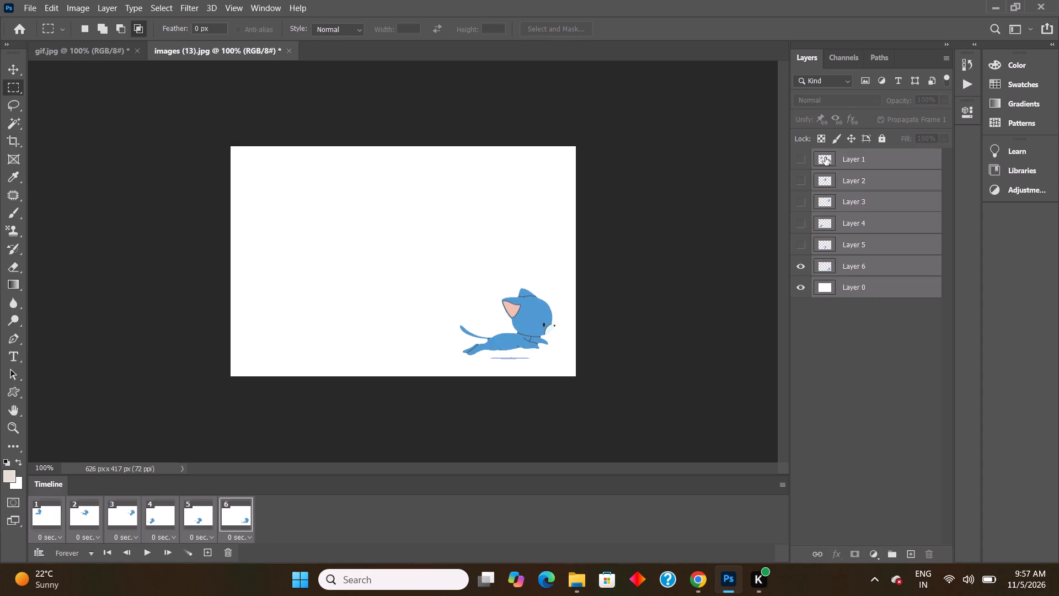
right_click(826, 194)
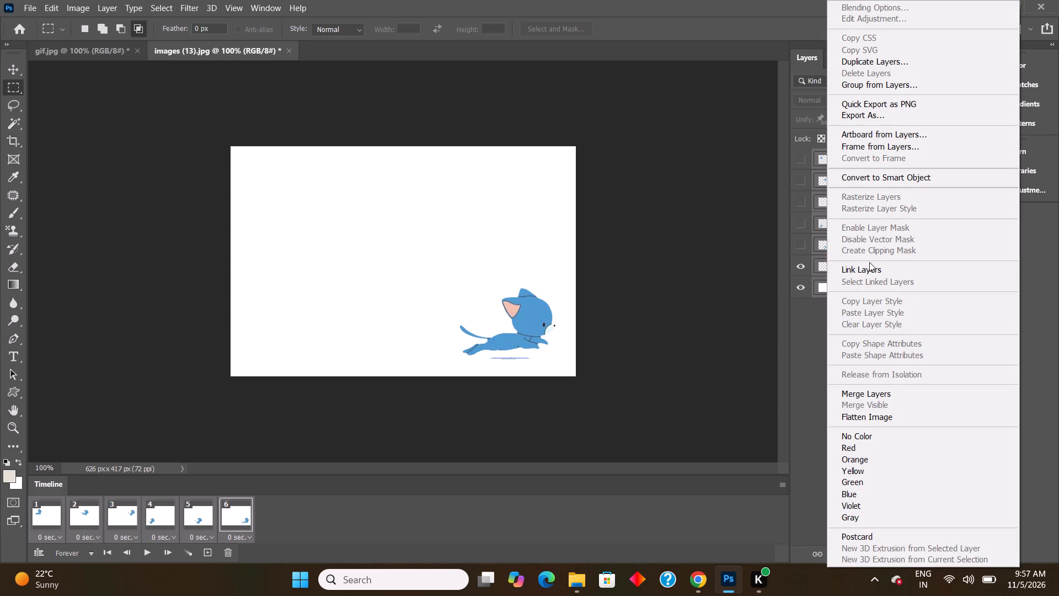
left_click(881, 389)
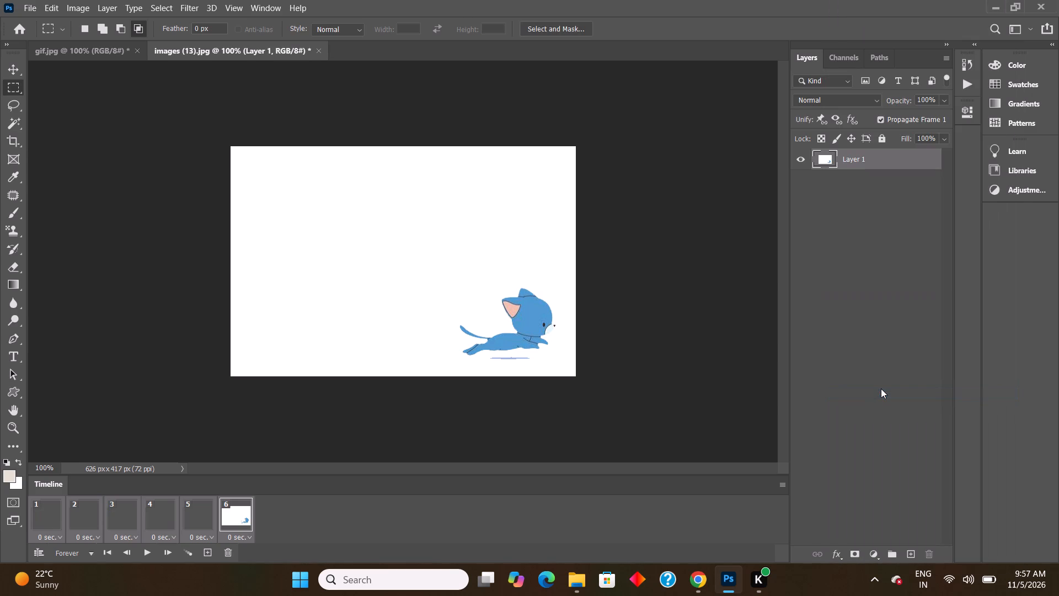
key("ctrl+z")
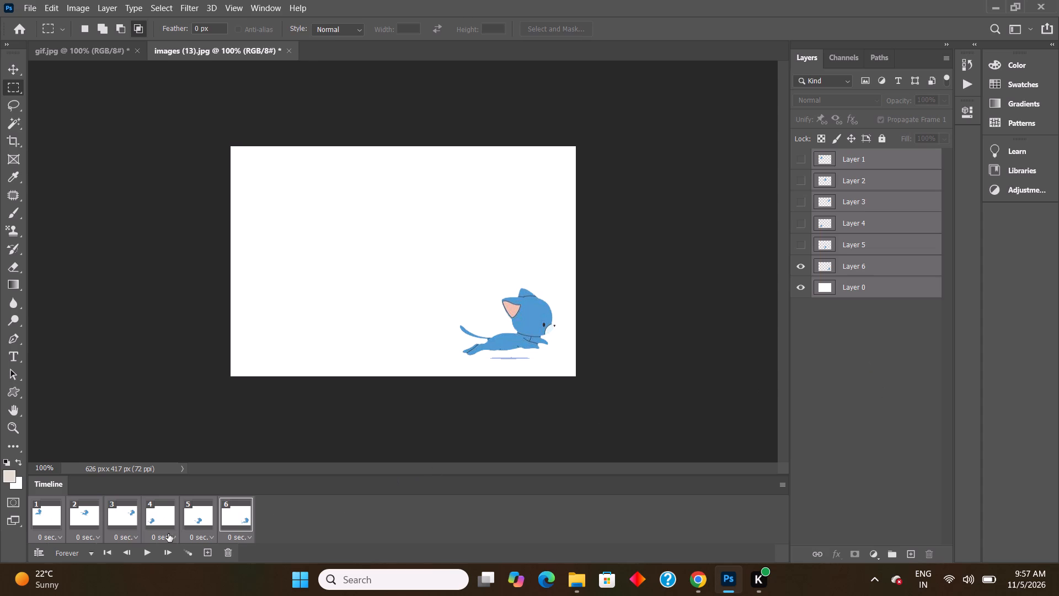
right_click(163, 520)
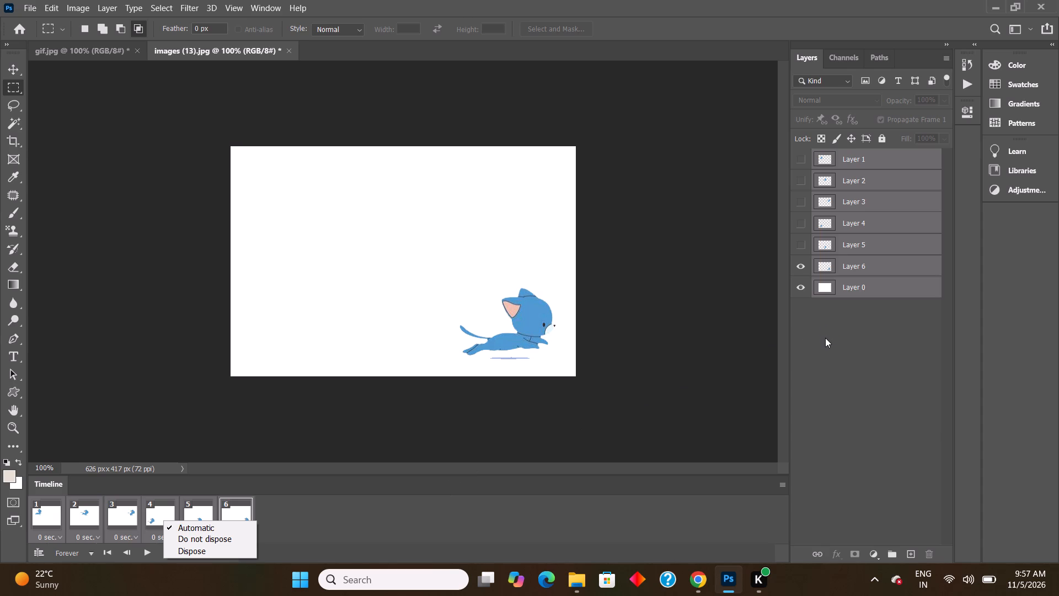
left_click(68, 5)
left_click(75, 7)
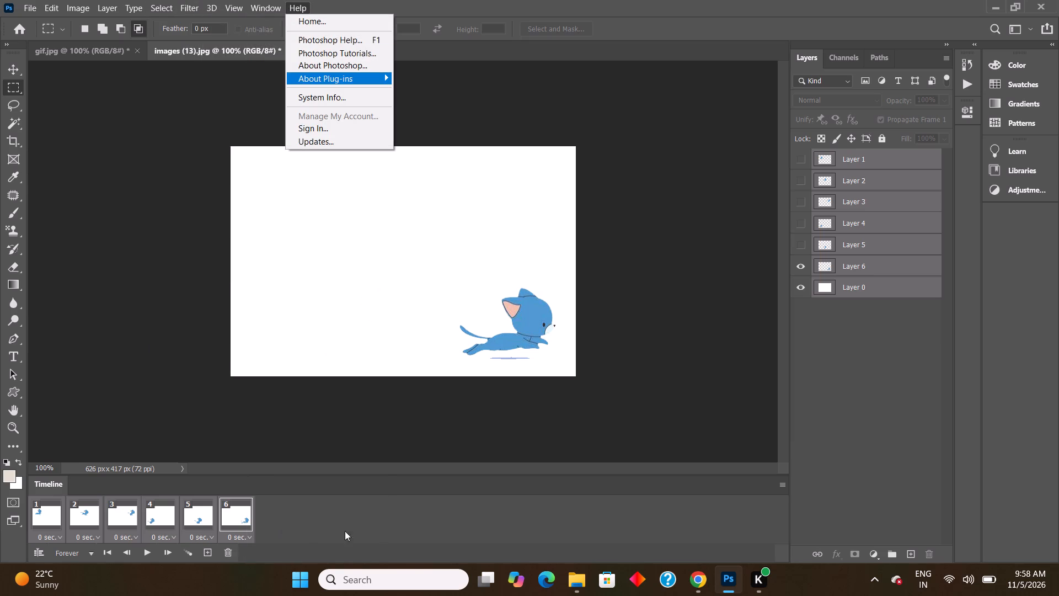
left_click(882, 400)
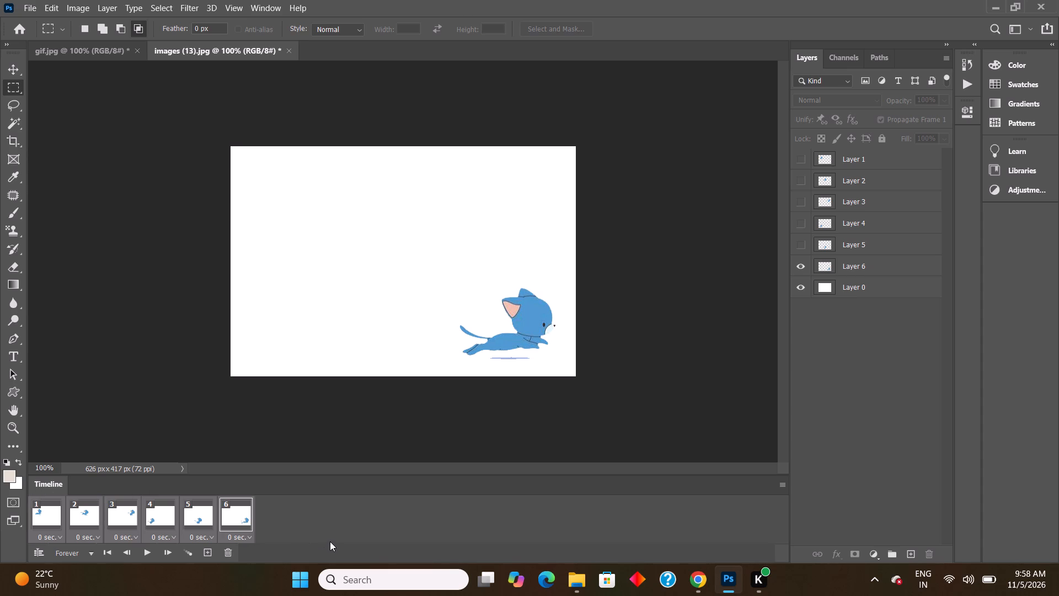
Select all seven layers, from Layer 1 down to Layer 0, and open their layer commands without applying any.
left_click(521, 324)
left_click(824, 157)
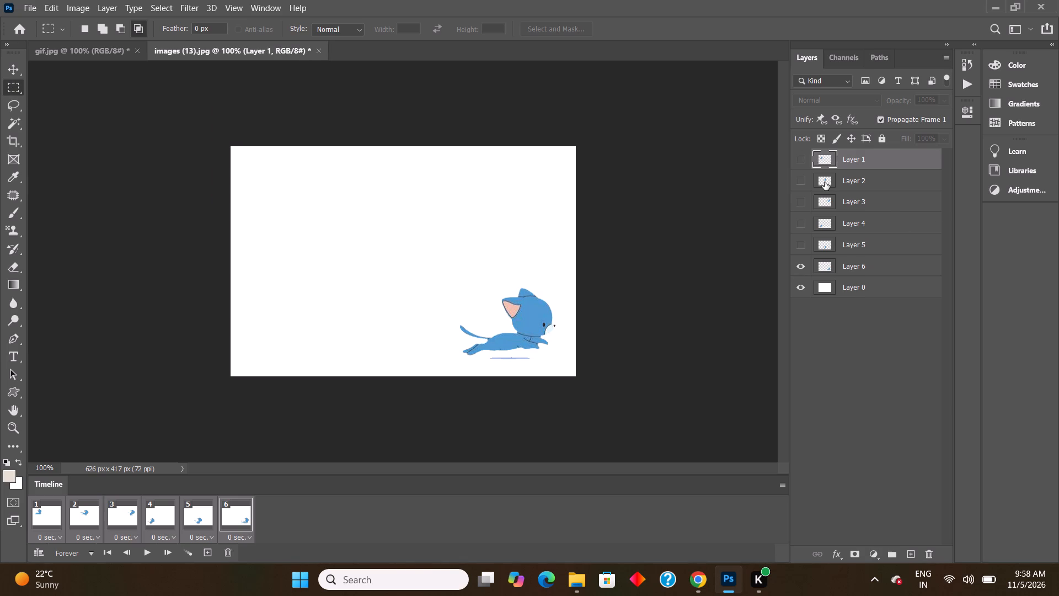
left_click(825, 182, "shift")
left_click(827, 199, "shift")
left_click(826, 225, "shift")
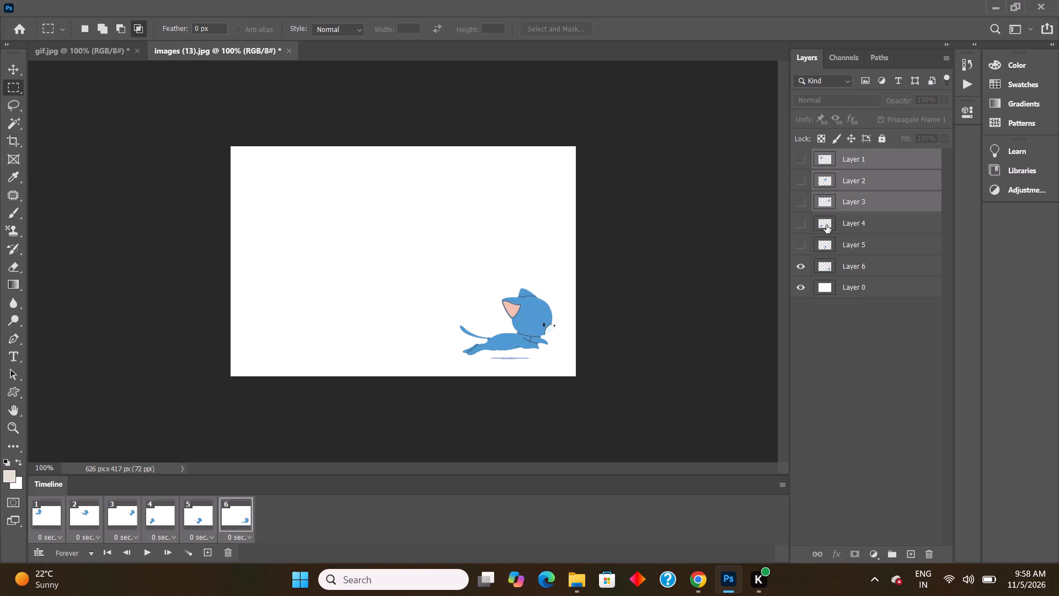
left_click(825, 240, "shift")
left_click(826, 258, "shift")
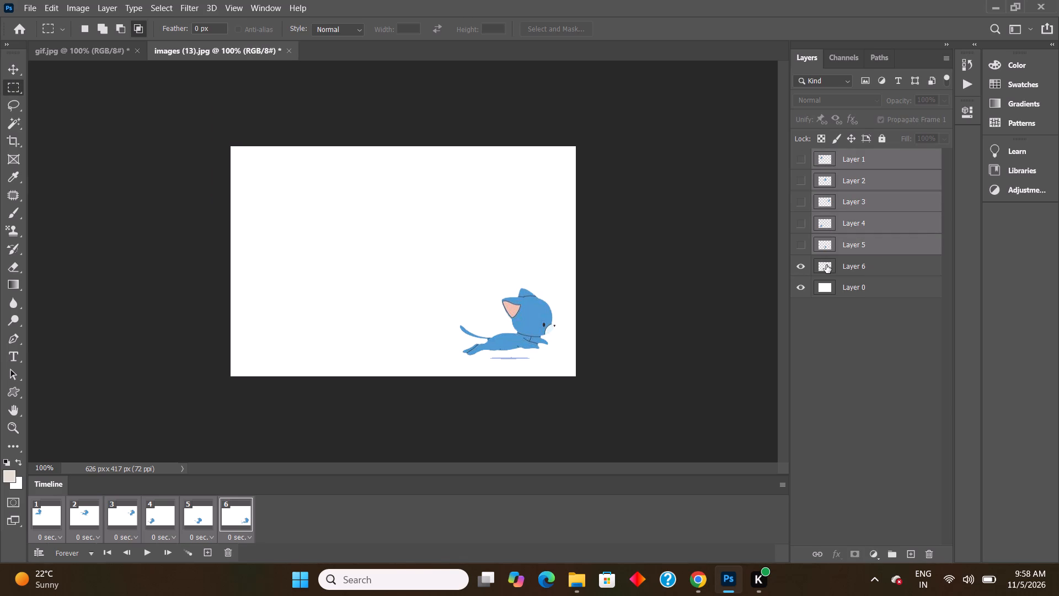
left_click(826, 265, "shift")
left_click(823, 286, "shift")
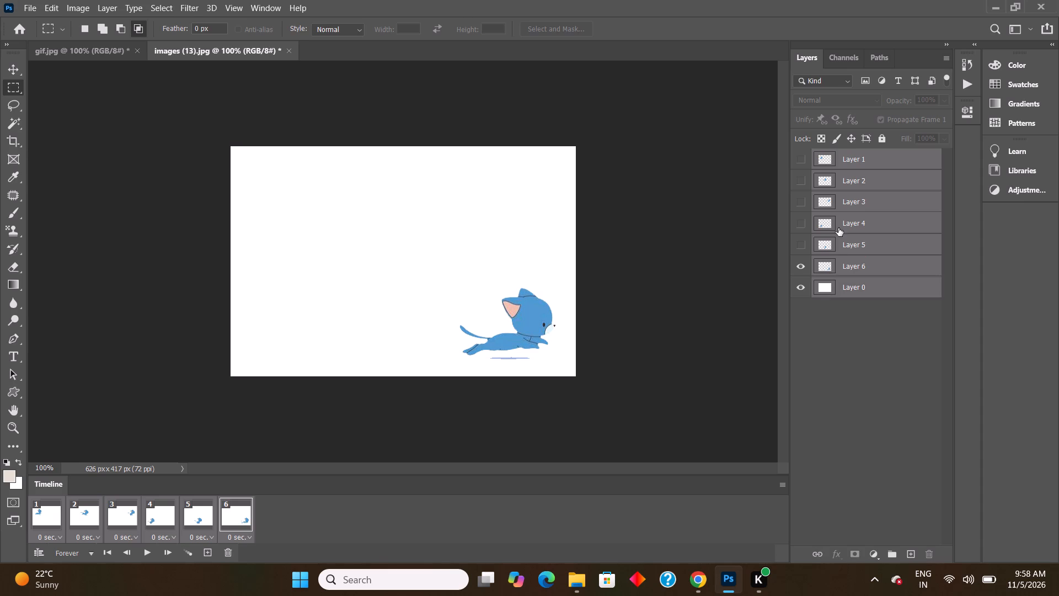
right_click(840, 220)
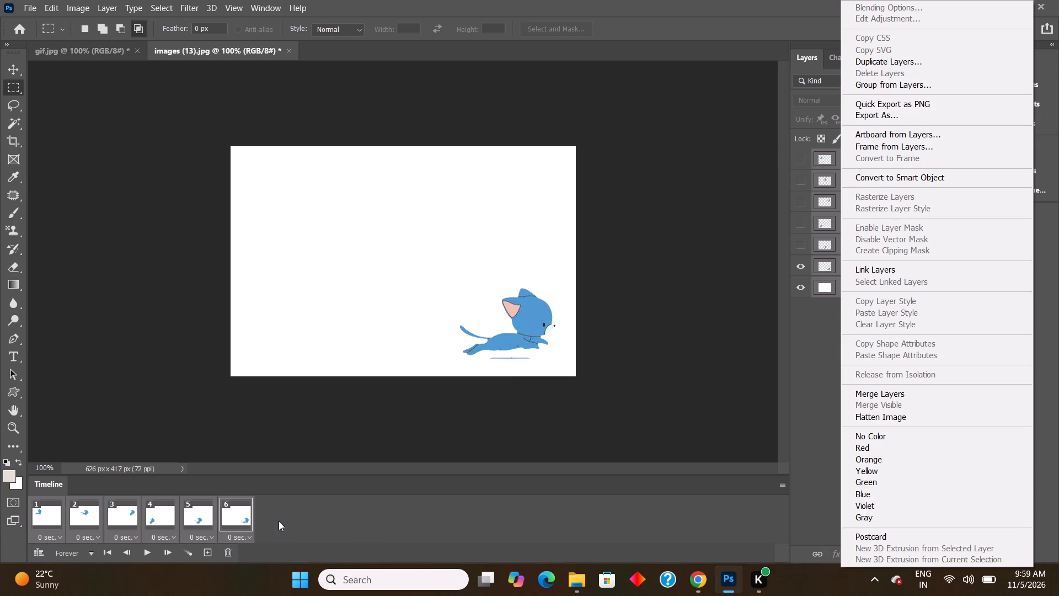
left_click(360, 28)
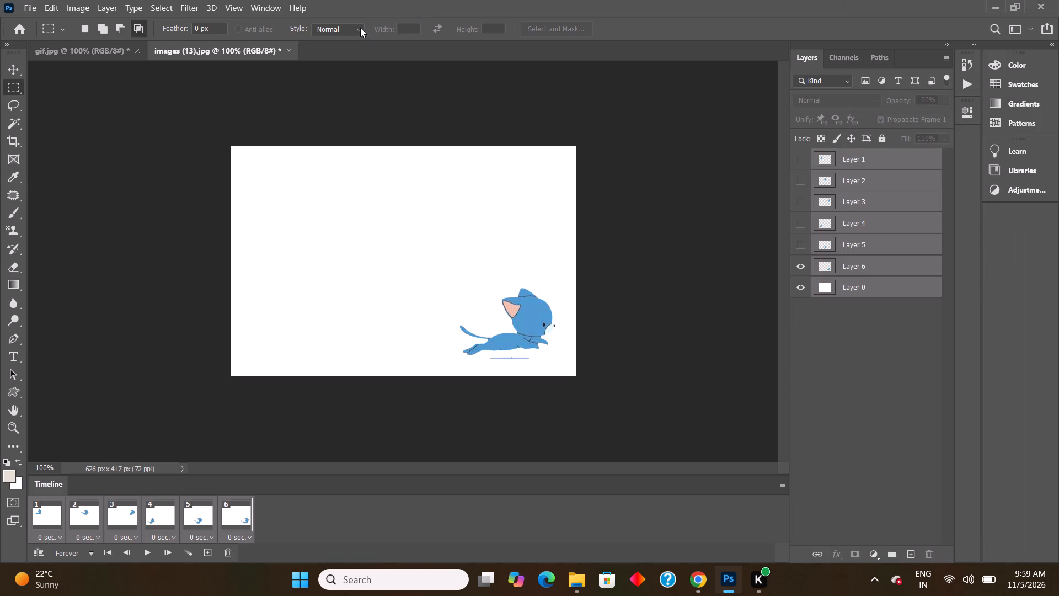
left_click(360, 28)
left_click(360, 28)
Play the six-frame cat animation in the timeline to preview the motion, and stop playback.
left_click(146, 552)
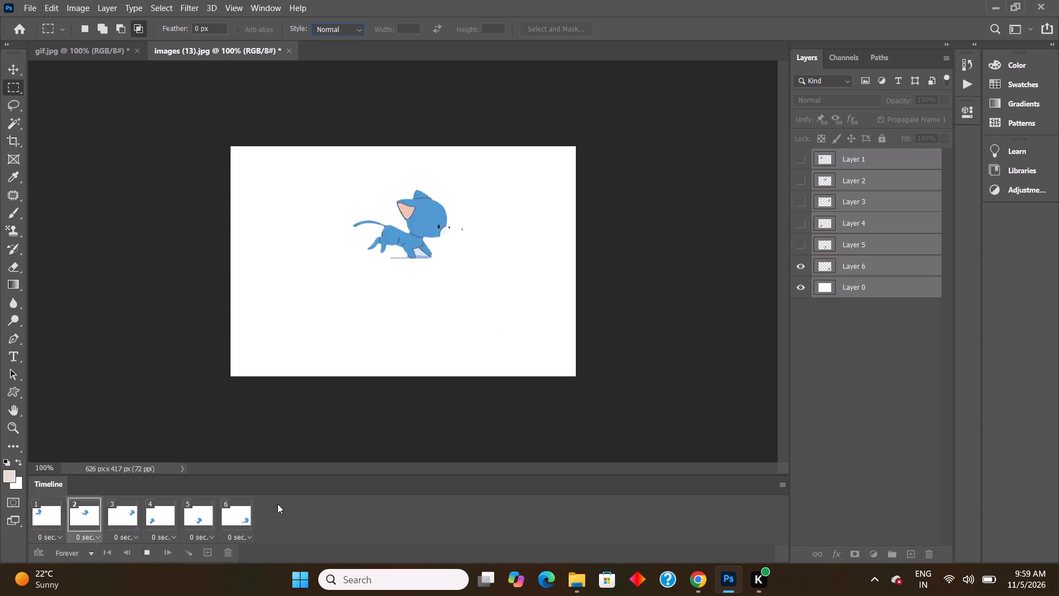
left_click(304, 512)
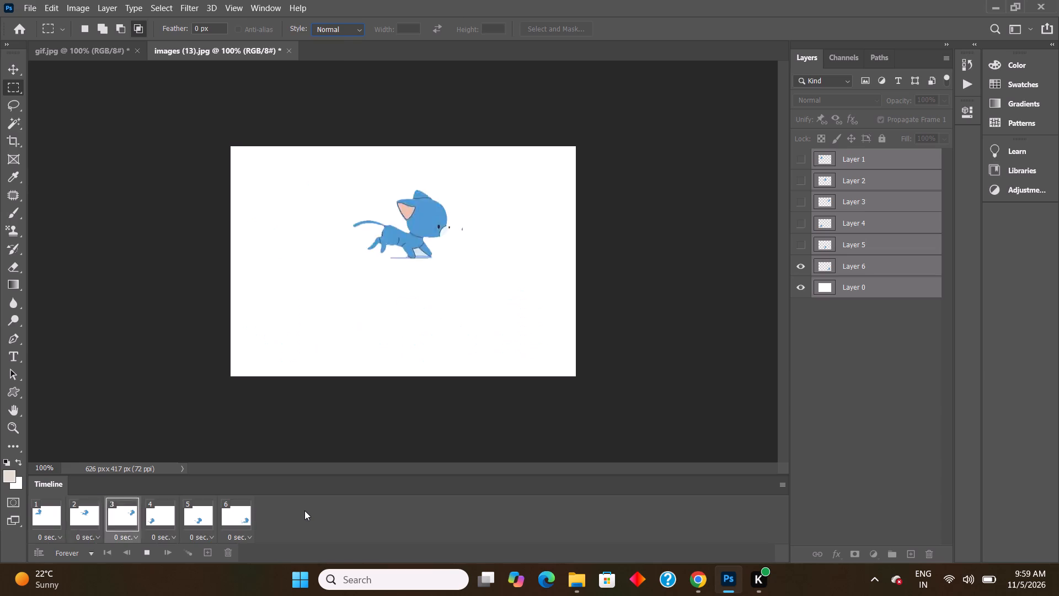
left_click(295, 518)
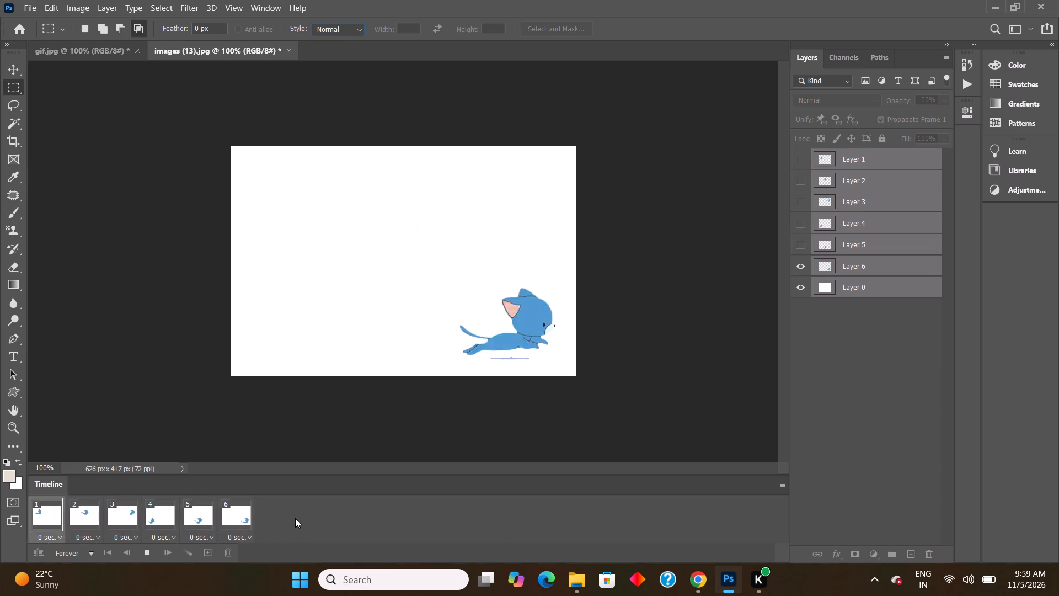
left_click(295, 518)
left_click(489, 510)
left_click(862, 448)
left_click(836, 407)
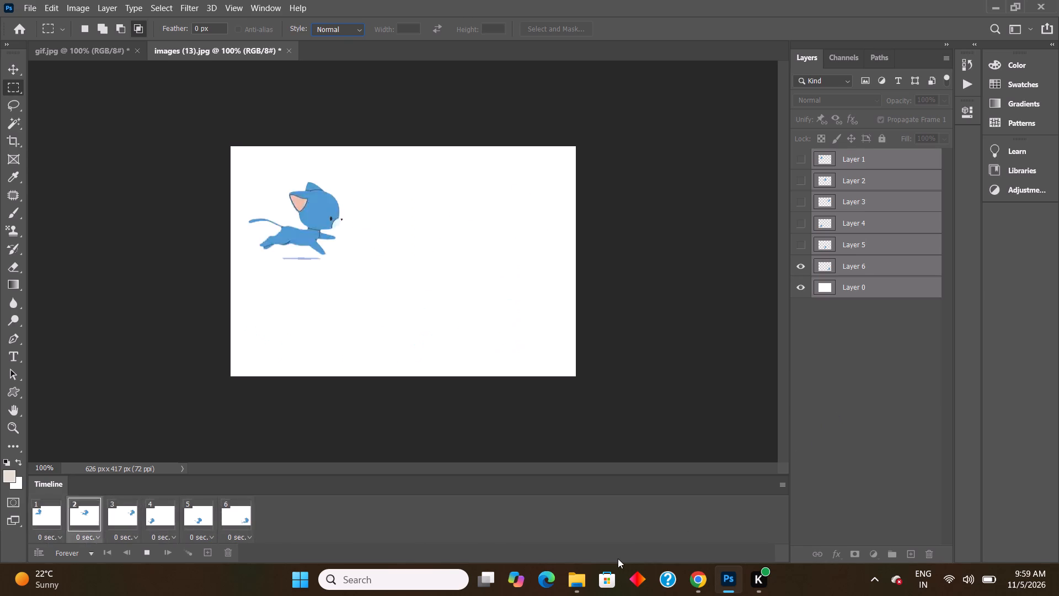
left_click(618, 534)
left_click(144, 547)
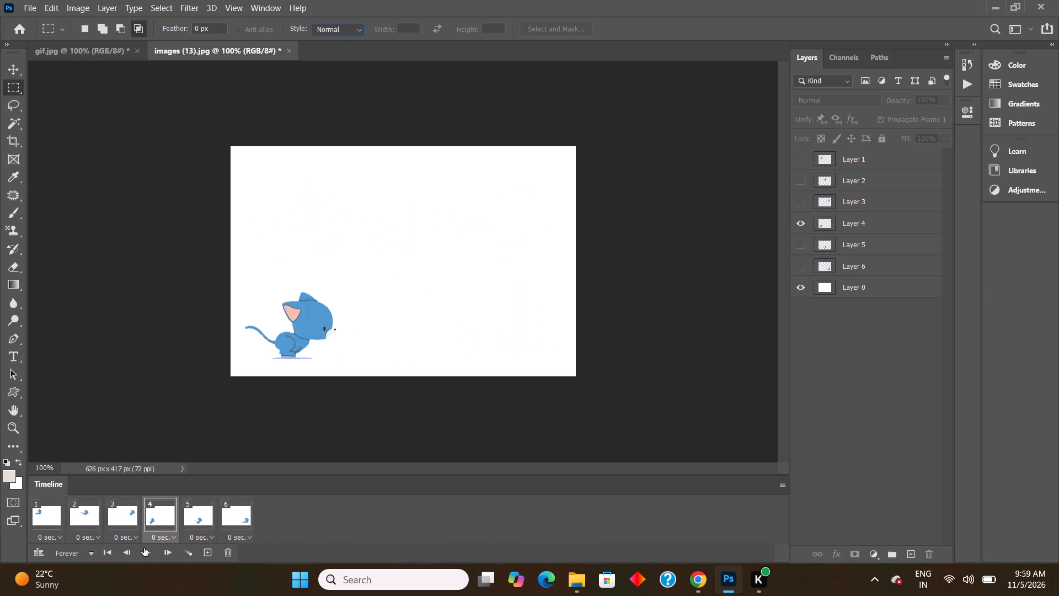
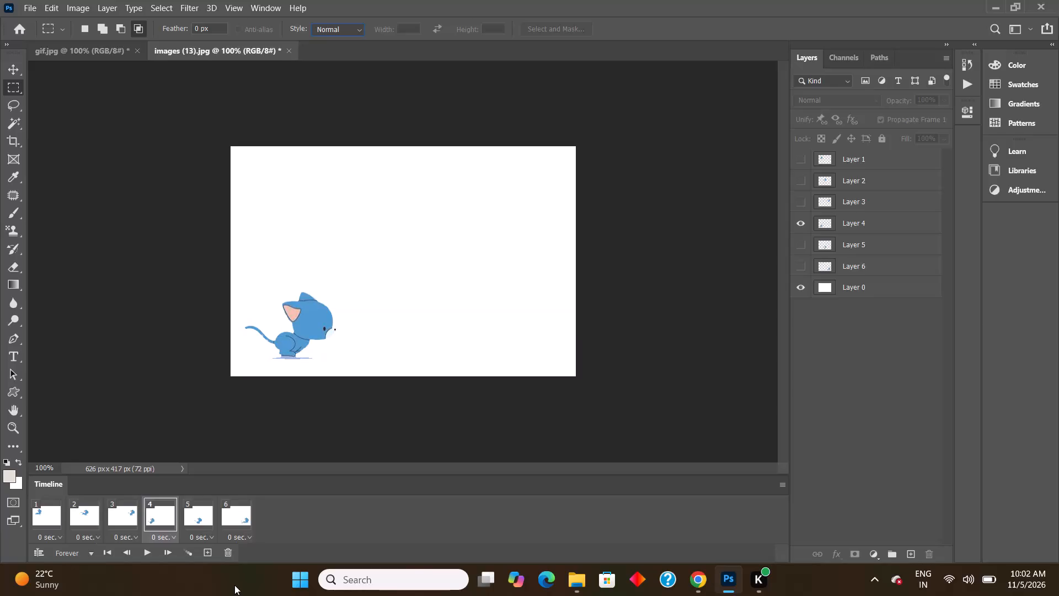
Undo the cat animation's added frames and their layer visibility changes, back to the single first frame showing Layer 1.
key("ctrl+z")
key("ctrl+z")
key("ctrl+z")
key("ctrl+z")
key("ctrl+z")
key("ctrl+z")
key("ctrl+z")
key("ctrl+z")
key("ctrl+z")
key("ctrl+z")
key("ctrl+z")
key("ctrl+z")
key("ctrl+z")
key("ctrl+z")
key("ctrl+z")
key("ctrl+z")
key("ctrl+z")
key("ctrl+z")
key("ctrl+z")
key("ctrl+z")
key("ctrl+z")
key("ctrl+z")
key("ctrl+z")
key("ctrl+z")
key("ctrl+z")
key("ctrl+z")
key("ctrl+z")
key("ctrl+z")
key("ctrl+z")
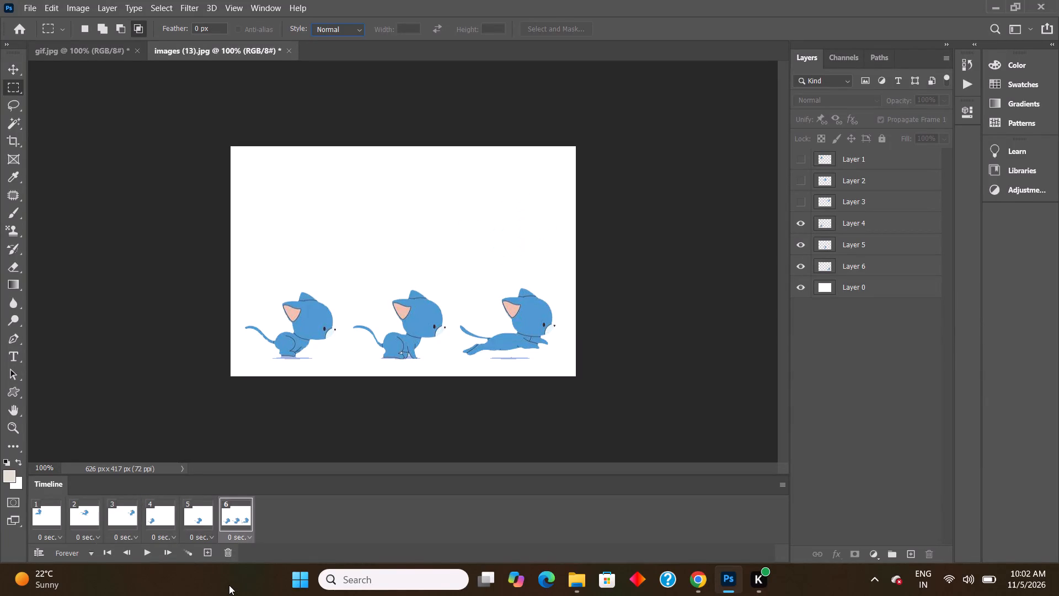
key("ctrl+z")
key("ctrl+z")
key("ctrl+z")
key("ctrl+z")
key("ctrl+z")
key("ctrl+z")
key("ctrl+z")
key("ctrl+z")
key("ctrl+z")
key("ctrl+z")
key("ctrl+z")
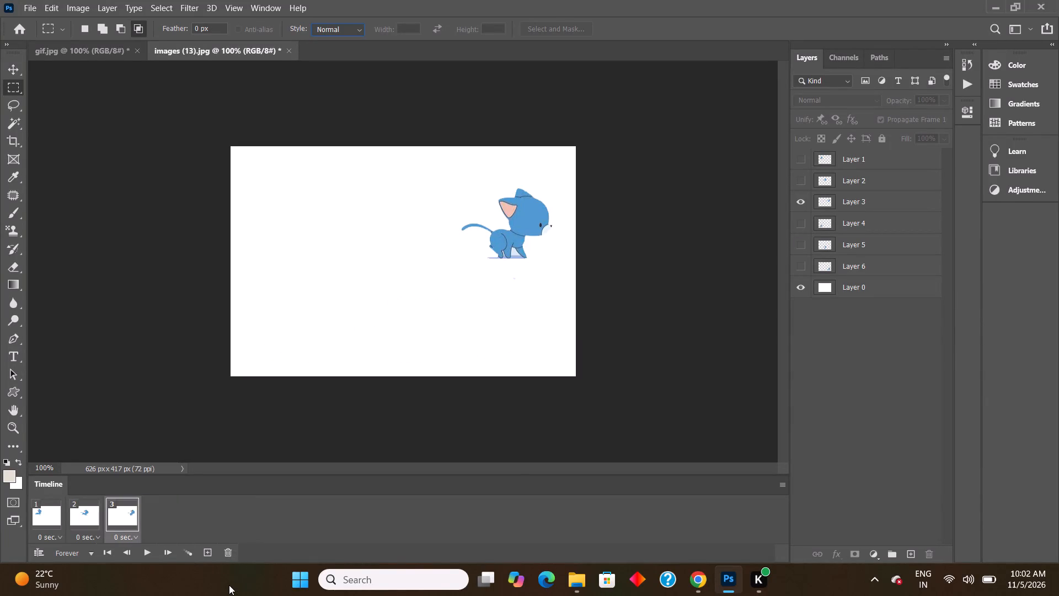
key("ctrl+z")
key("ctrl+z")
key("ctrl+z")
key("ctrl+z")
key("ctrl+z")
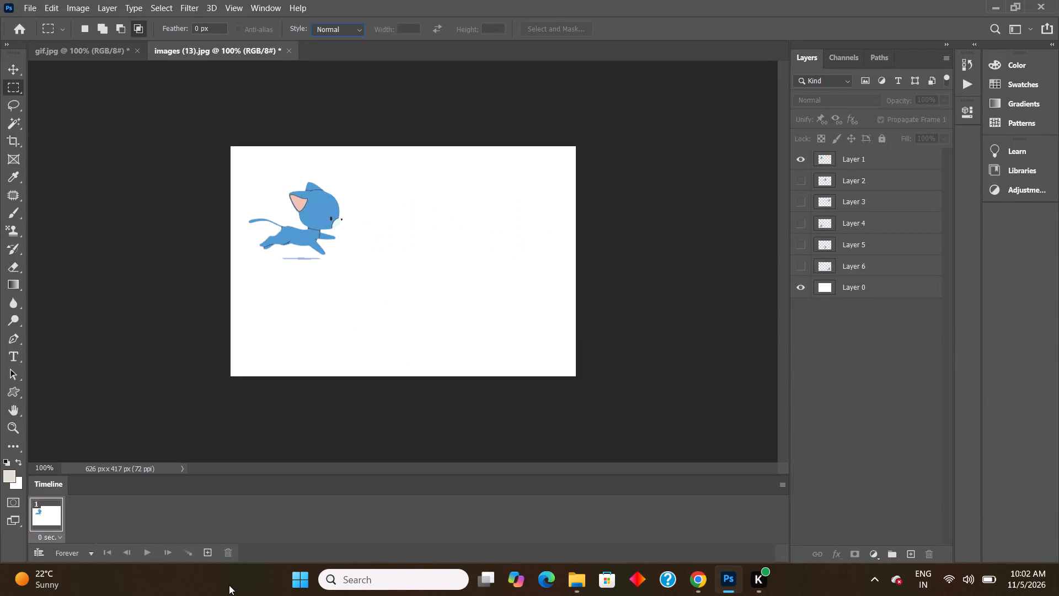
Undo the frame animation's creation and earlier visibility changes, back to only Layer 6 and Layer 0 being visible.
key("ctrl+z")
key("ctrl+z")
key("ctrl+z")
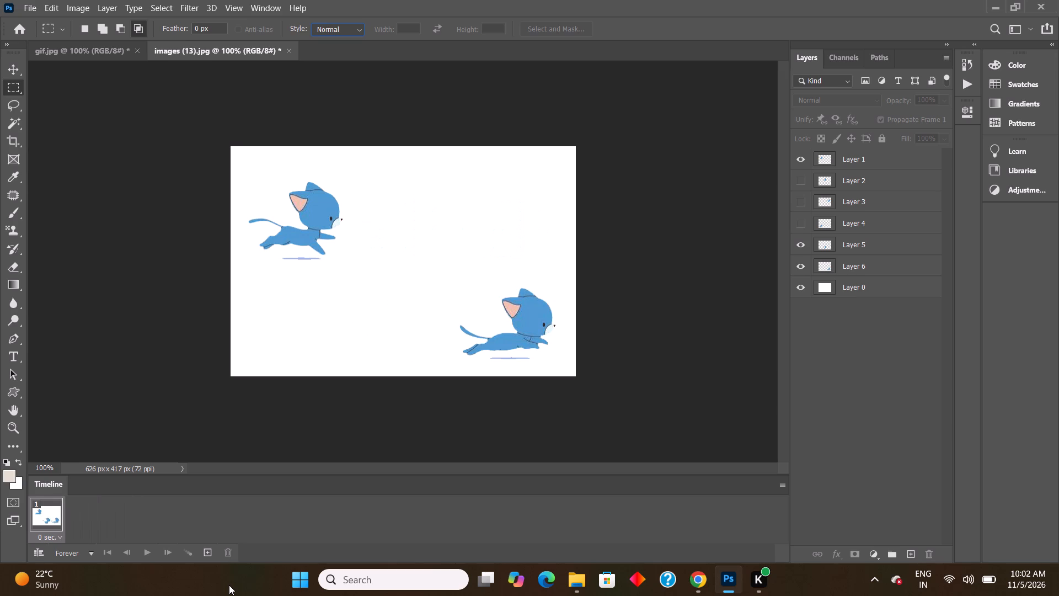
key("ctrl+z")
key("ctrl+z")
key("ctrl+z")
key("ctrl+z")
key("ctrl+z")
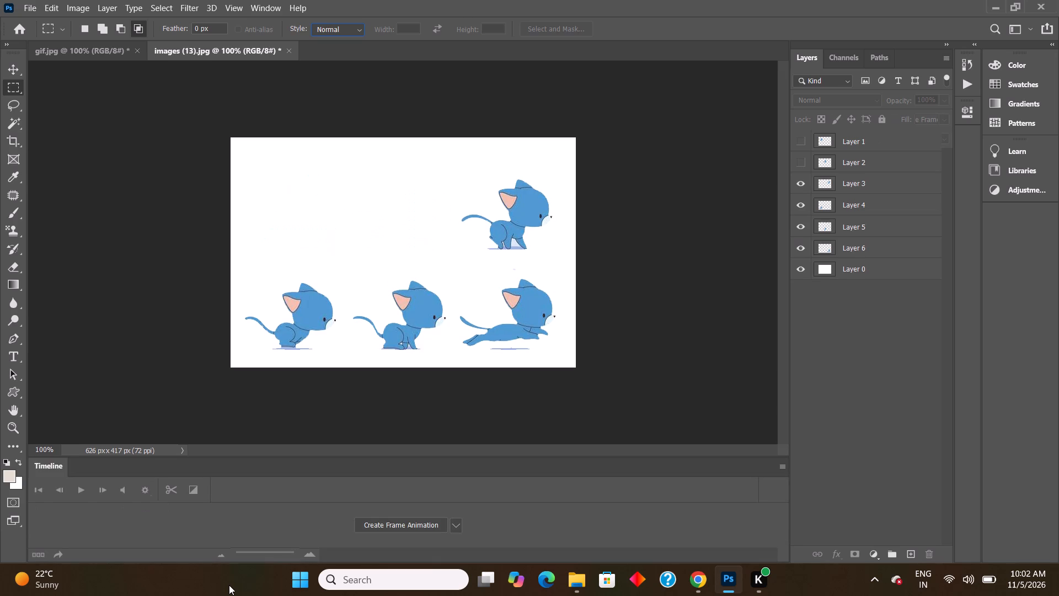
key("ctrl+z")
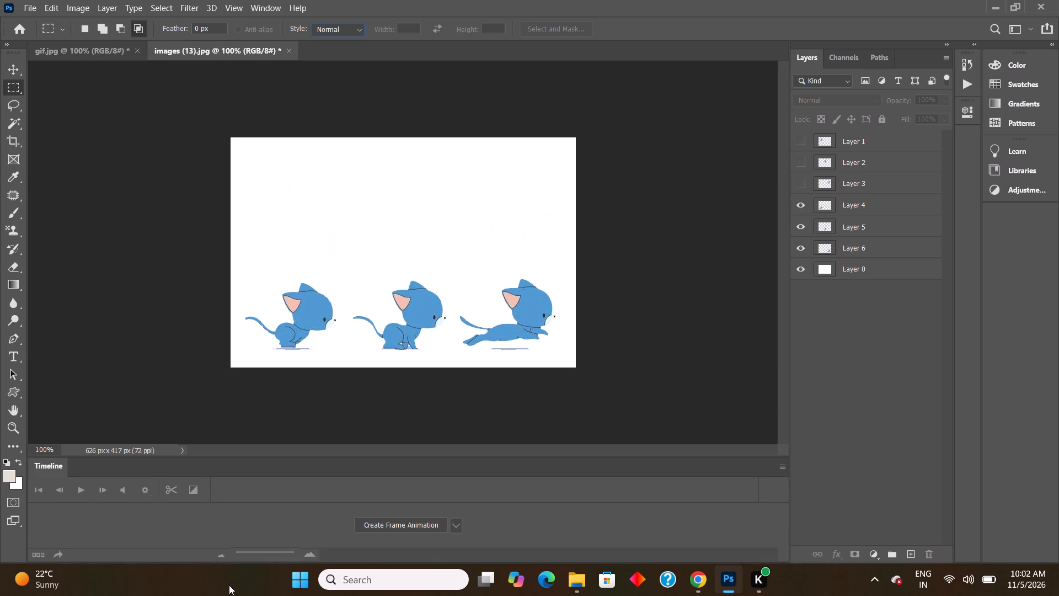
key("ctrl+z")
key("ctrl+z")
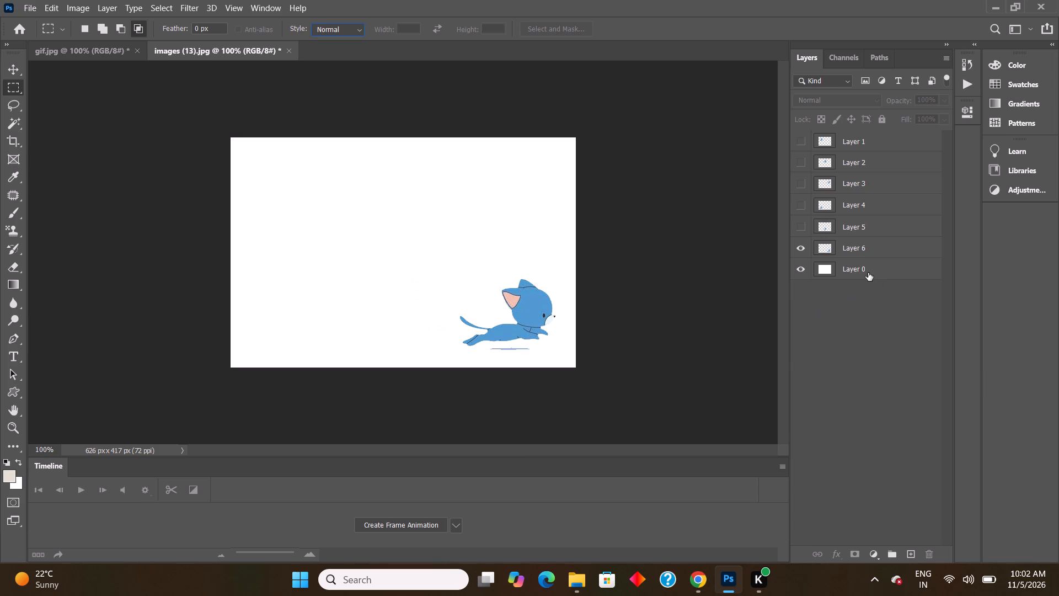
Delete the white background layer, Layer 0.
left_click_drag(861, 270, 931, 552)
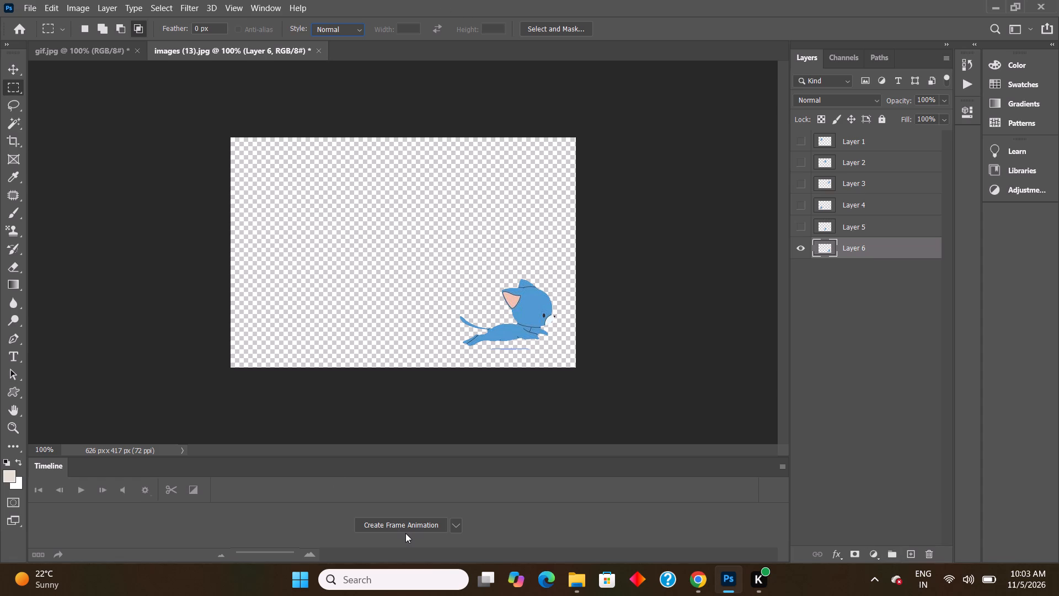
Hide Layer 6, show Layer 1, and create a frame animation from that state.
left_click(803, 247)
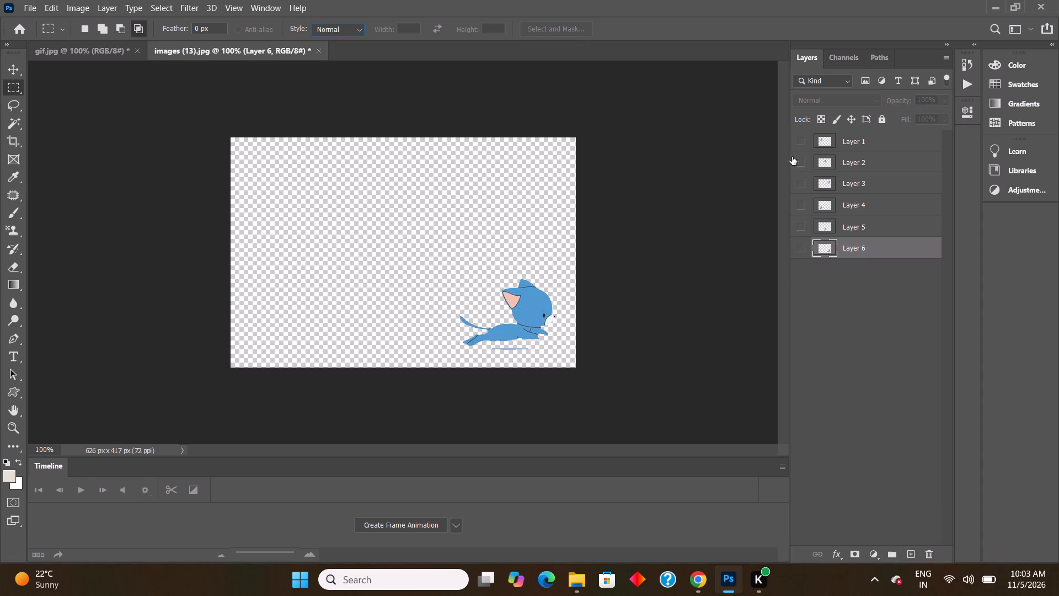
left_click(804, 139)
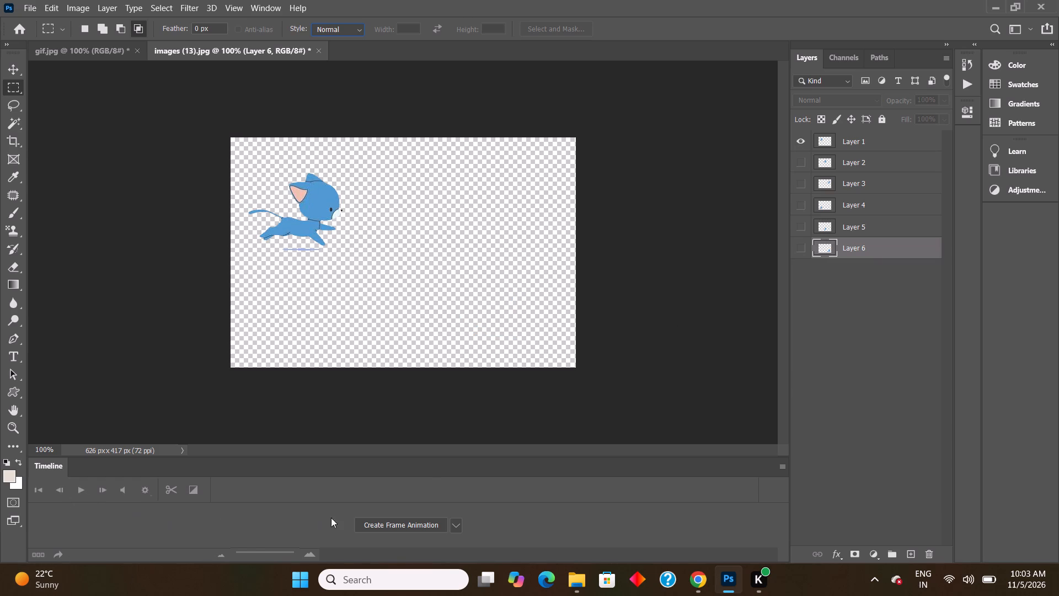
left_click(377, 527)
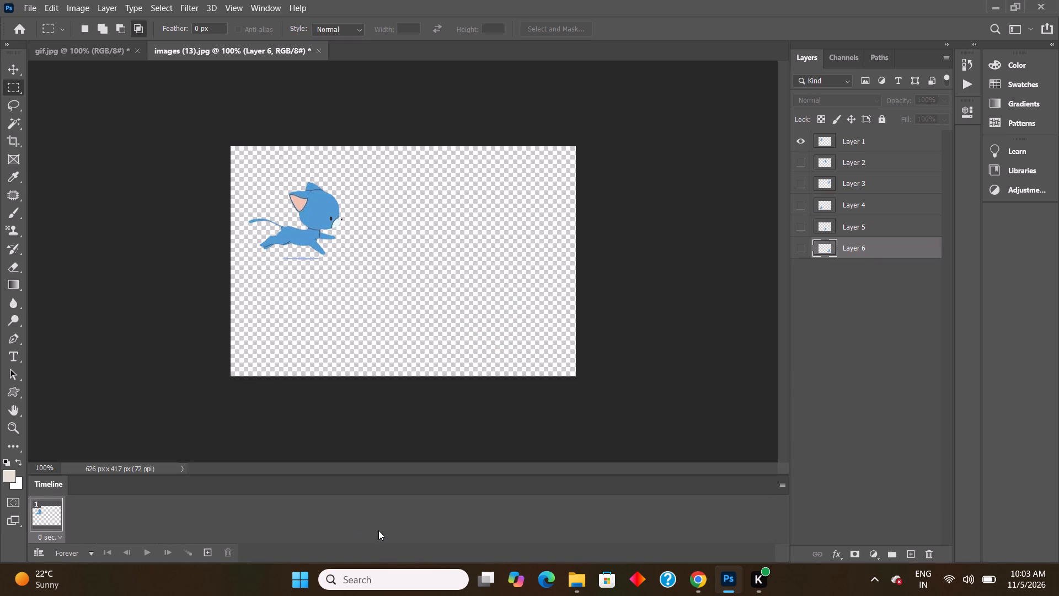
Flatten the timeline's single frame into a layer with Flatten Frames Into Layers.
right_click(779, 487)
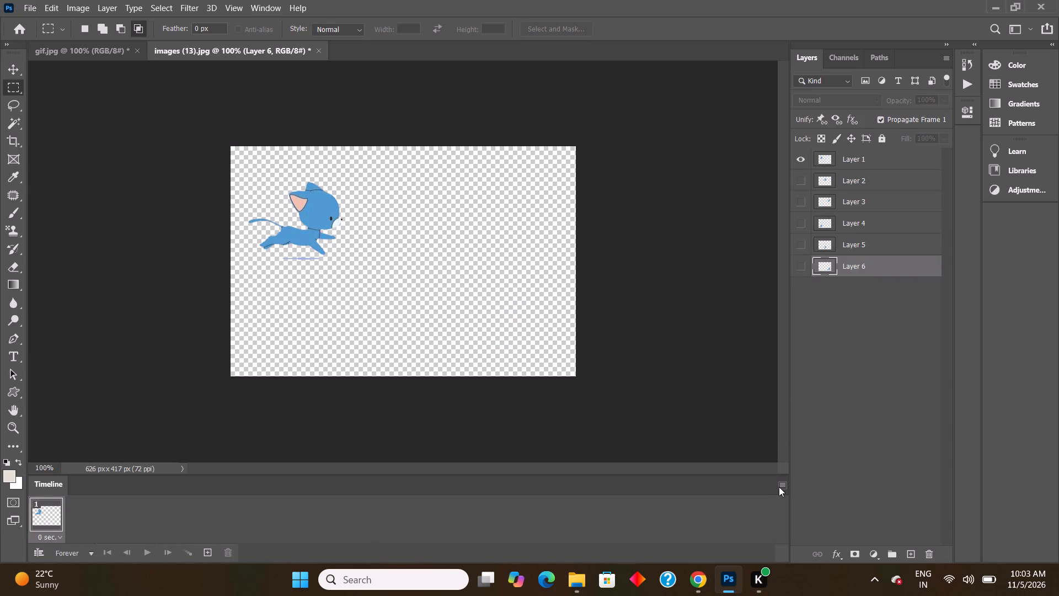
right_click(783, 483)
left_click(783, 483)
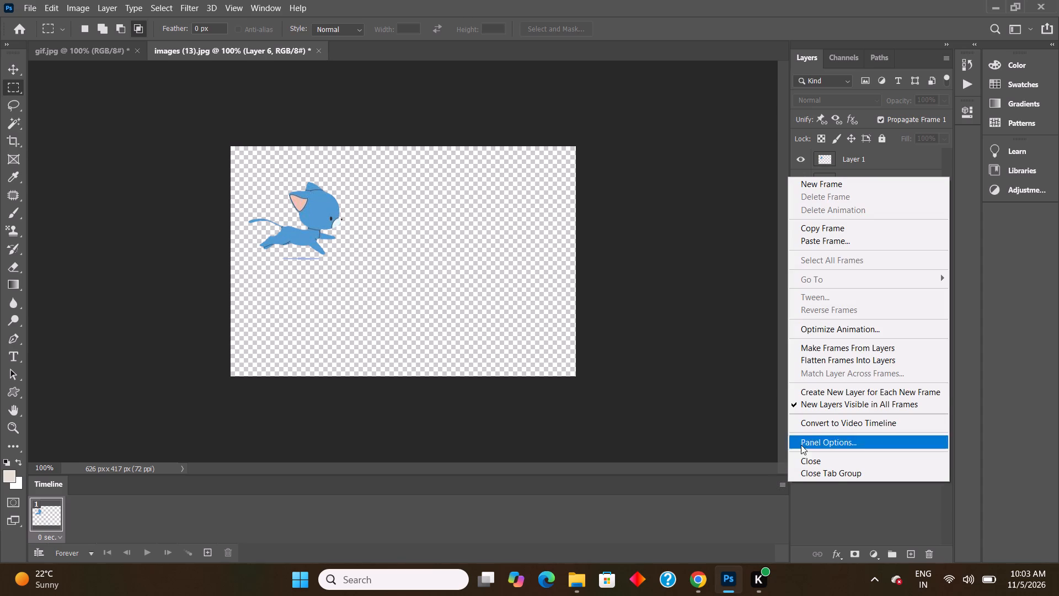
left_click(831, 362)
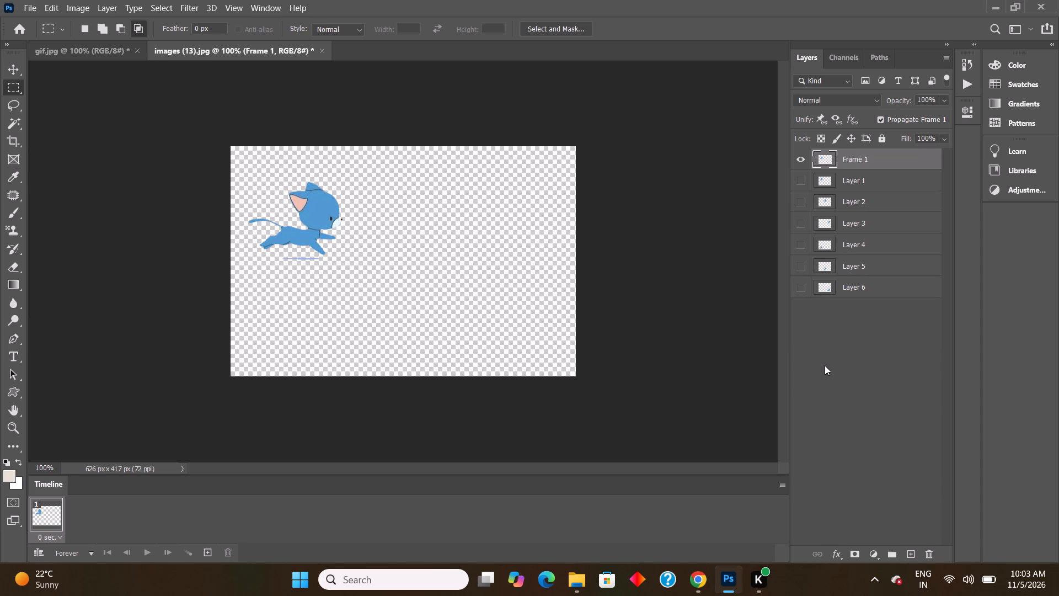
Generate the timeline frames from the layers with Make Frames From Layers.
left_click(782, 483)
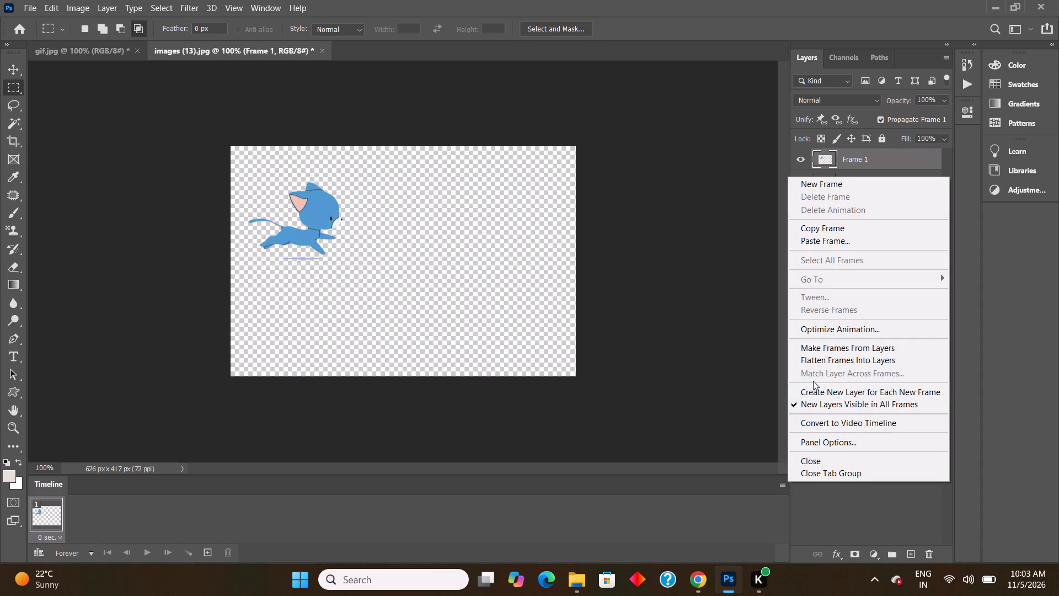
left_click(811, 349)
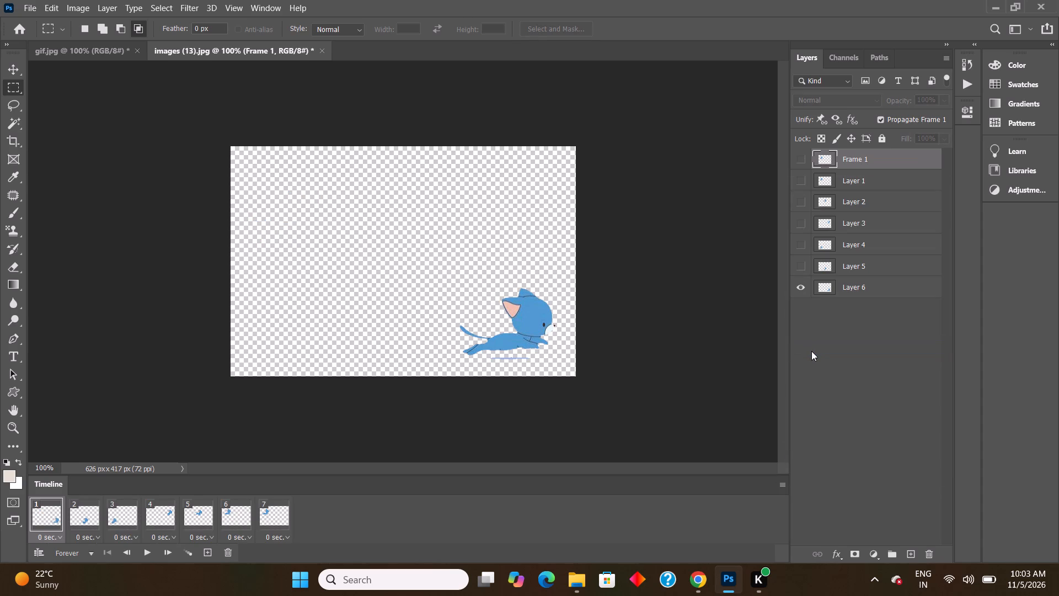
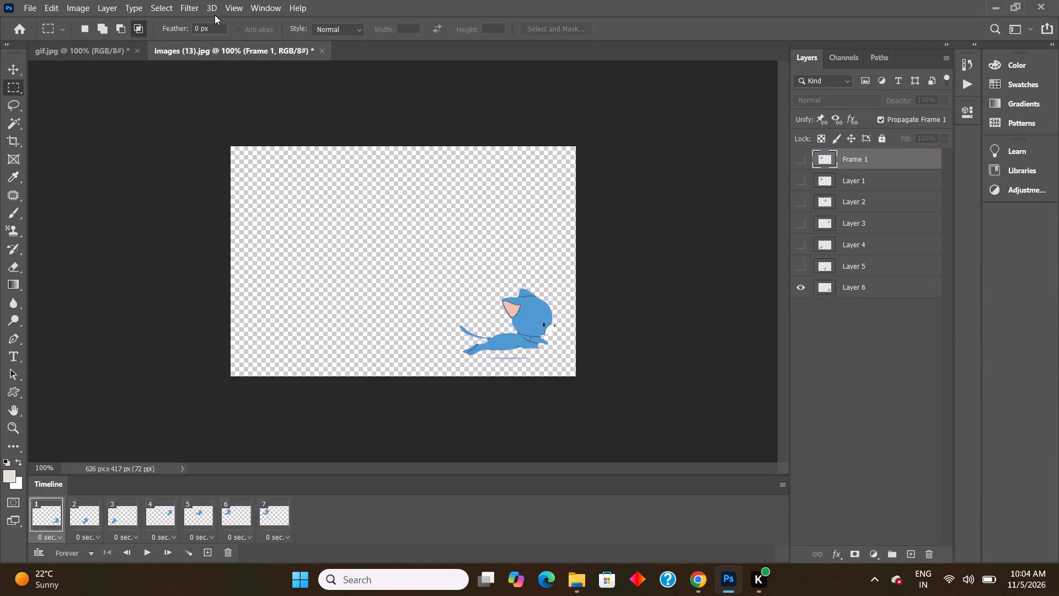
Close the Adjustments panel and collapse the Libraries panel that opens in its place.
left_click(261, 8)
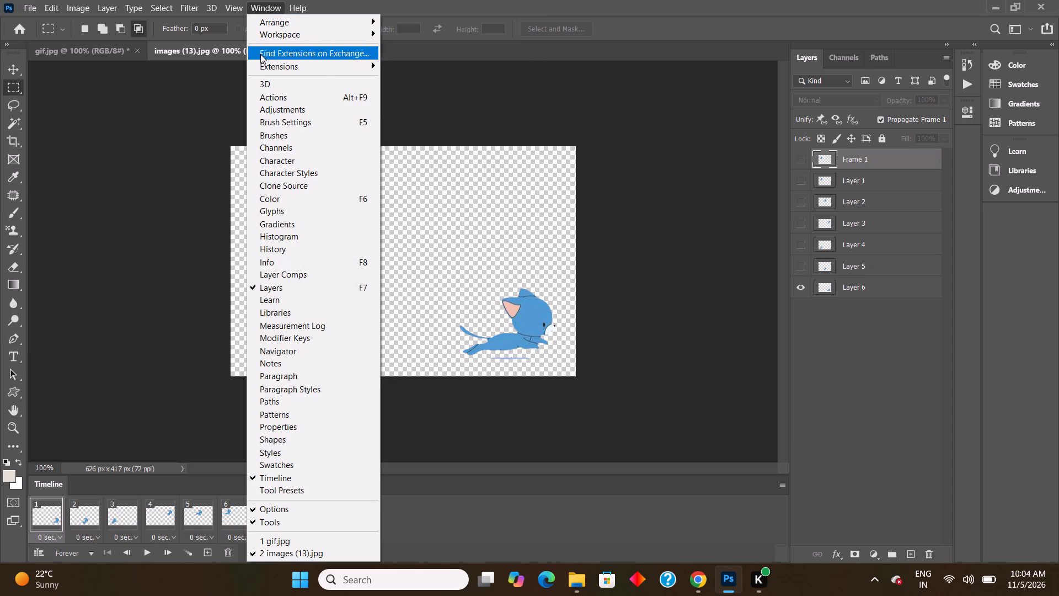
left_click(282, 105)
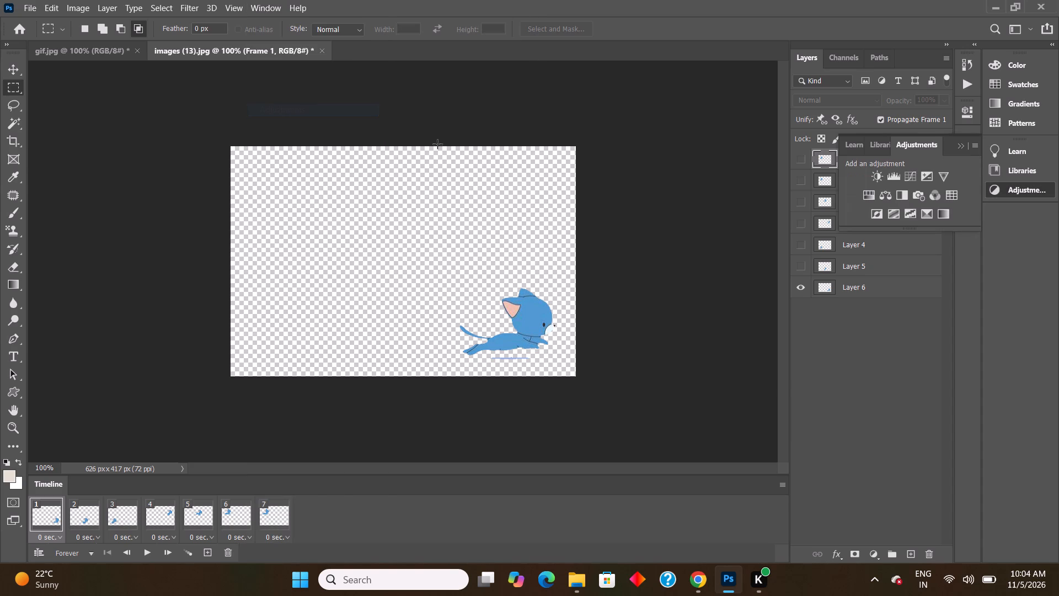
left_click(976, 145)
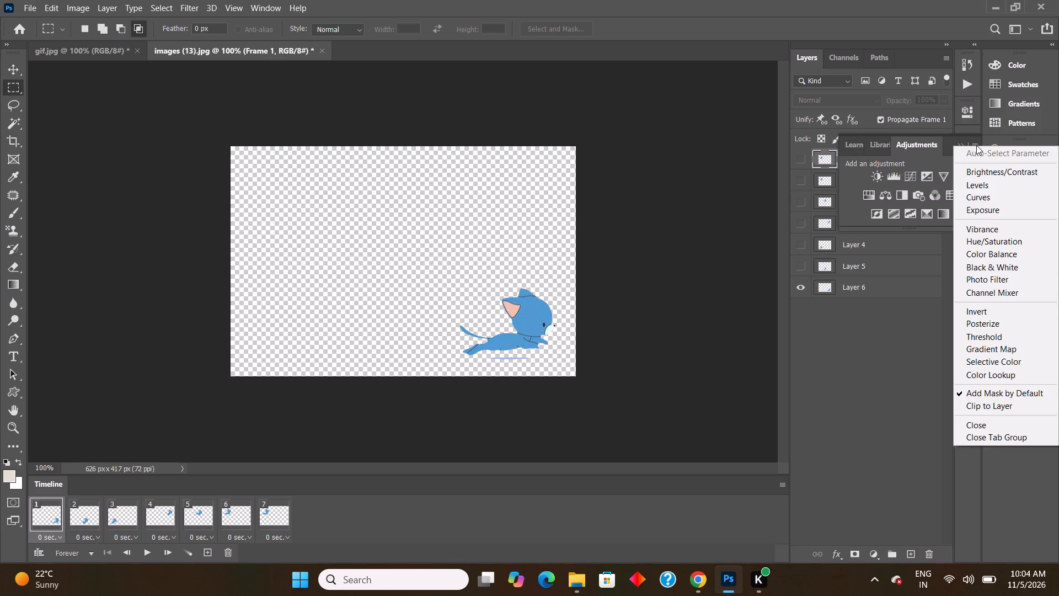
left_click(966, 428)
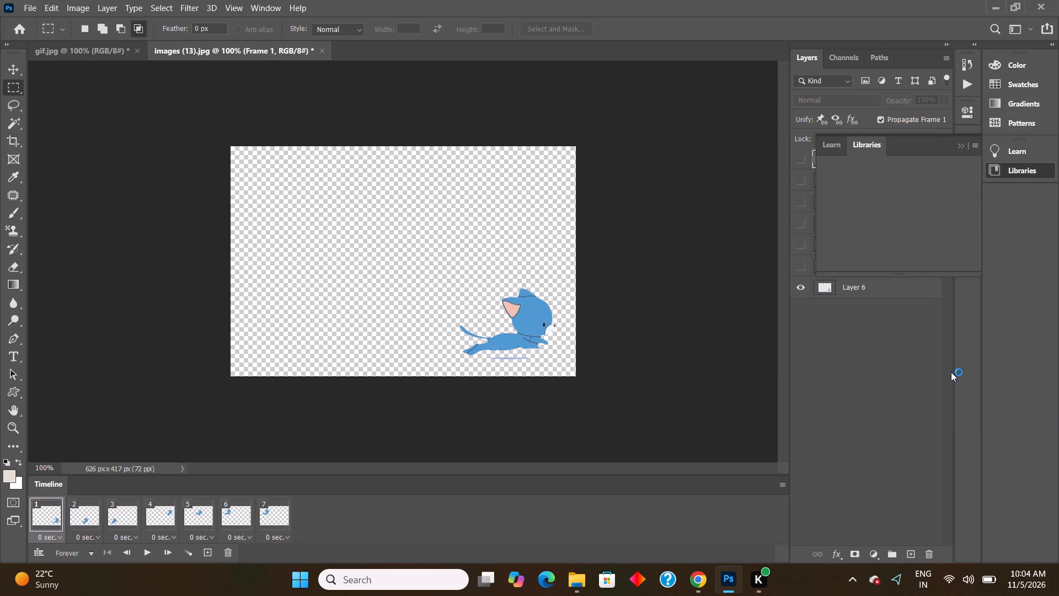
left_click(976, 146)
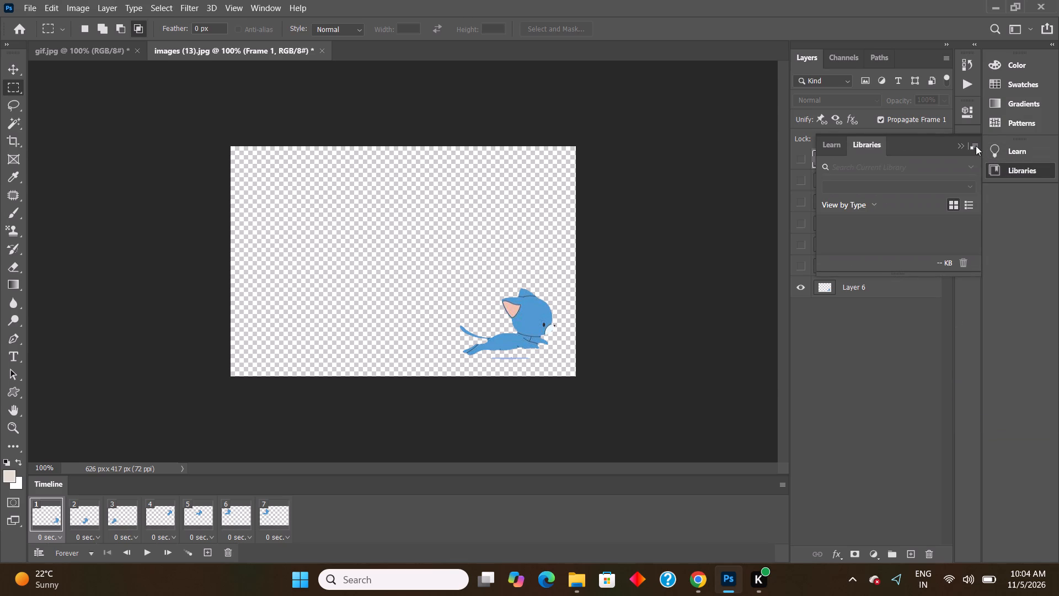
left_click(976, 146)
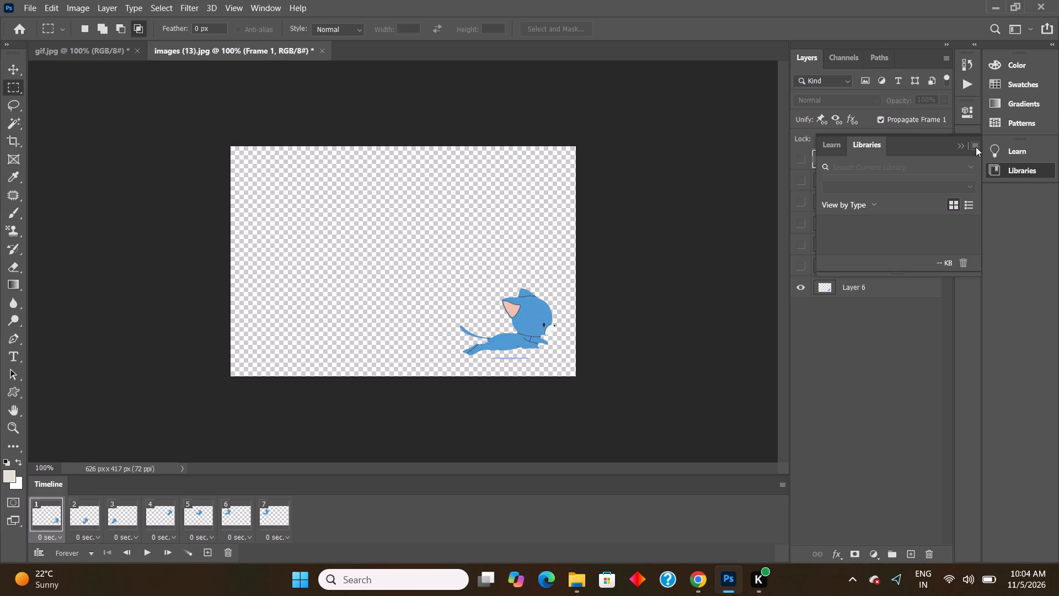
right_click(974, 147)
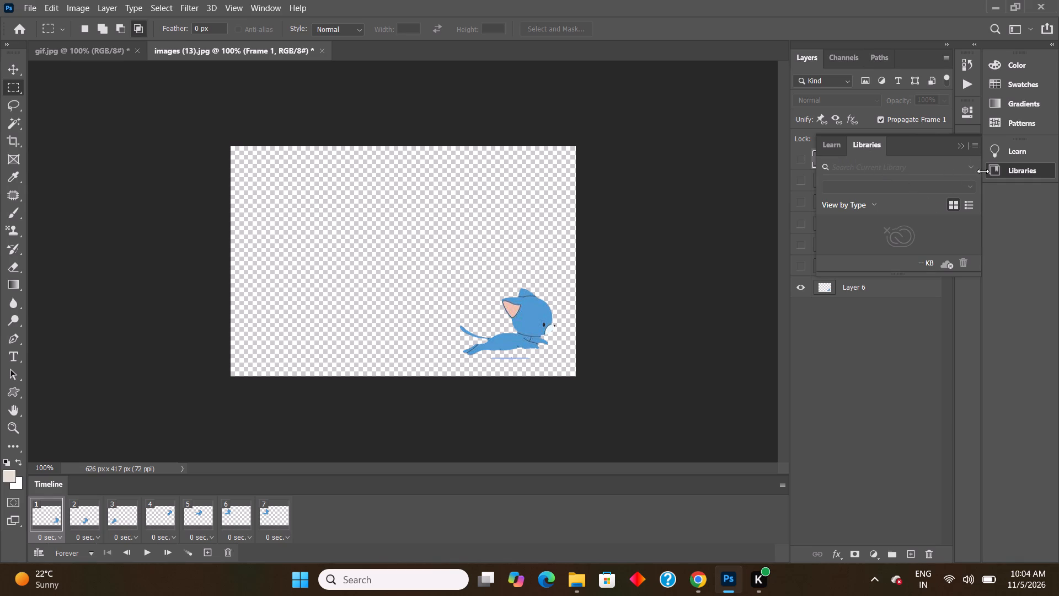
left_click(960, 145)
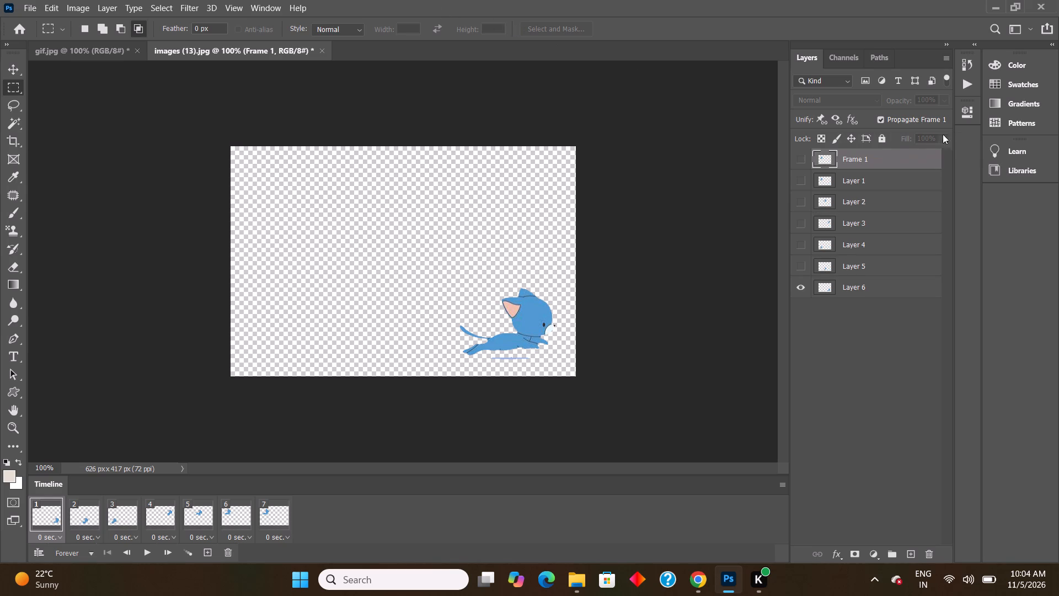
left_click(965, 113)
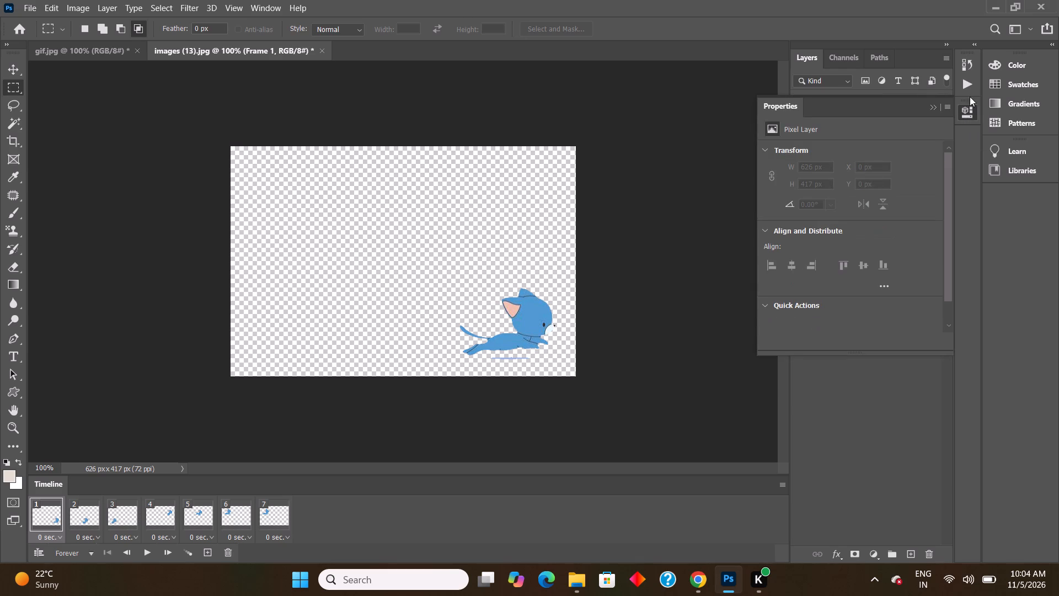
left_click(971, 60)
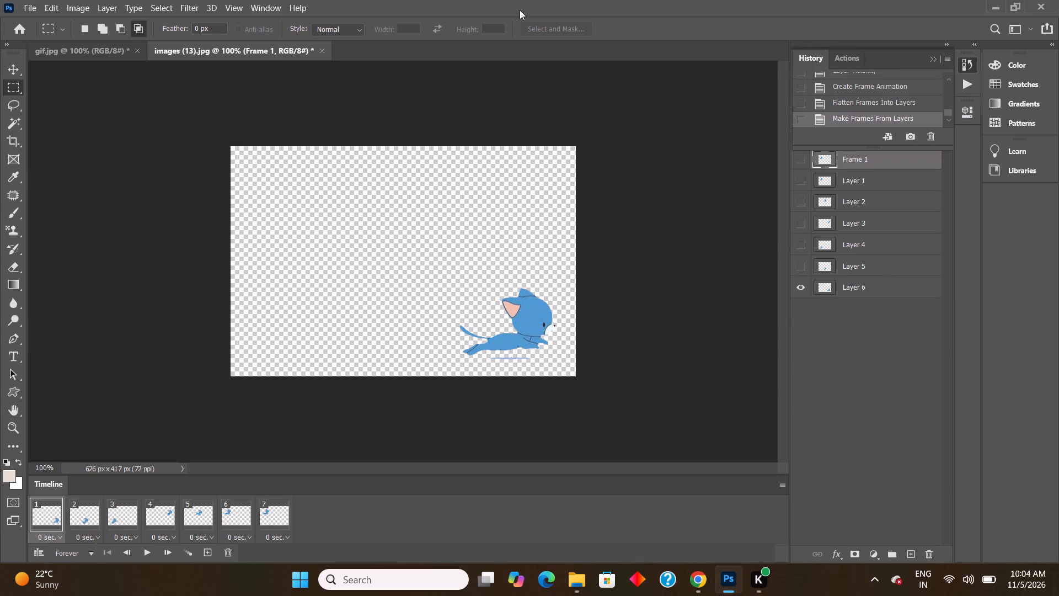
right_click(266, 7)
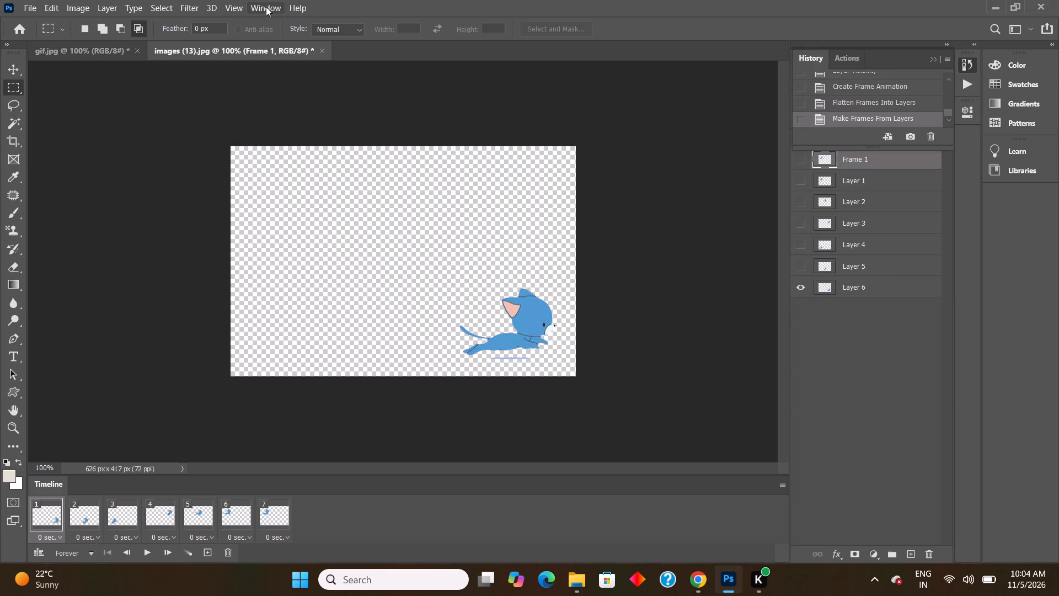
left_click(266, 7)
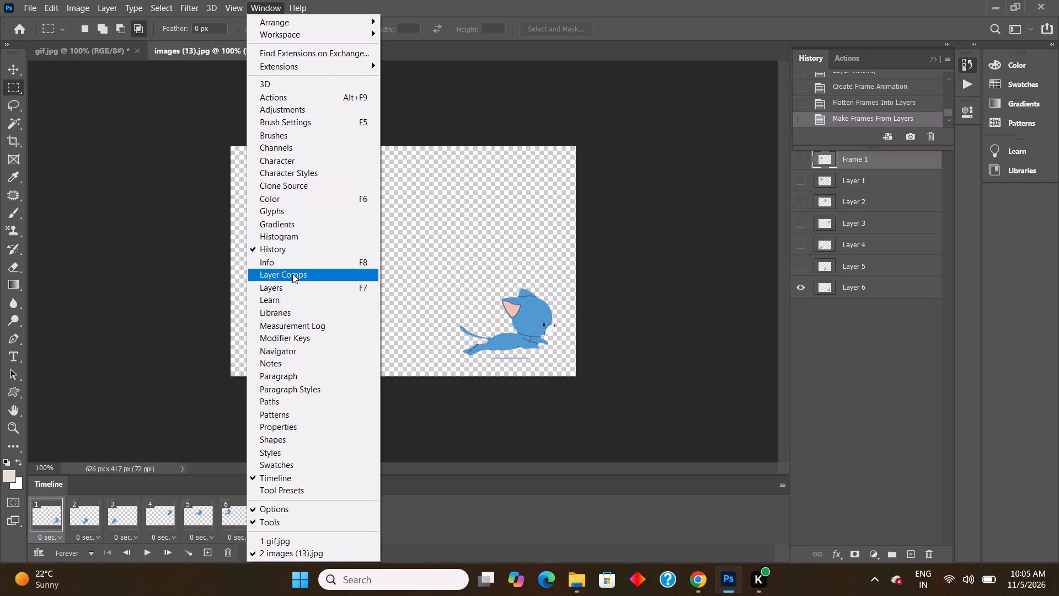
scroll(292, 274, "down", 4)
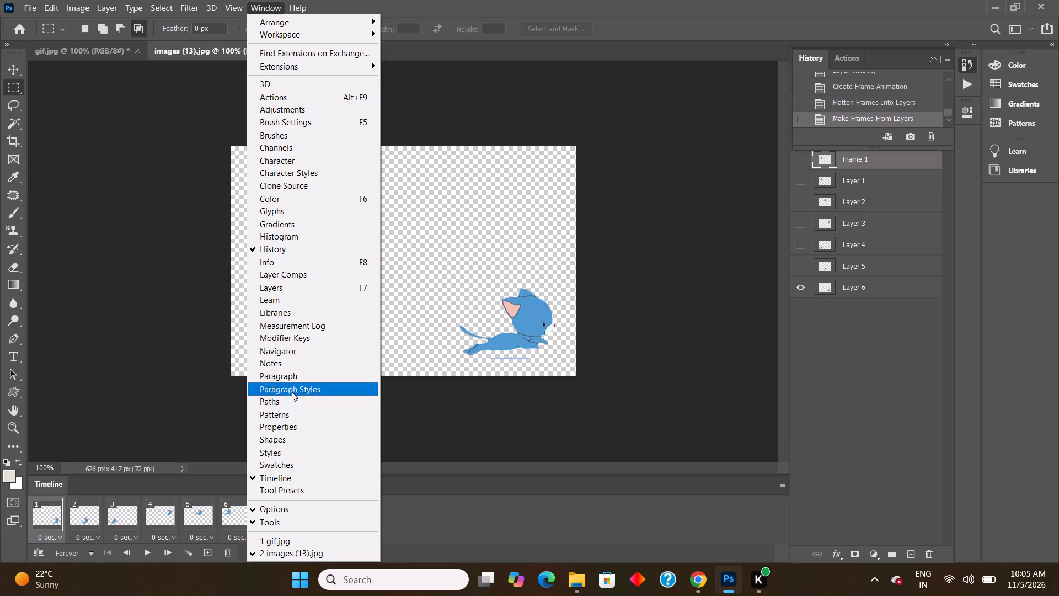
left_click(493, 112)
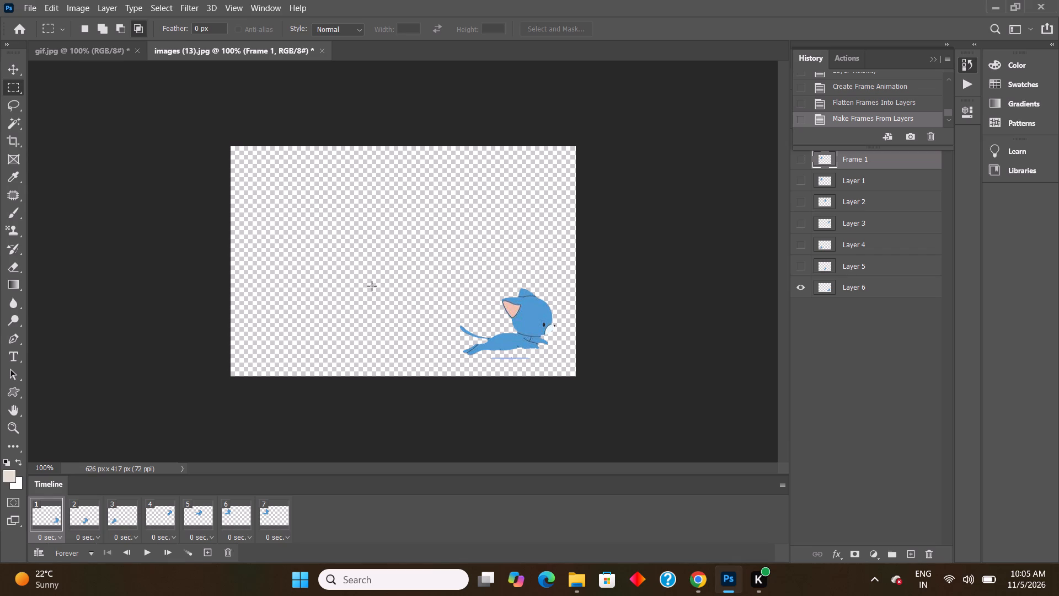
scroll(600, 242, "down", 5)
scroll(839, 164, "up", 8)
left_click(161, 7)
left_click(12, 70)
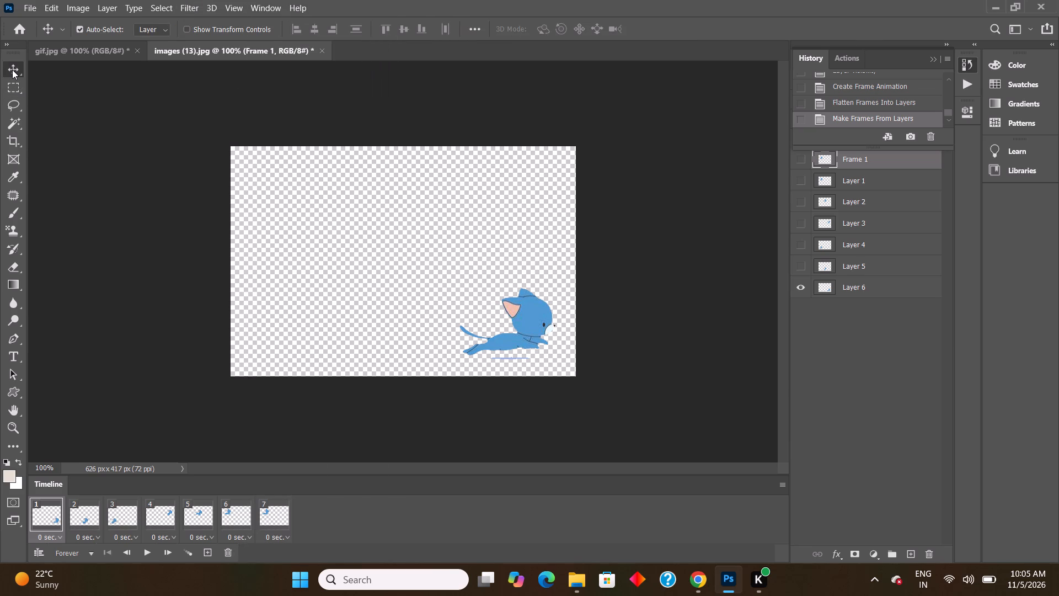
Close the images (13).jpg document without saving its changes.
left_click(318, 51)
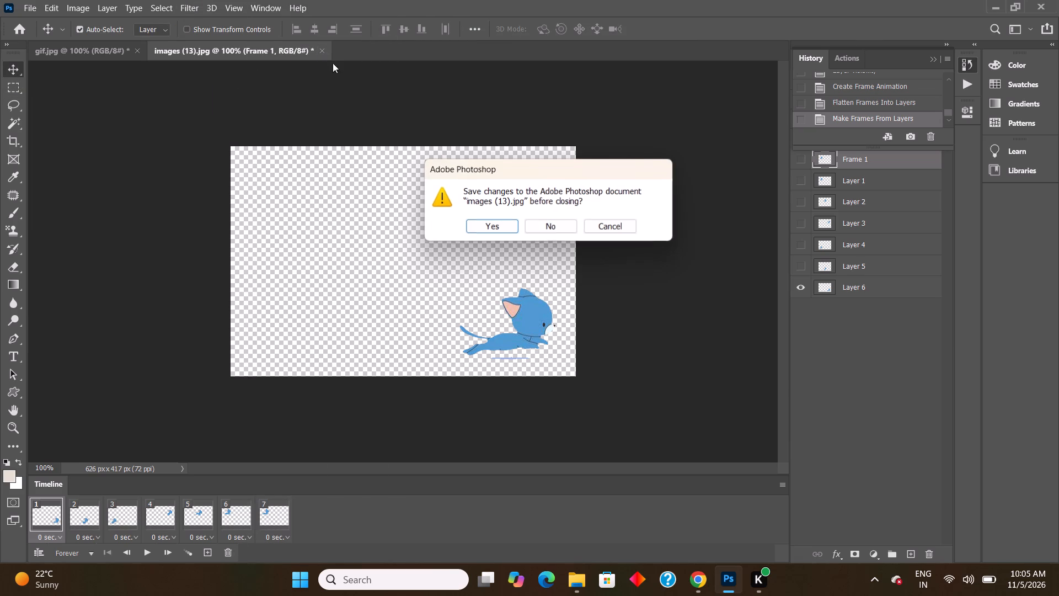
left_click(547, 220)
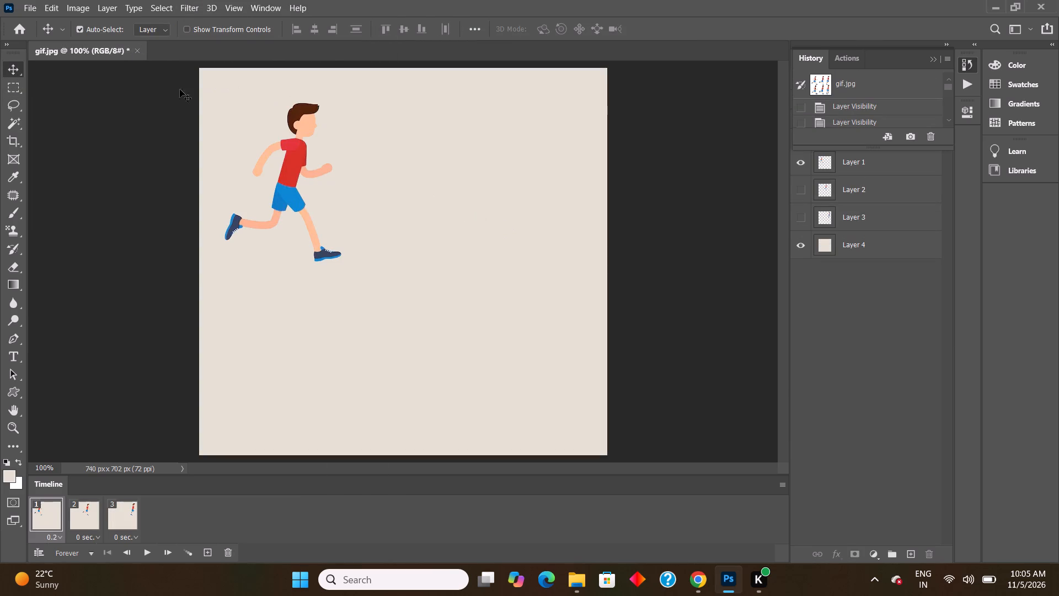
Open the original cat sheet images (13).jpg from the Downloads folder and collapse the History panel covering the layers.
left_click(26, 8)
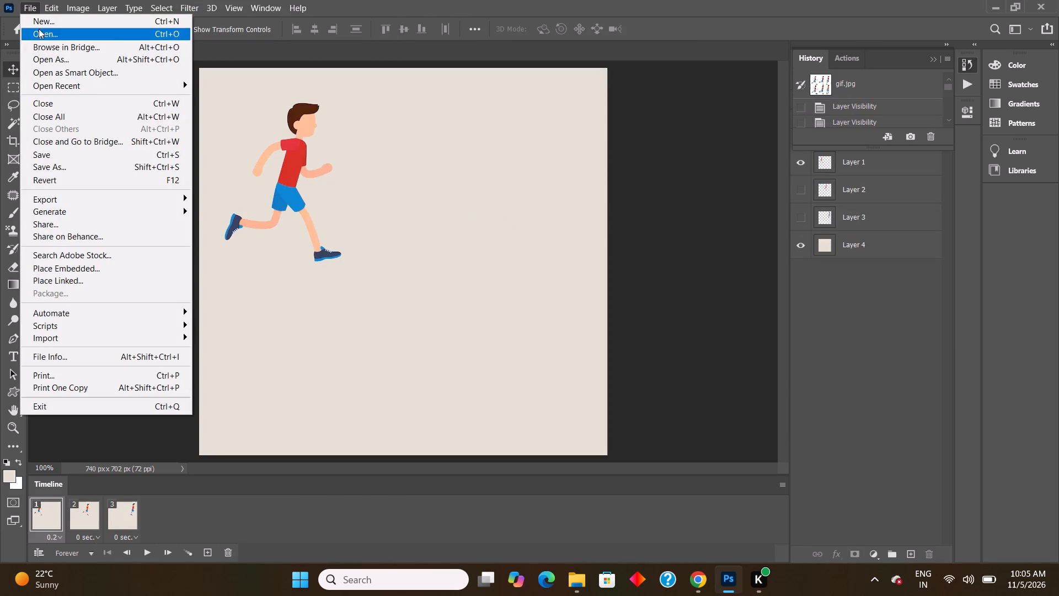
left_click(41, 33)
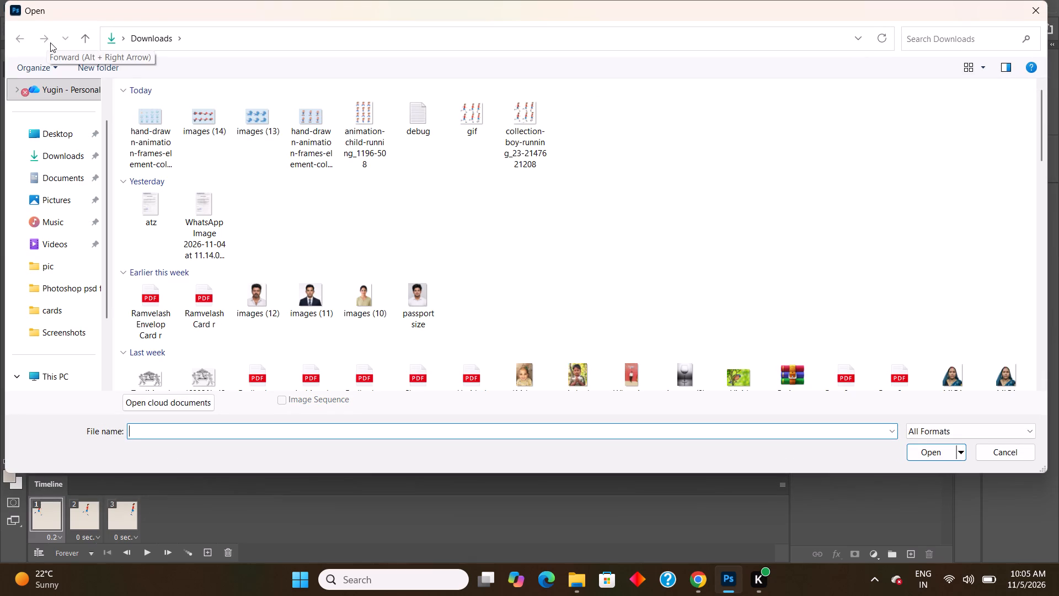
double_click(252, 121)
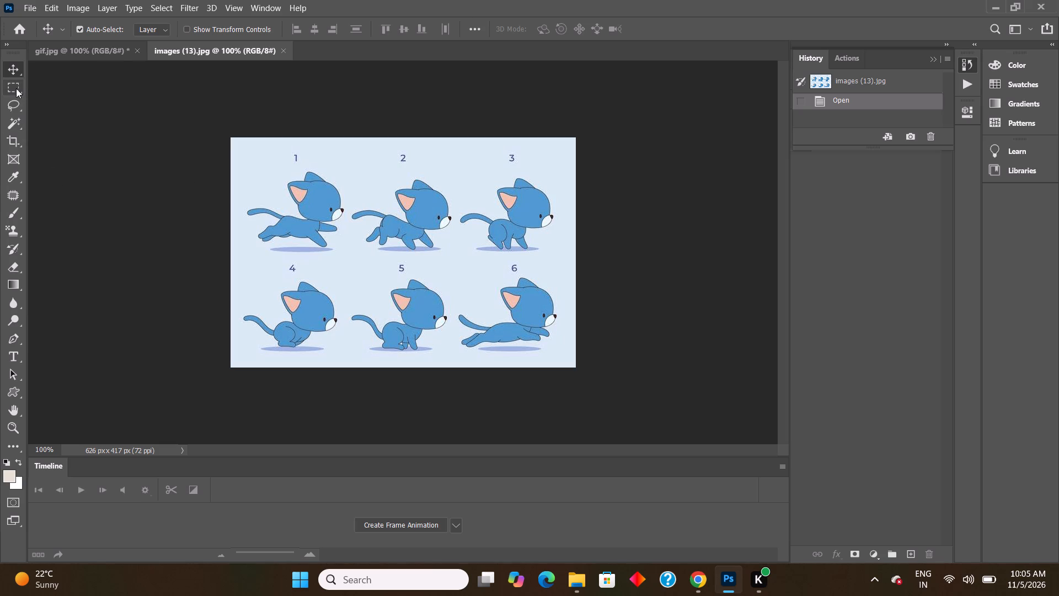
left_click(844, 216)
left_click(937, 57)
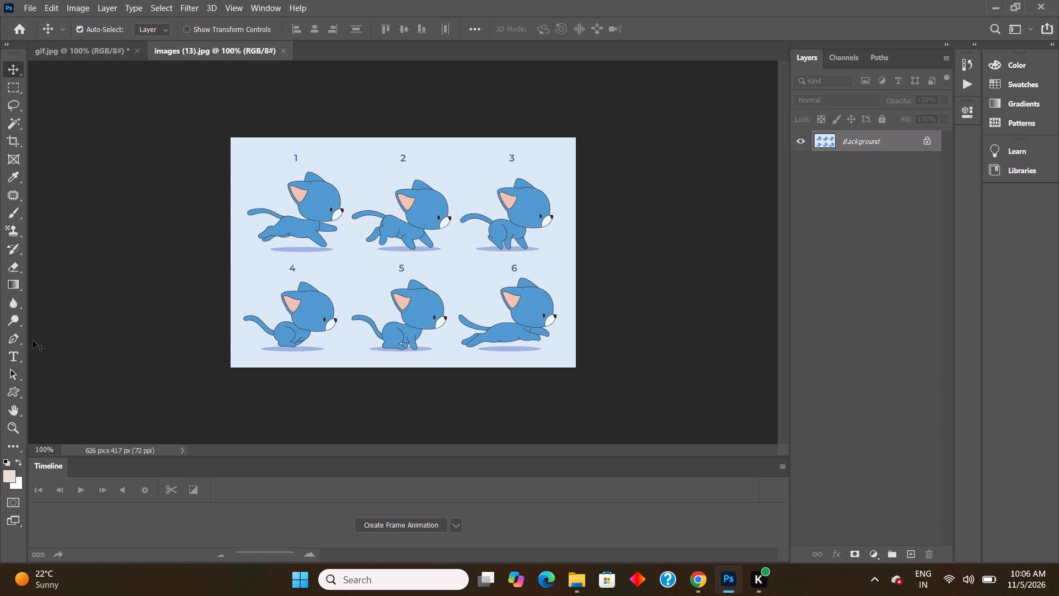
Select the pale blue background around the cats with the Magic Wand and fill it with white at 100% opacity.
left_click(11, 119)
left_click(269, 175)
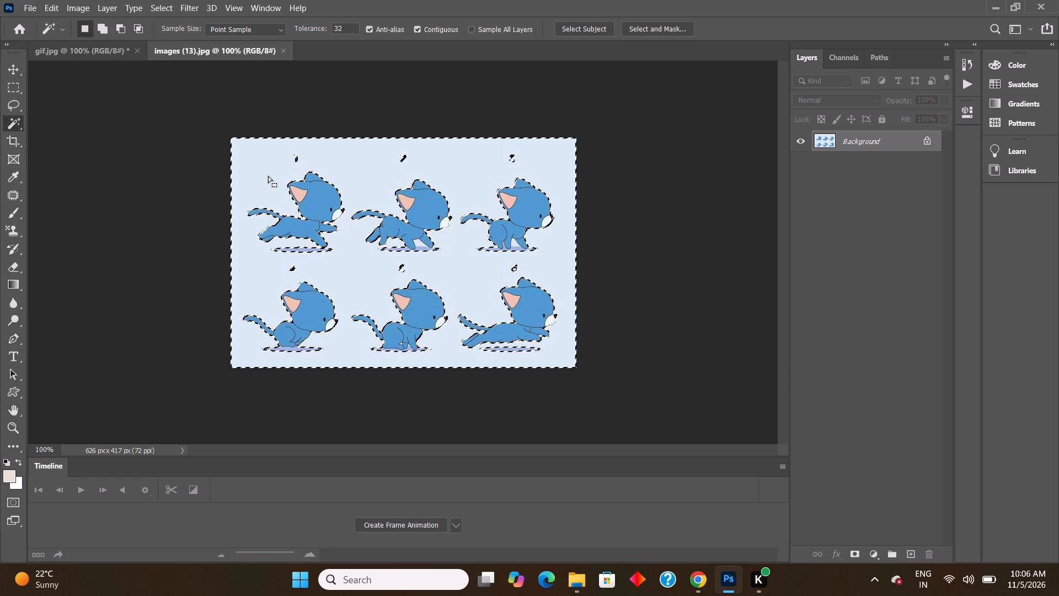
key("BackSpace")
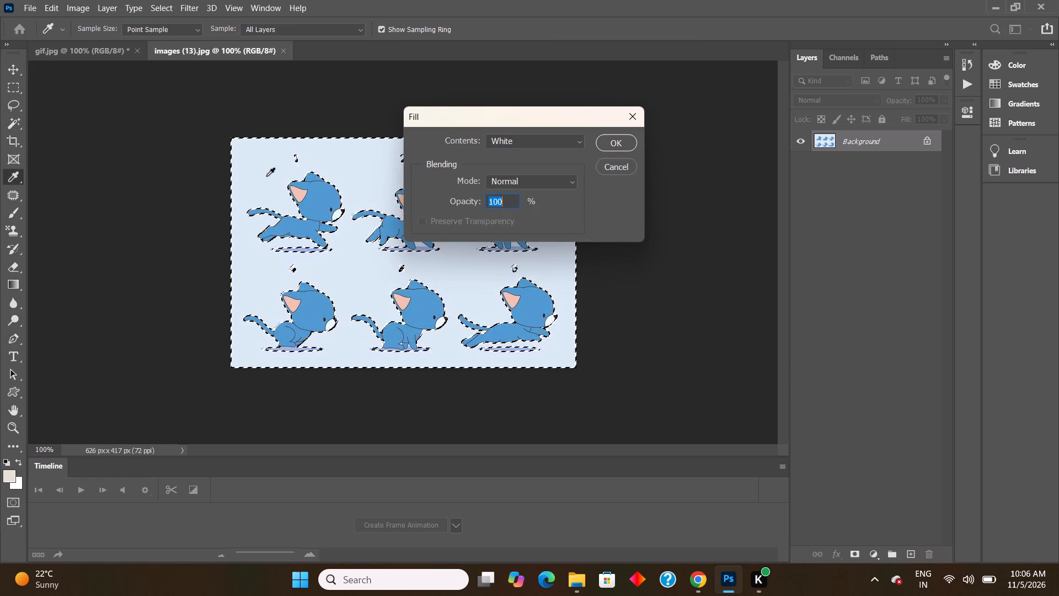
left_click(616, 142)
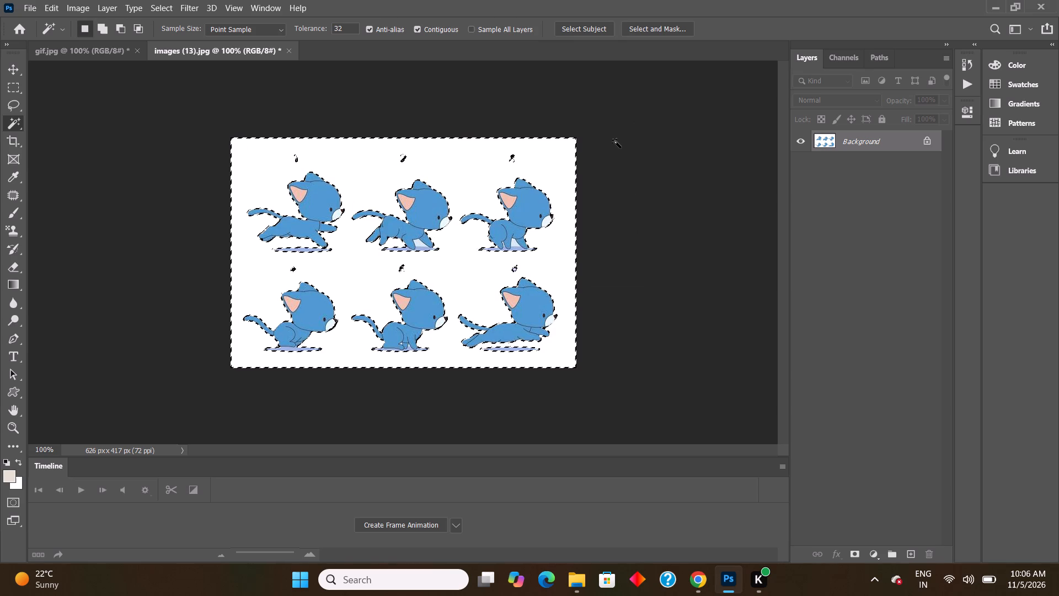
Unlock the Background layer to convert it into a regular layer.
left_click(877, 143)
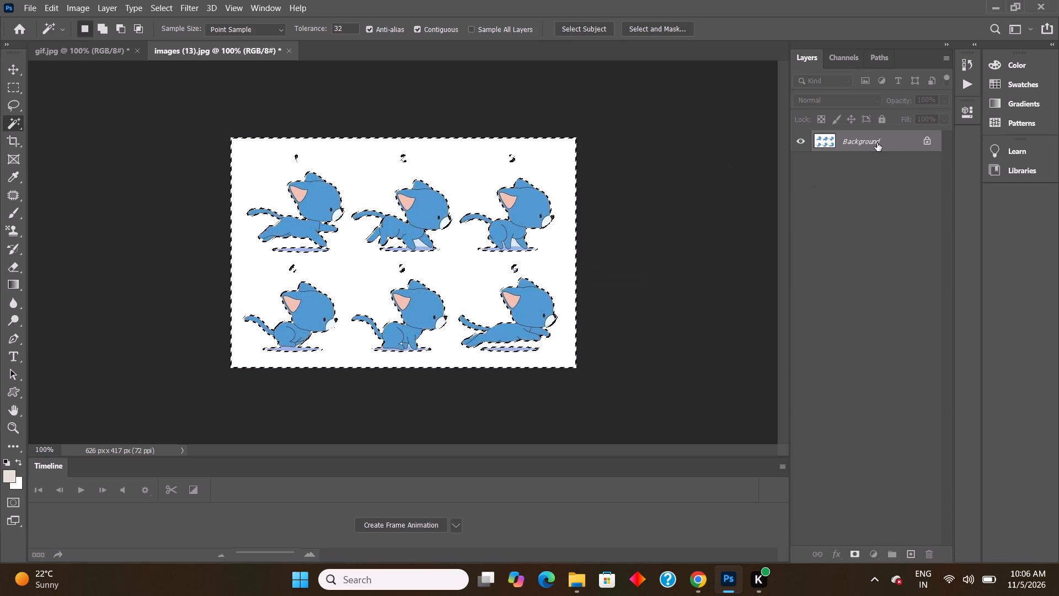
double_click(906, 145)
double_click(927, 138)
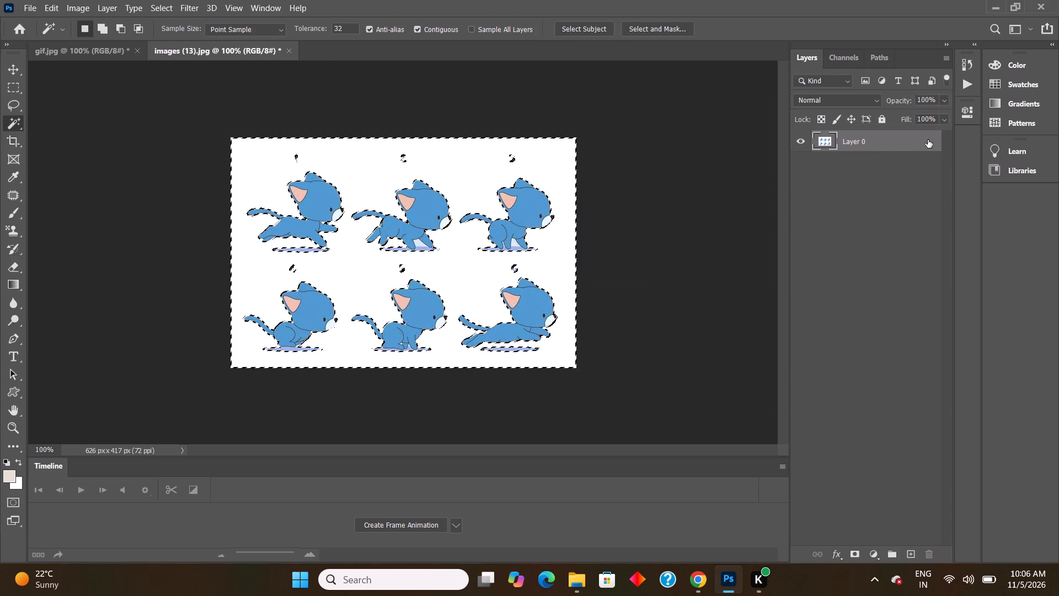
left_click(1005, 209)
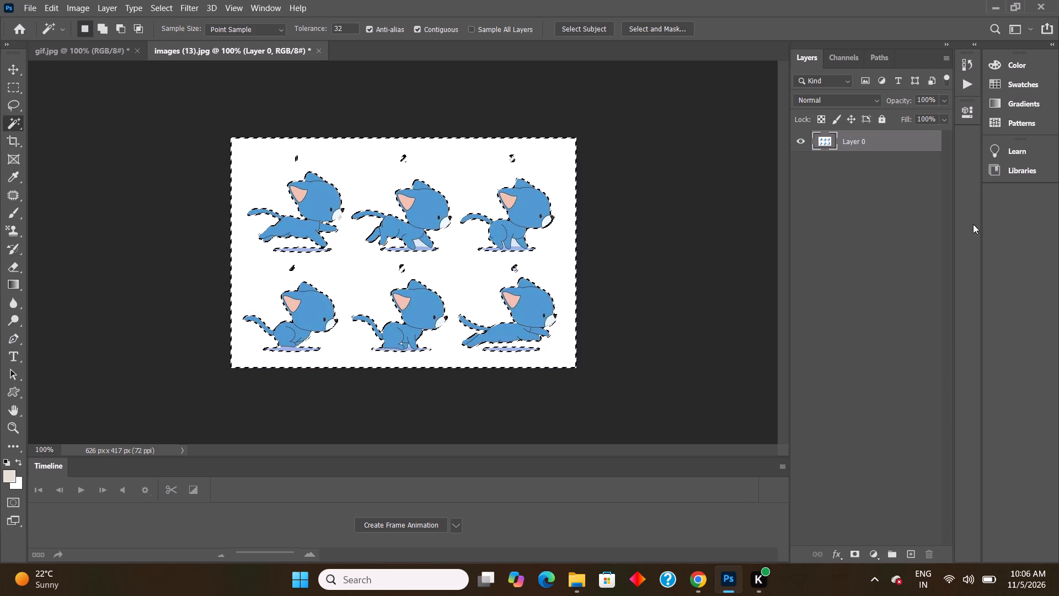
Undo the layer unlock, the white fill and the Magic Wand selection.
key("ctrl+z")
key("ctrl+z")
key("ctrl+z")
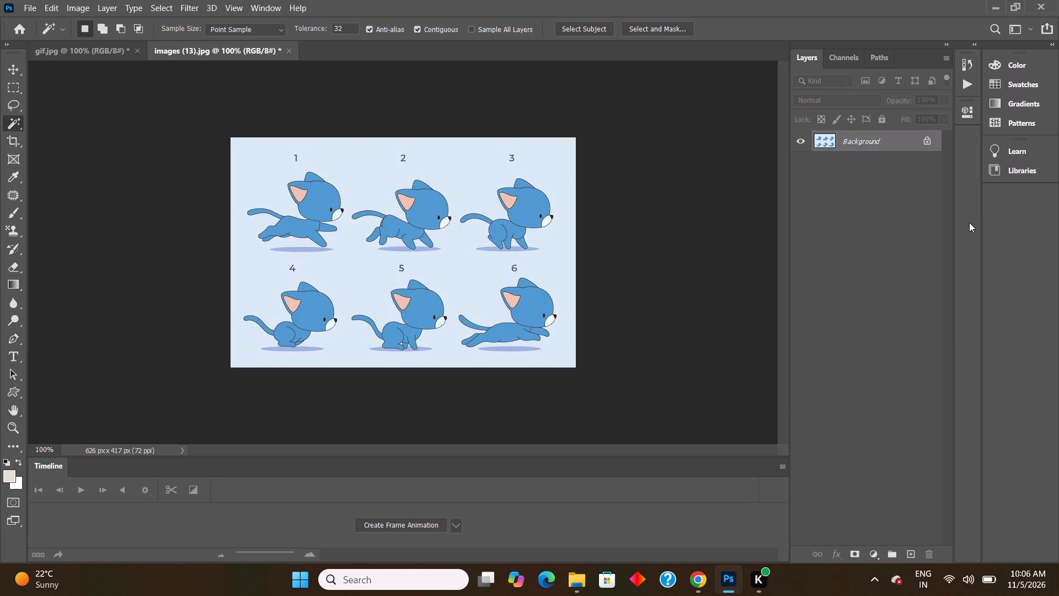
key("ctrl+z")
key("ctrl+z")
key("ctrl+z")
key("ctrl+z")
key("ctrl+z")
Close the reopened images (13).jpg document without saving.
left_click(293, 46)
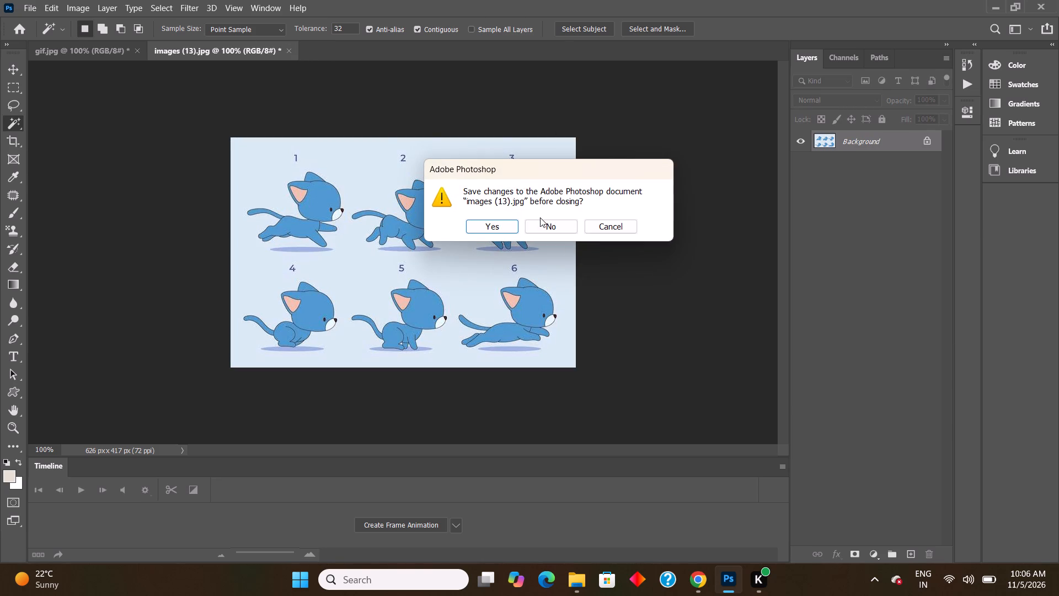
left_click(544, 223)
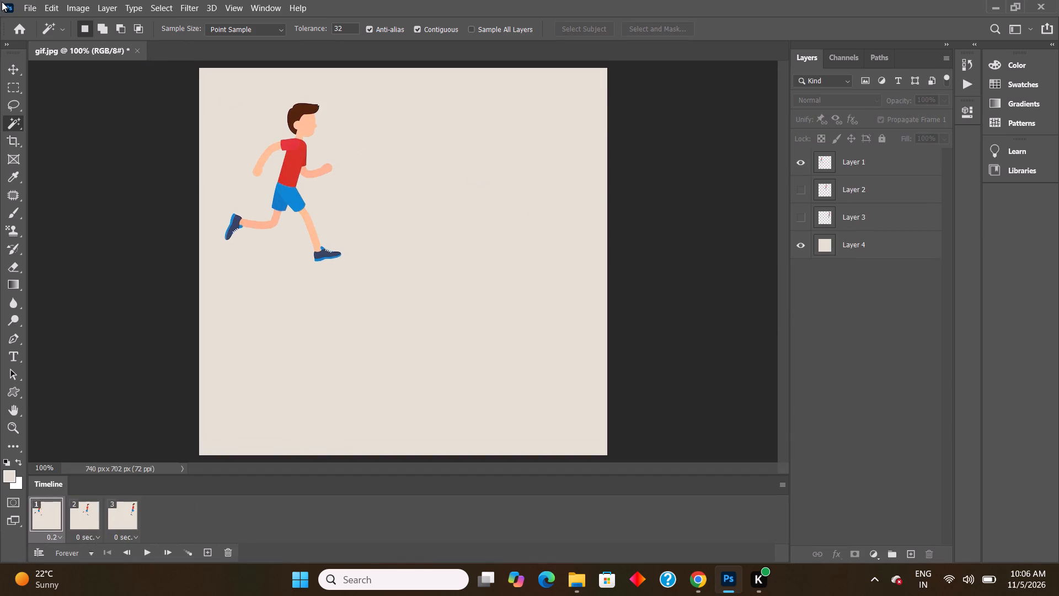
Open the blue cat sheet images (13).jpg again.
left_click(28, 7)
left_click(43, 30)
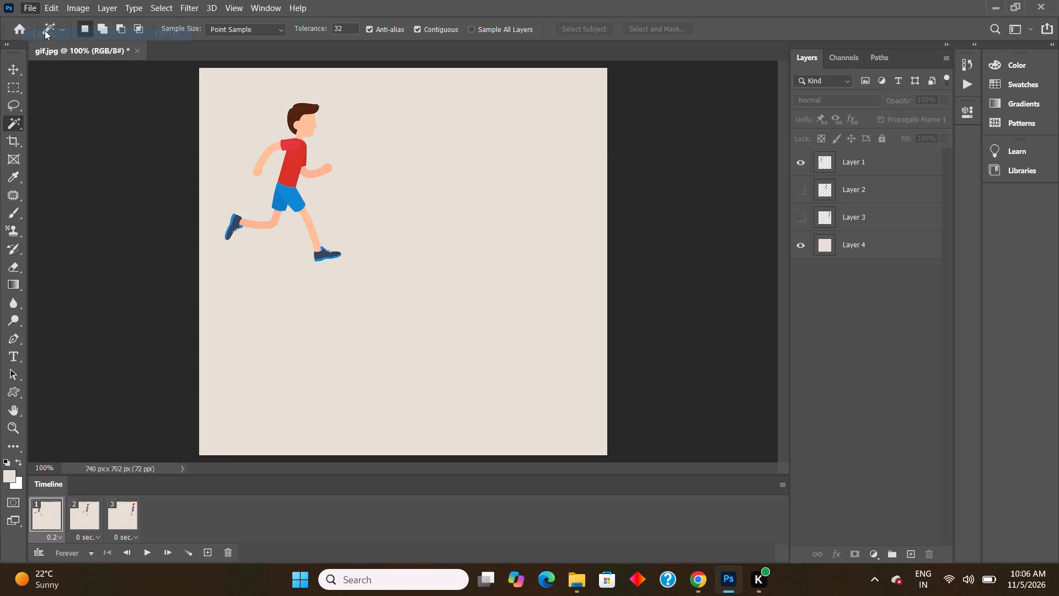
double_click(256, 113)
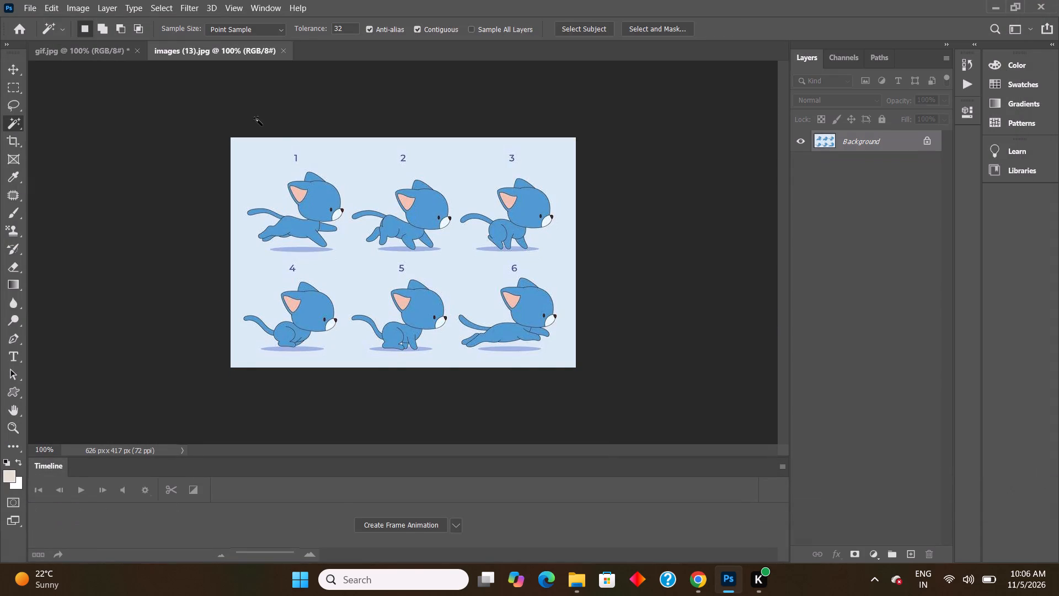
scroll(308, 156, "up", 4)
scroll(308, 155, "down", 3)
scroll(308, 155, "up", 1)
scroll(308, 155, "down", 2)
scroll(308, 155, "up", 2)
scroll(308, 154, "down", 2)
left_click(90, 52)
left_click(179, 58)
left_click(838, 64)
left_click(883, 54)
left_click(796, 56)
Make the sheet's background transparent by converting Background to a regular layer and deleting the pale blue area selected with the Magic Wand, leaving nothing selected.
left_click(664, 156)
left_click(351, 178)
left_click(361, 221)
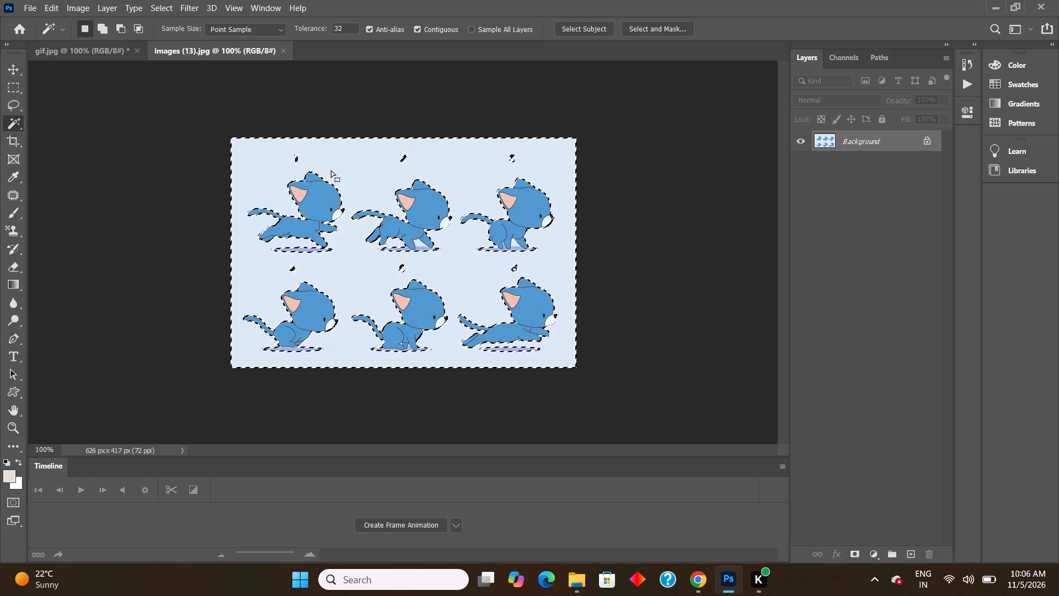
key("BackSpace")
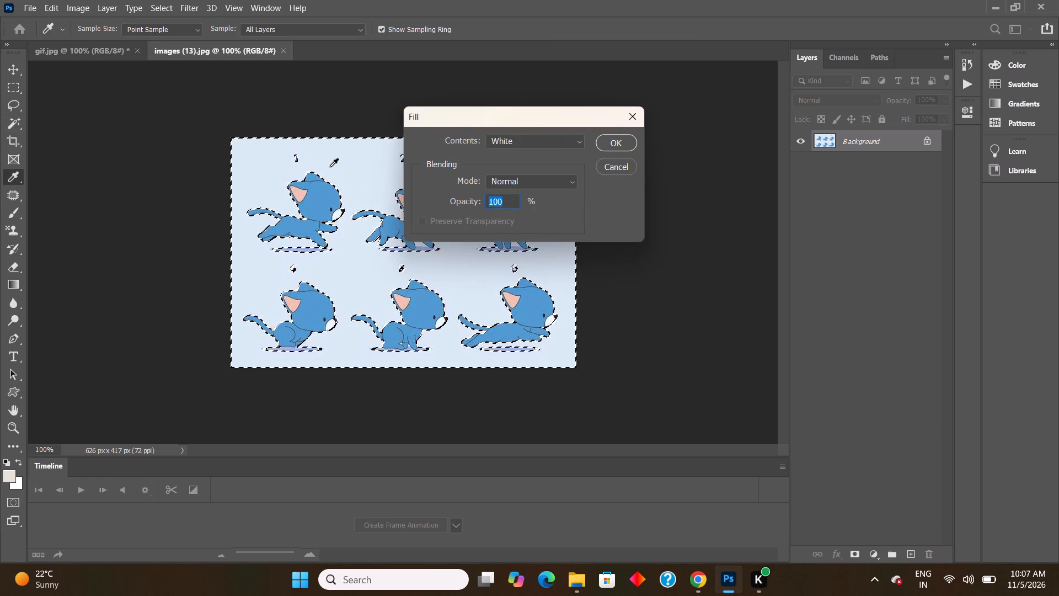
left_click(635, 116)
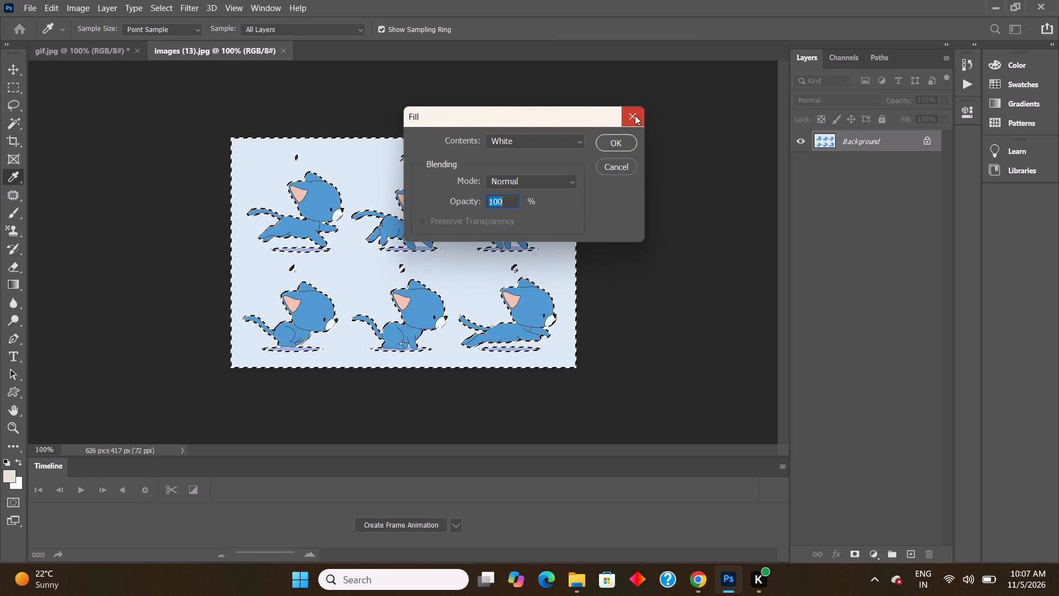
double_click(877, 137)
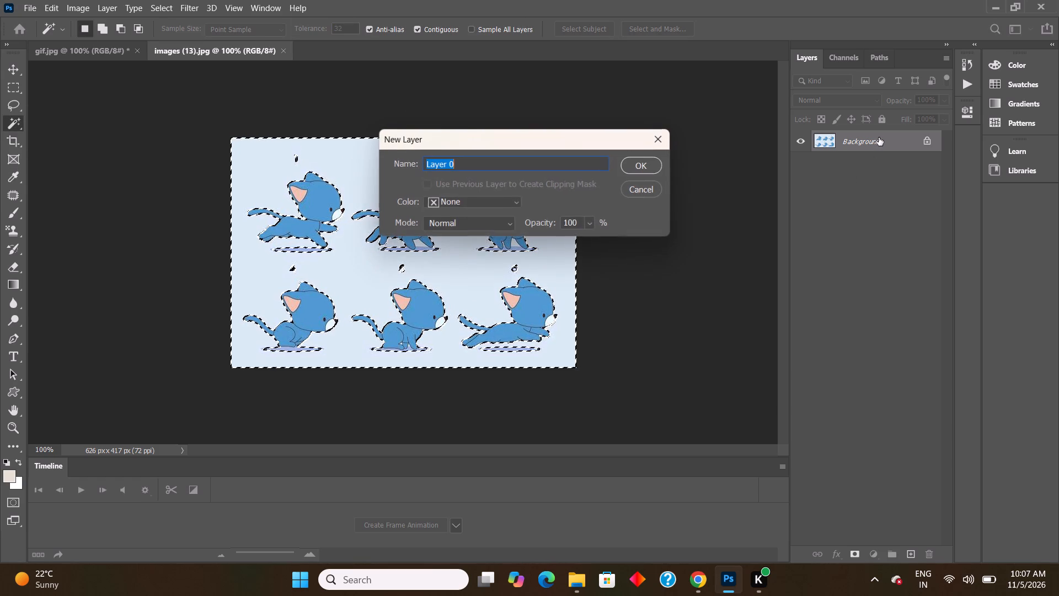
left_click(649, 169)
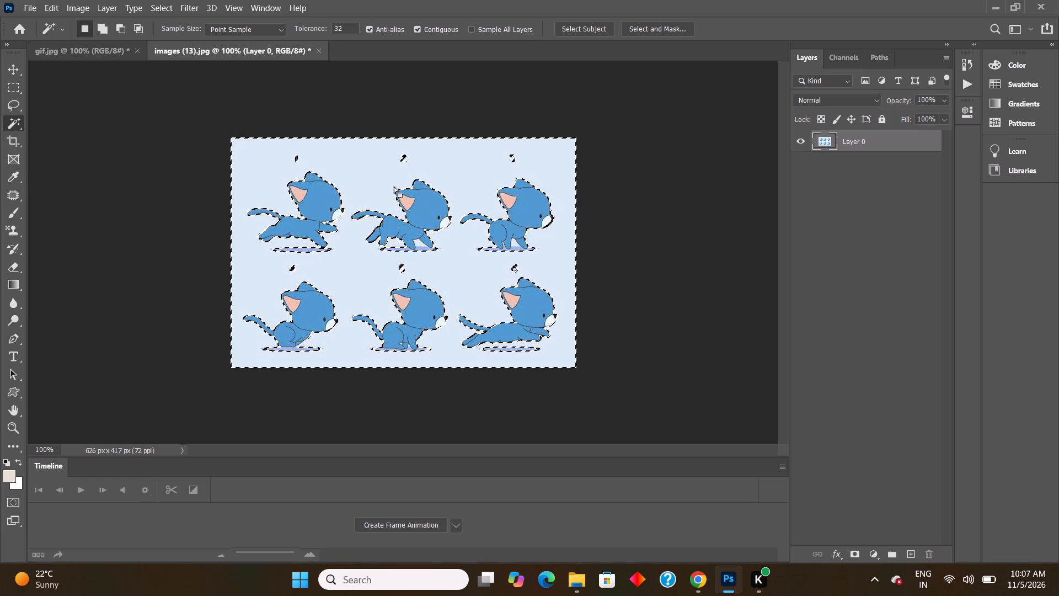
key("Delete")
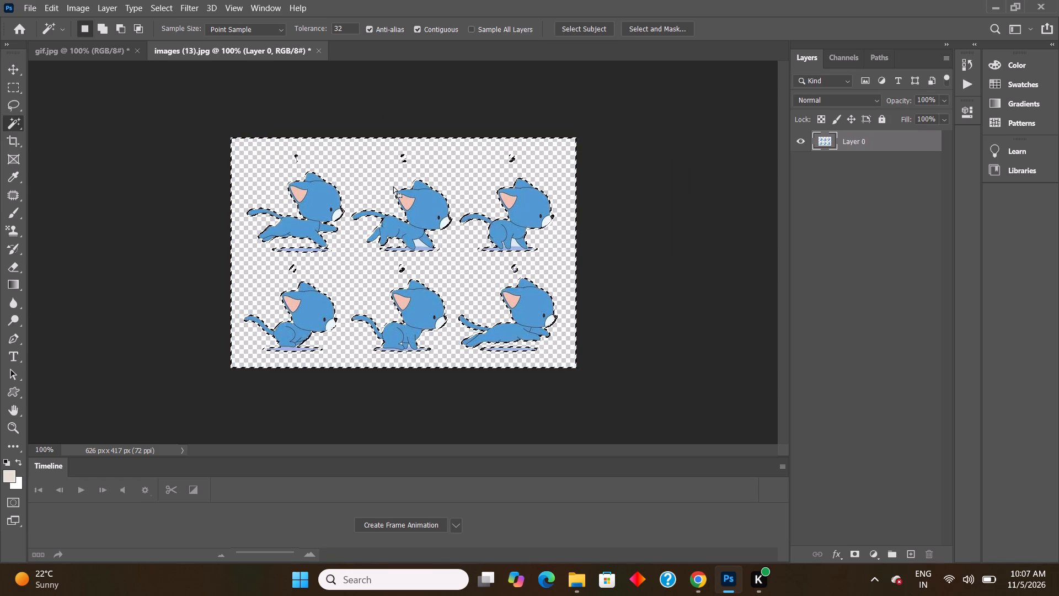
left_click(880, 302)
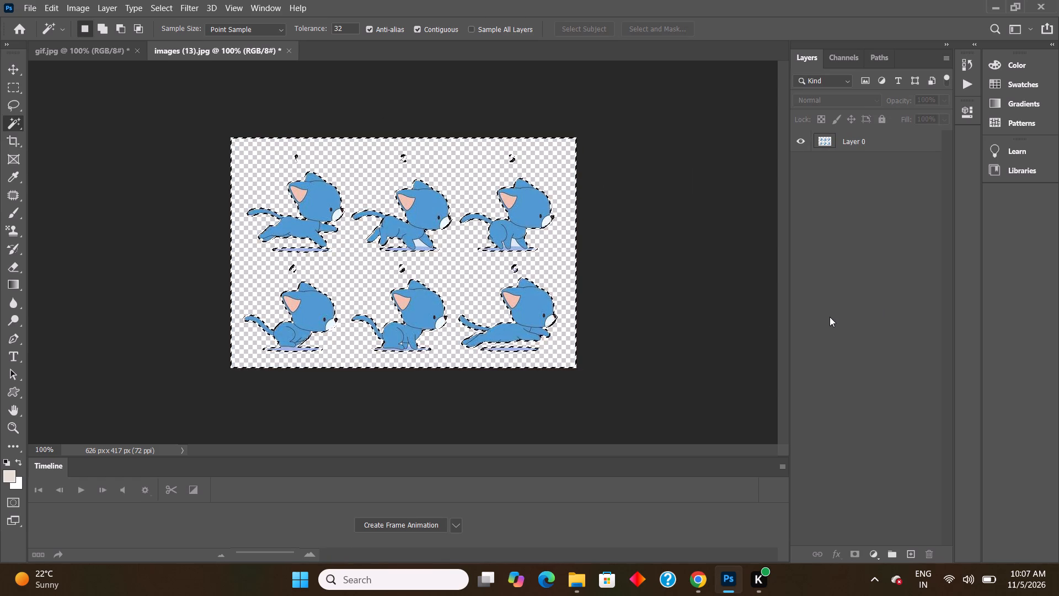
key("ctrl+d")
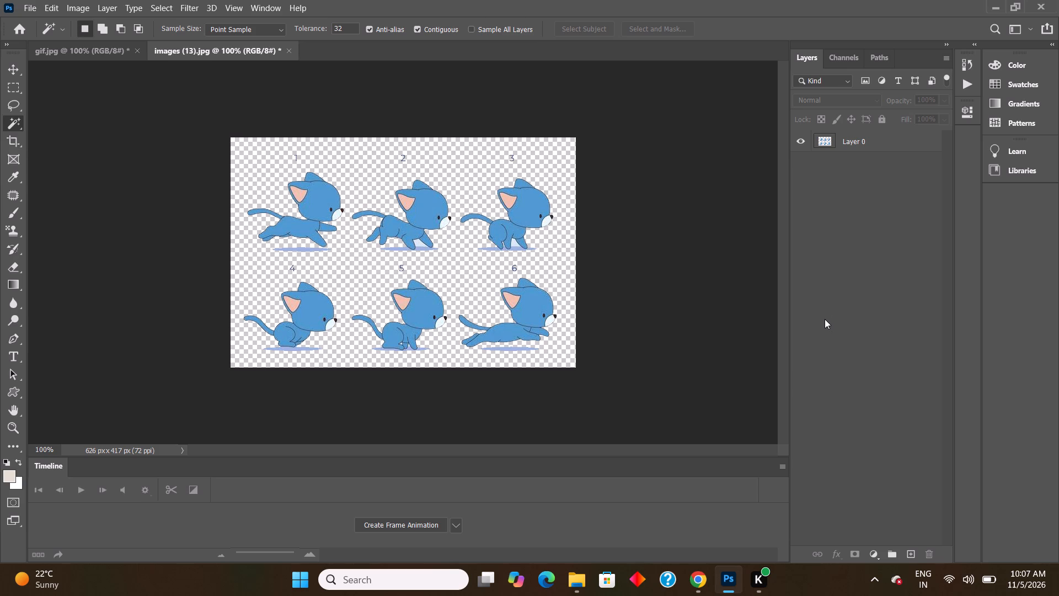
Select cat 1 with the Rectangular Marquee and copy it from Layer 0 onto its own layer.
left_click(14, 90)
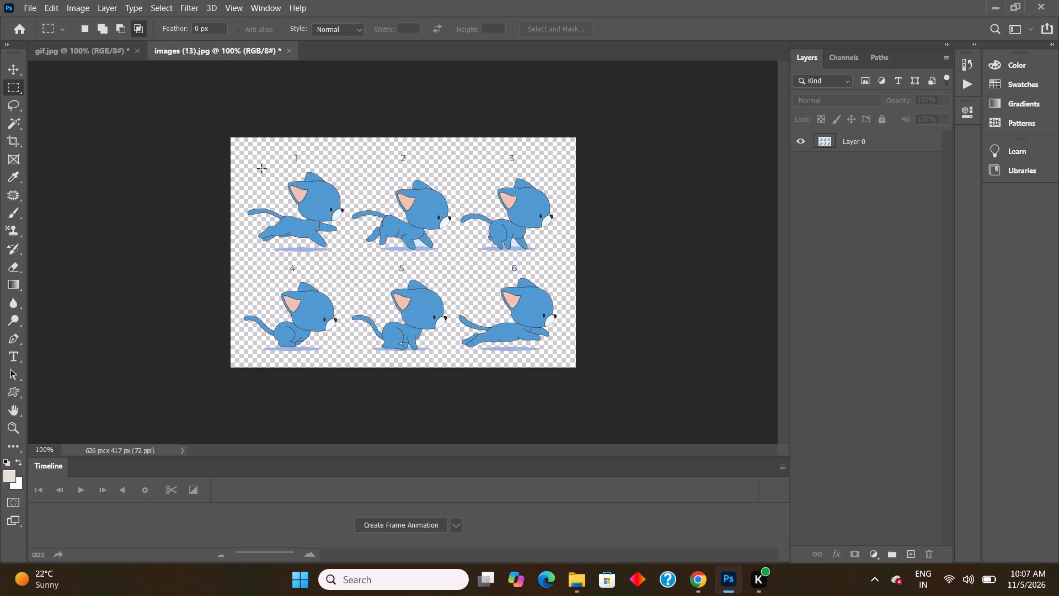
left_click_drag(240, 165, 347, 268)
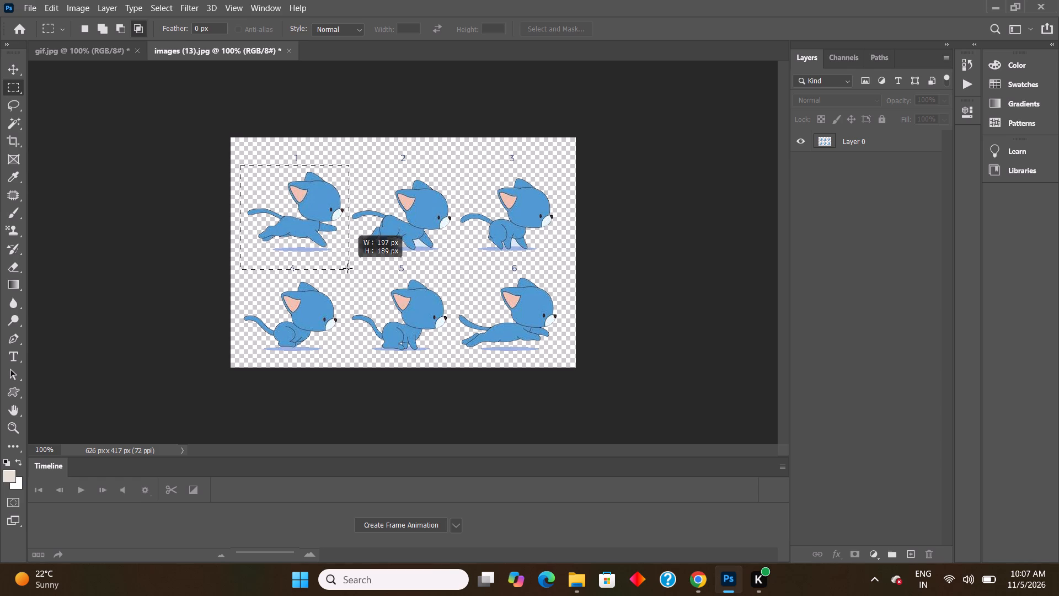
left_click_drag(347, 268, 350, 263)
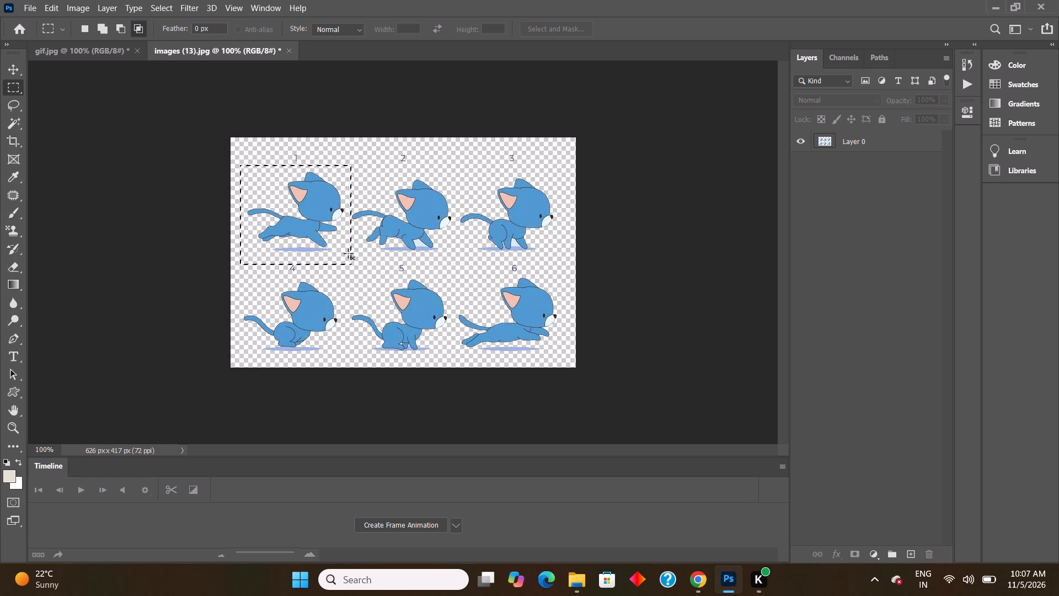
key("ctrl+j")
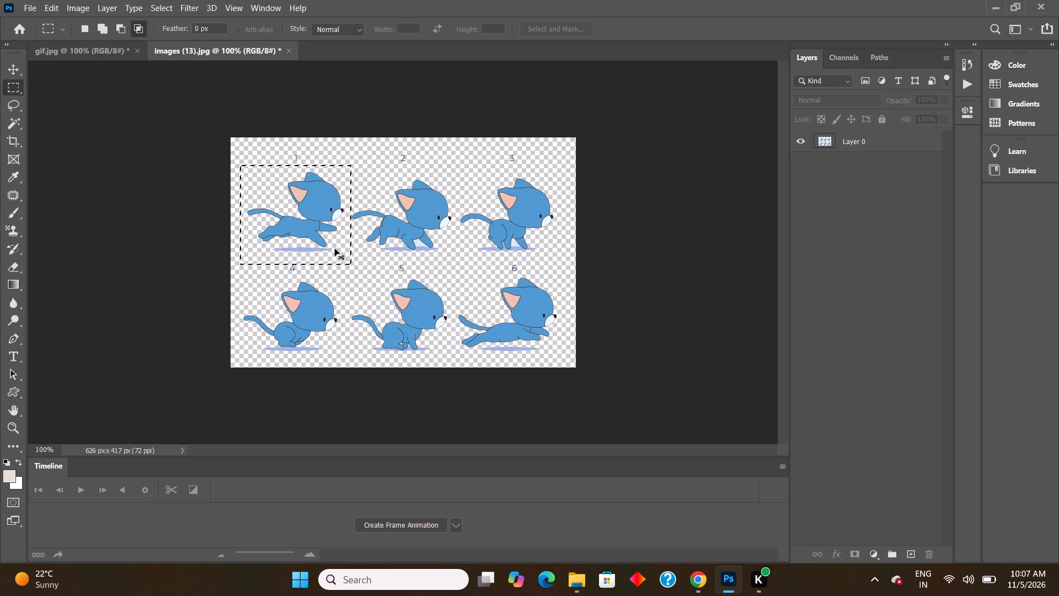
key("ctrl+j")
key("ctrl+j")
key("ctrl+j")
key("ctrl+j")
key("ctrl+j")
key("ctrl+j")
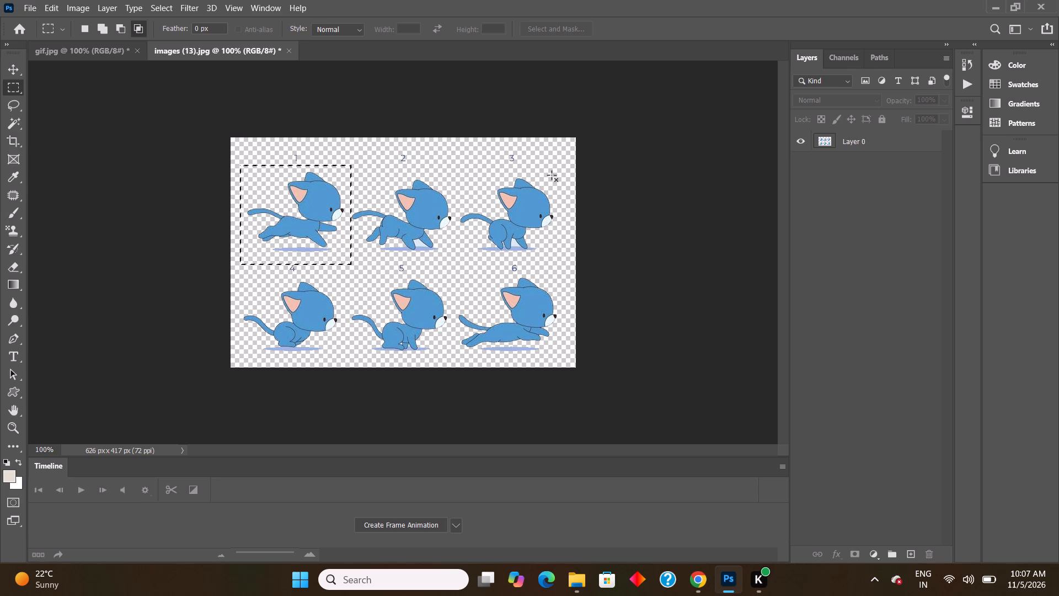
left_click(875, 168)
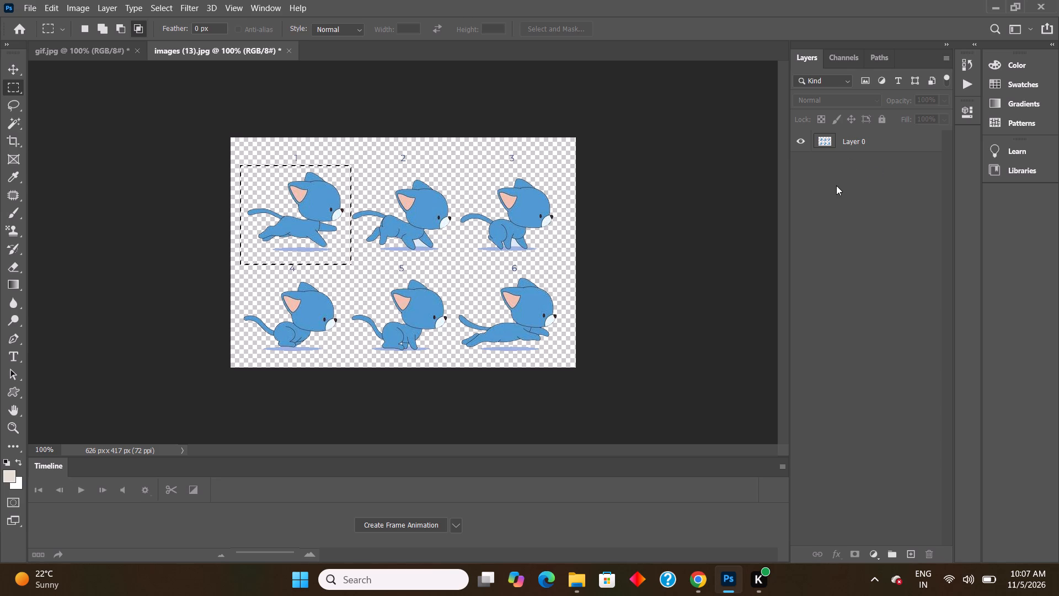
left_click(15, 67)
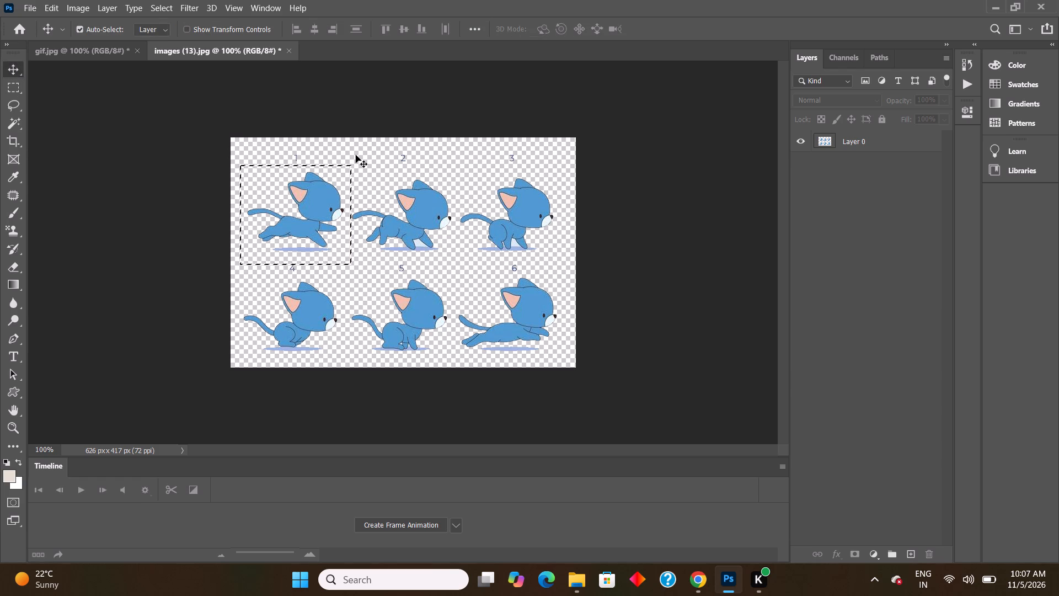
left_click(9, 86)
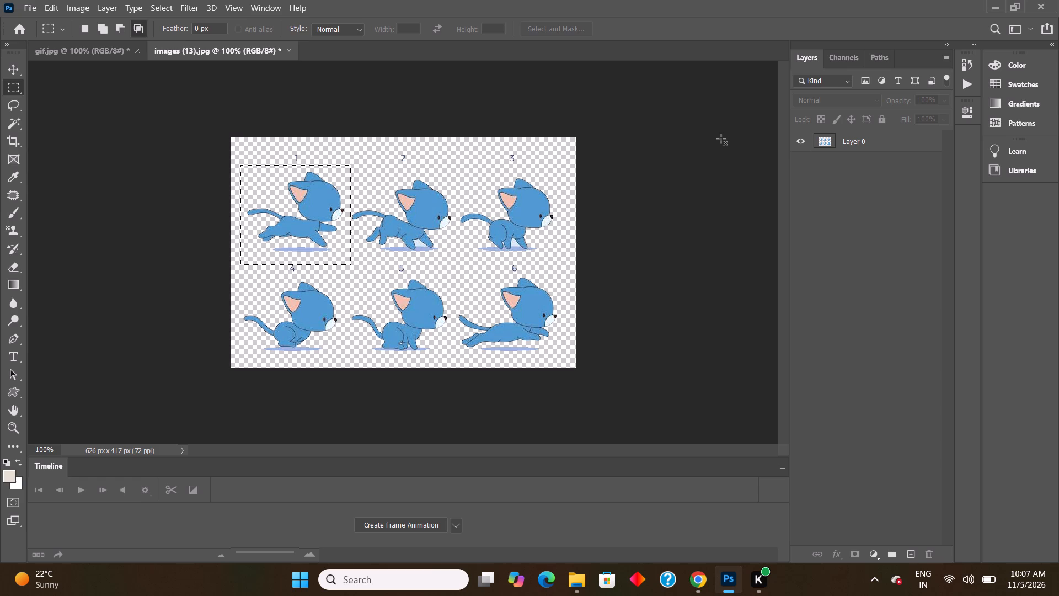
key("ctrl+j")
key("ctrl+j")
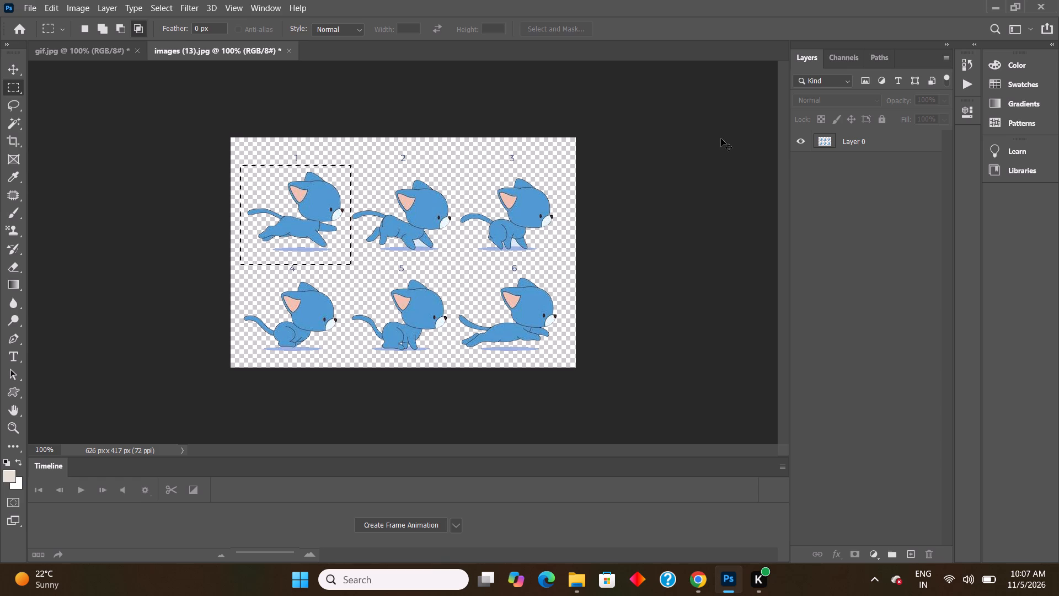
key("ctrl+j")
left_click(848, 217)
left_click(852, 139)
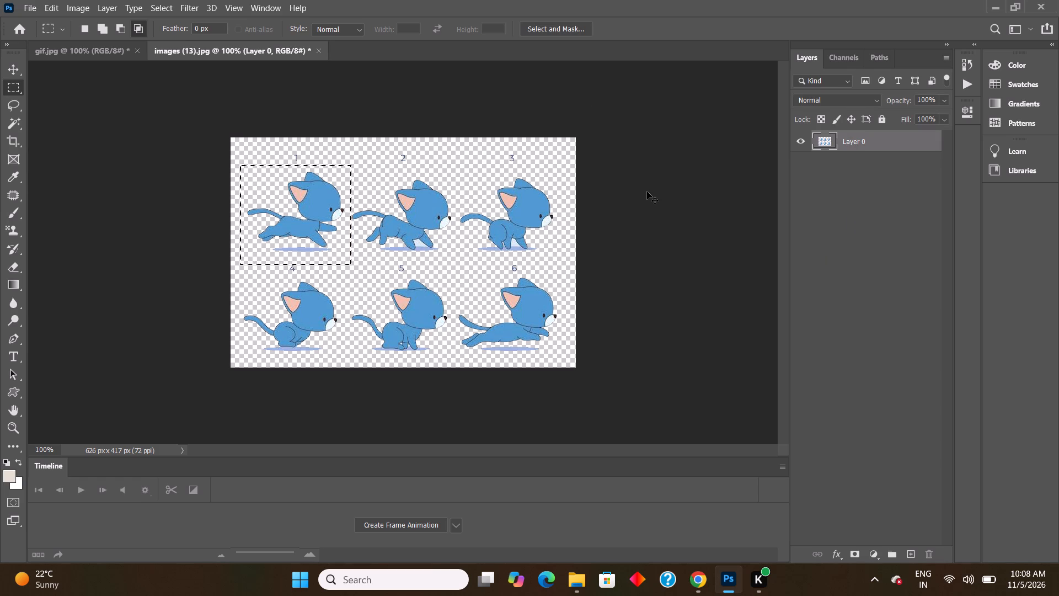
key("ctrl+j")
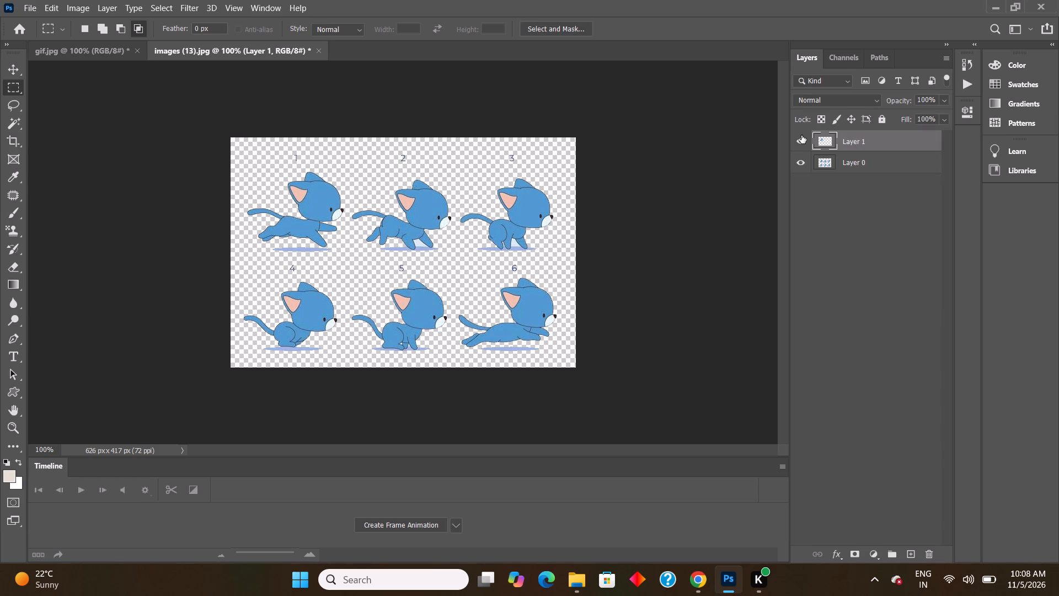
Check the copied cat 1 by toggling the visibility of its layer and of Layer 0.
left_click(801, 139)
left_click(801, 139)
left_click(803, 162)
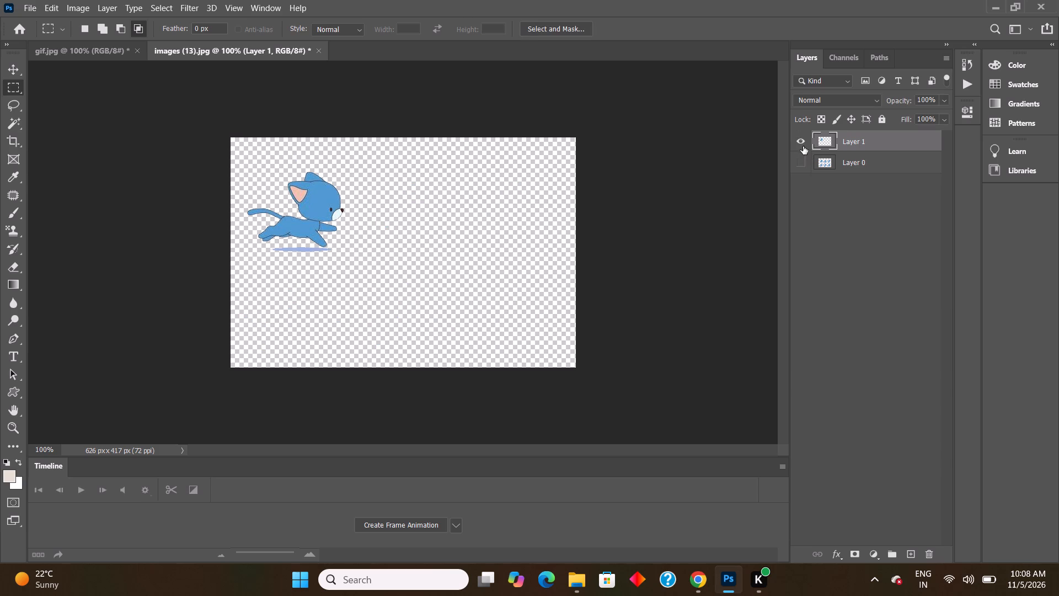
left_click(803, 141)
left_click(803, 140)
left_click(801, 159)
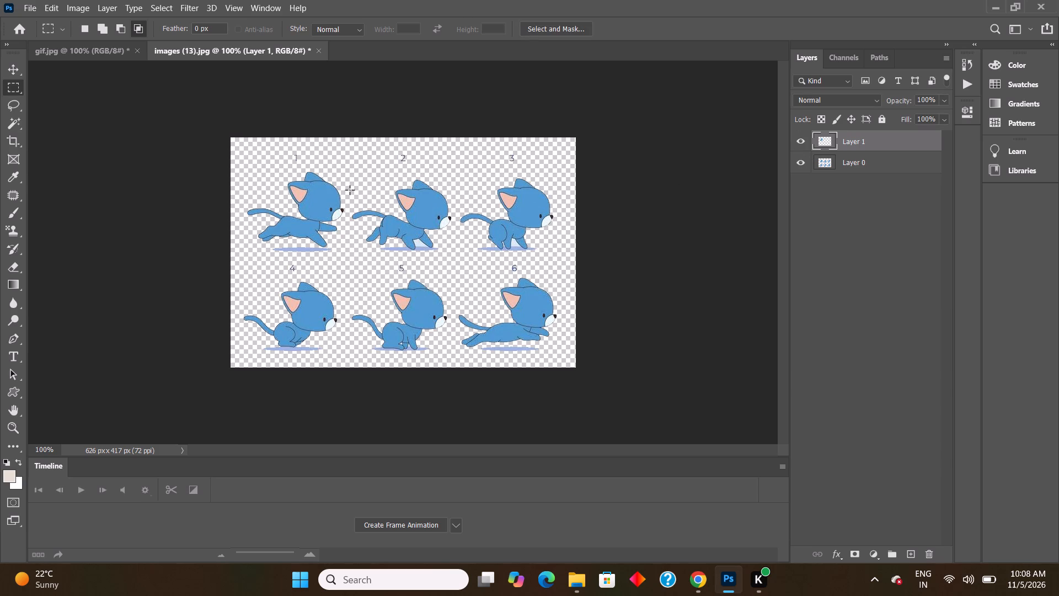
Select cat 2 with the Rectangular Marquee and copy it from Layer 0 onto its own layer.
left_click_drag(349, 180, 455, 259)
key("ctrl+d")
left_click_drag(348, 176, 443, 258)
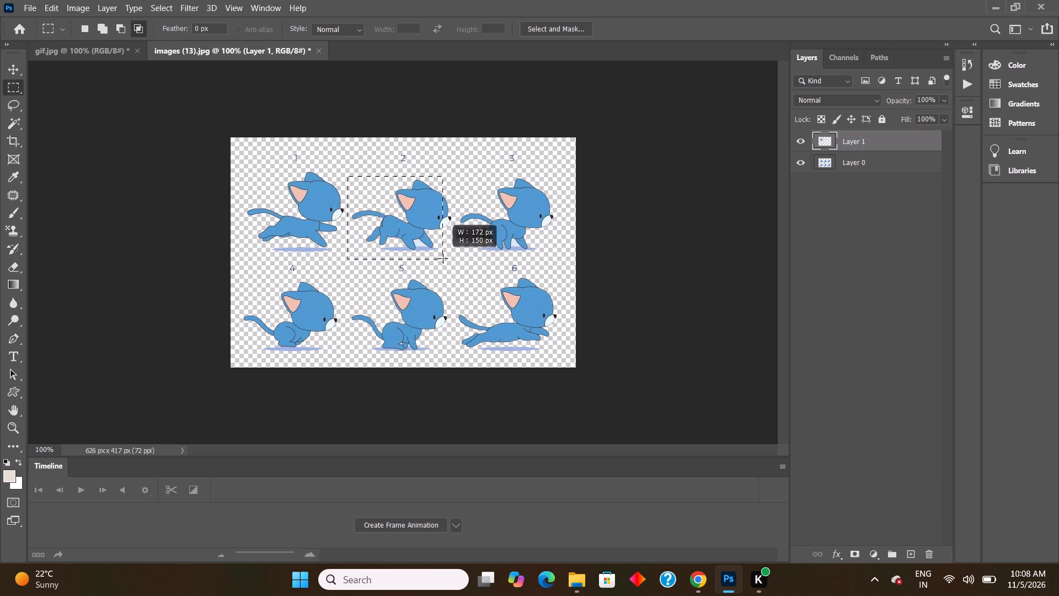
left_click_drag(443, 258, 457, 263)
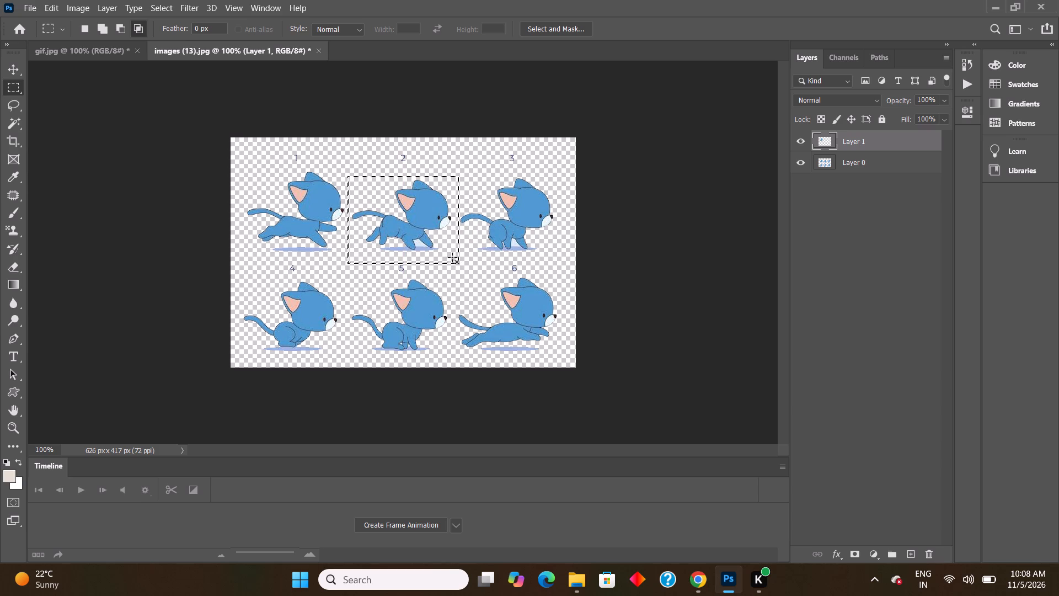
key("ctrl+j")
left_click(534, 221)
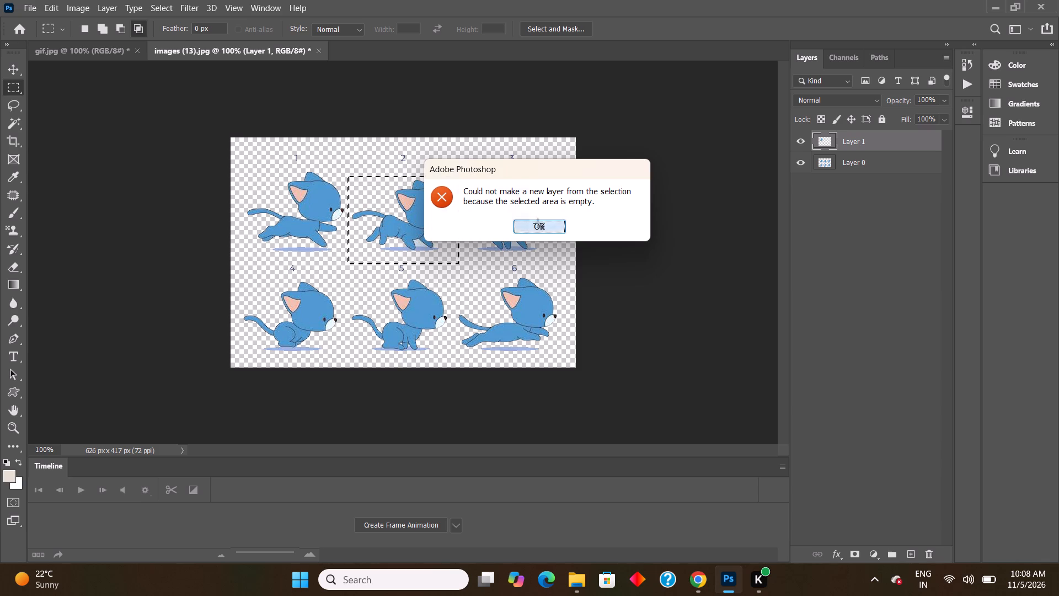
left_click(822, 163)
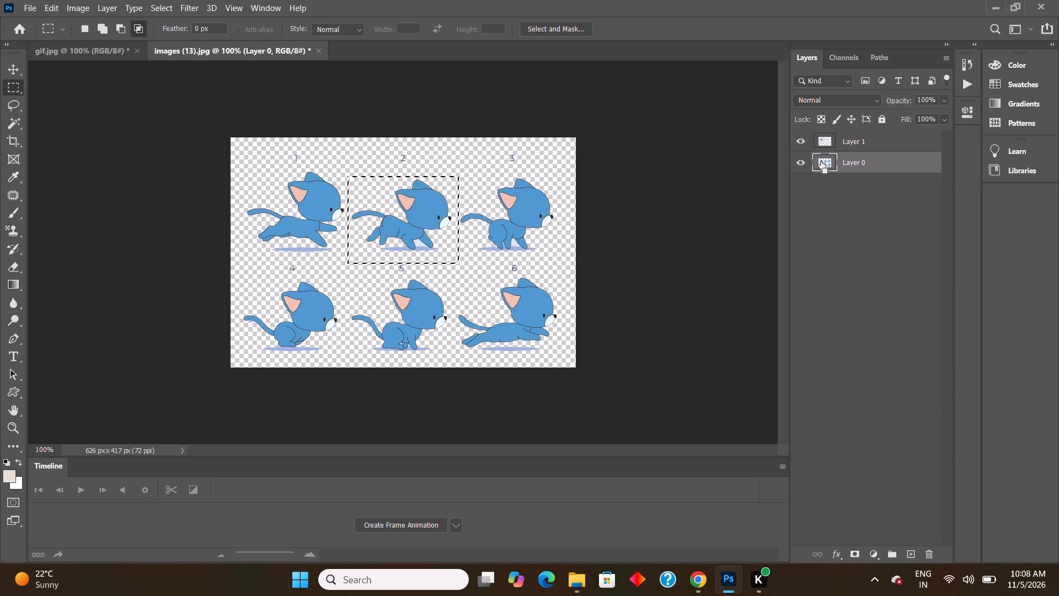
key("ctrl+j")
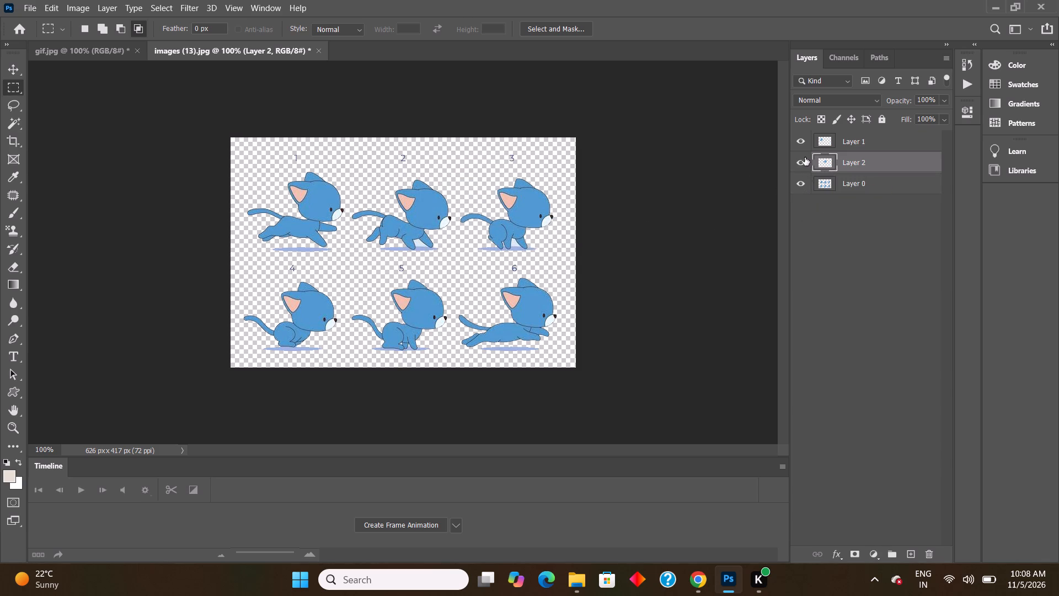
Hide the two layers holding the copied cats 1 and 2.
left_click(800, 162)
left_click(802, 136)
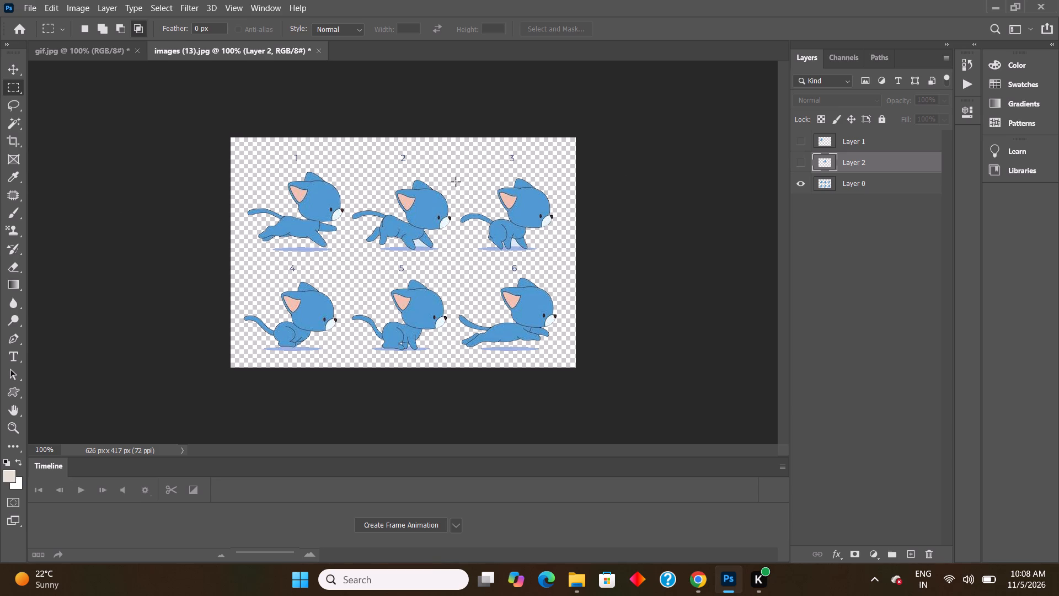
Select cat 3 with the Rectangular Marquee, copy it from Layer 0 onto its own layer, and hide the copy.
left_click_drag(456, 181, 558, 269)
key("ctrl+d")
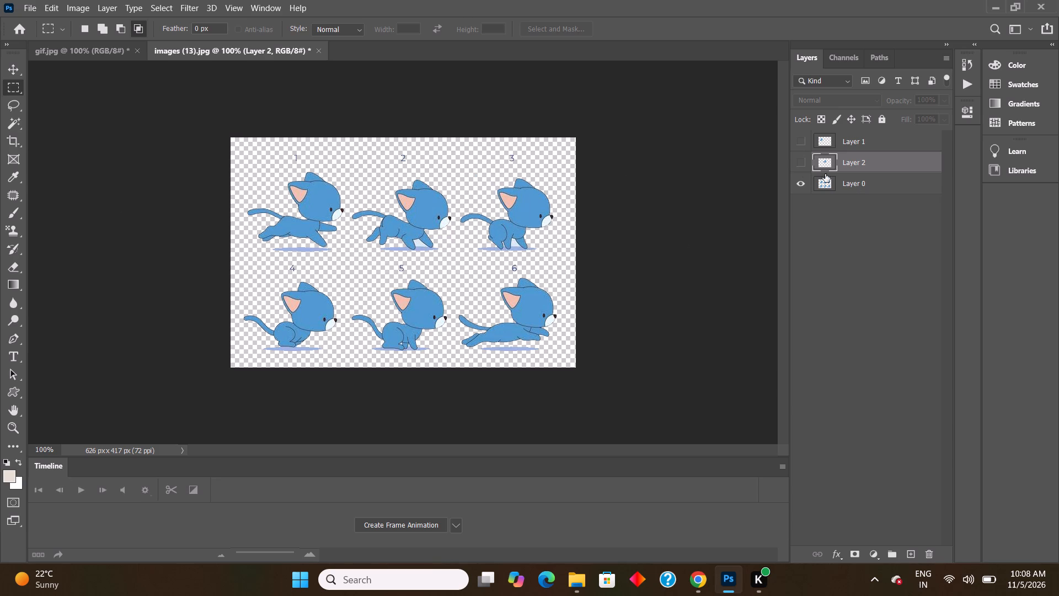
left_click(825, 184)
left_click_drag(453, 174, 465, 215)
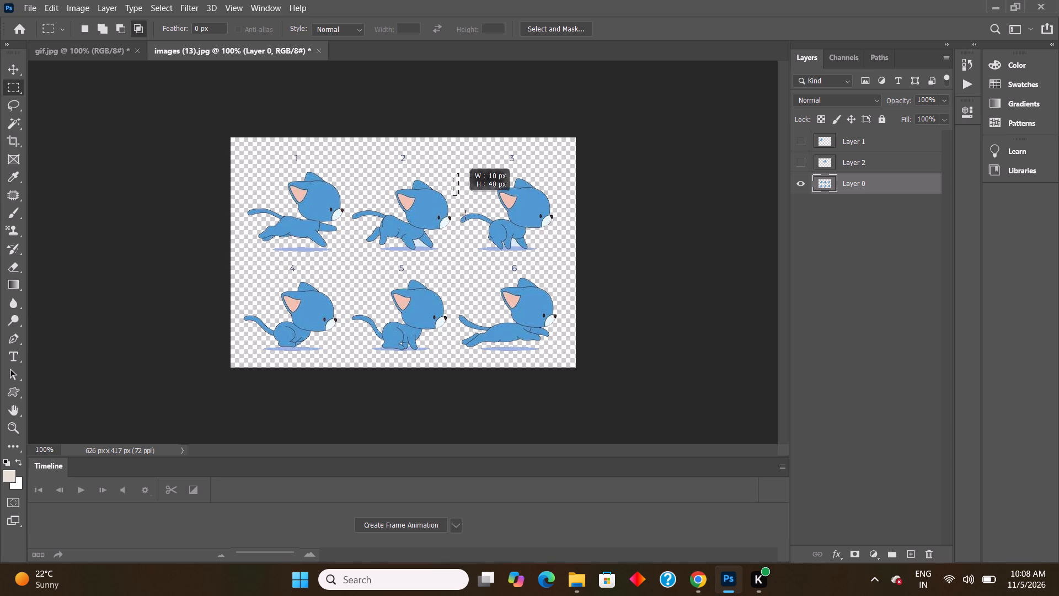
left_click_drag(465, 215, 559, 261)
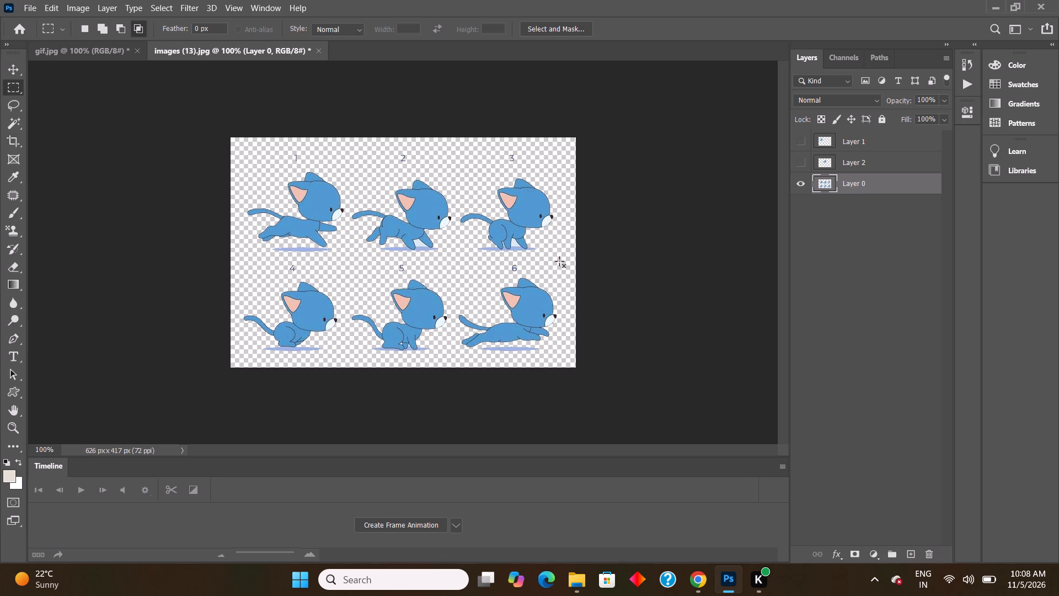
key("ctrl+j")
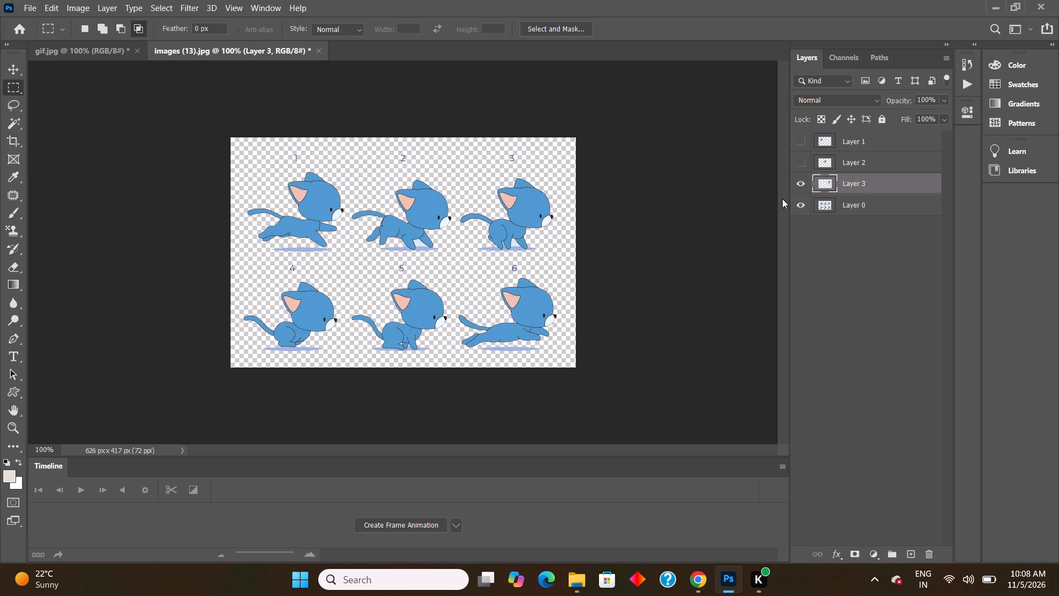
left_click(800, 183)
Select cat 4 with the Rectangular Marquee, copy it from Layer 0 onto its own layer, and hide the copy.
left_click(823, 206)
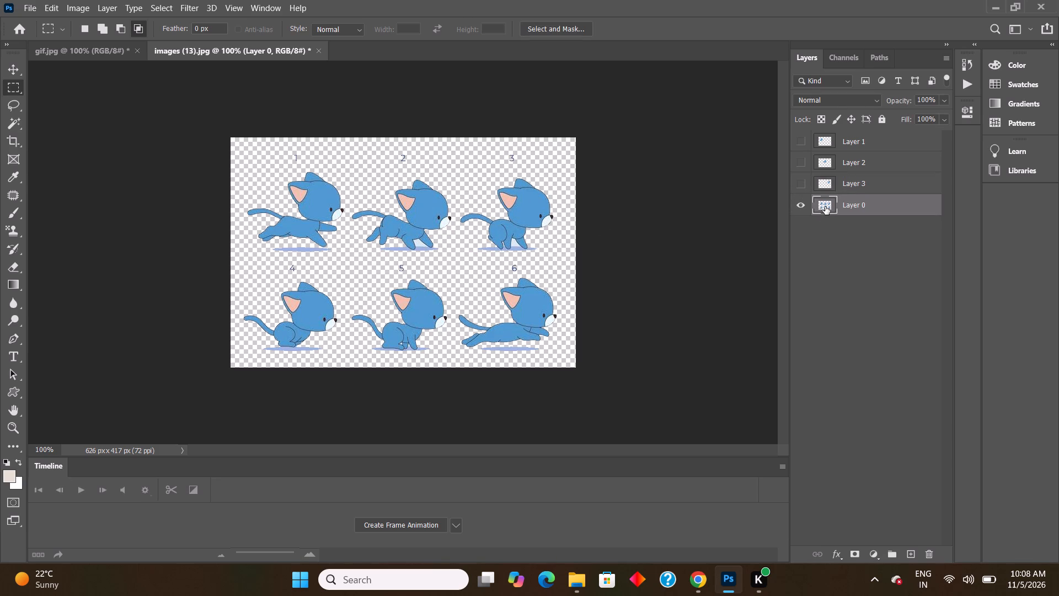
left_click_drag(238, 279, 319, 371)
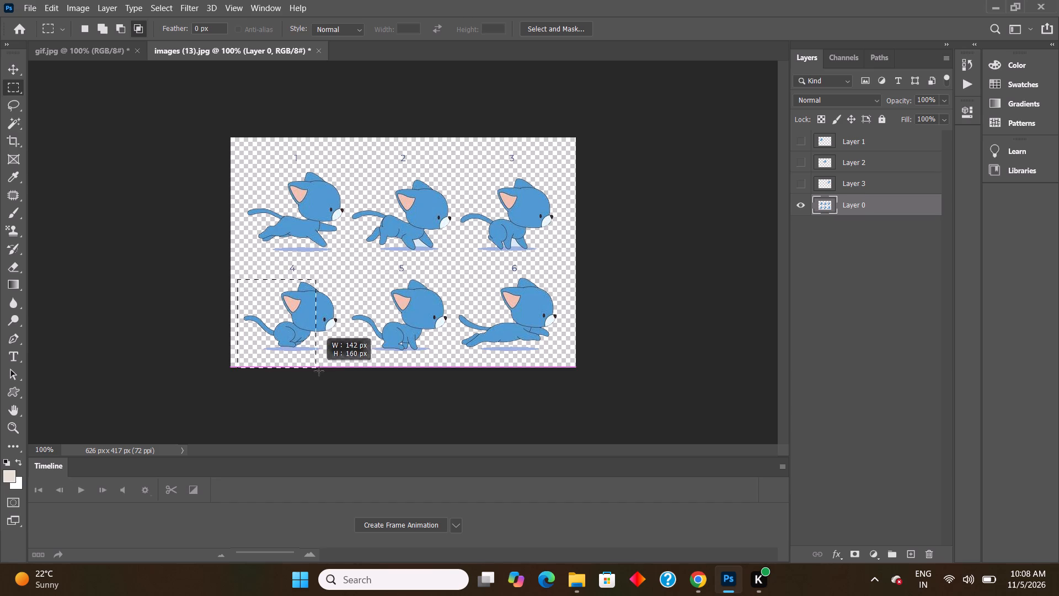
left_click_drag(319, 371, 344, 367)
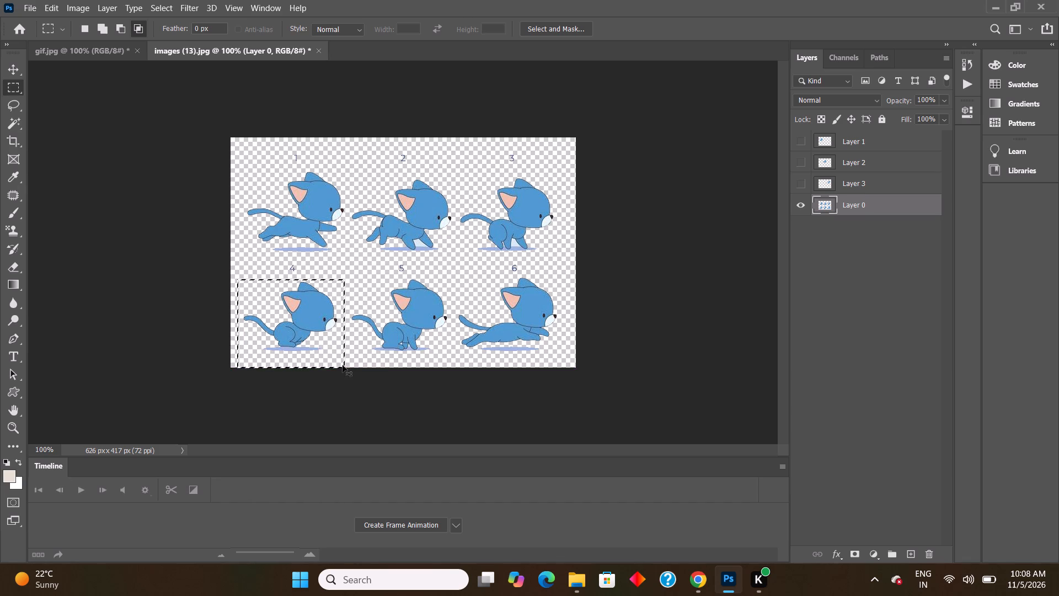
key("ctrl+j")
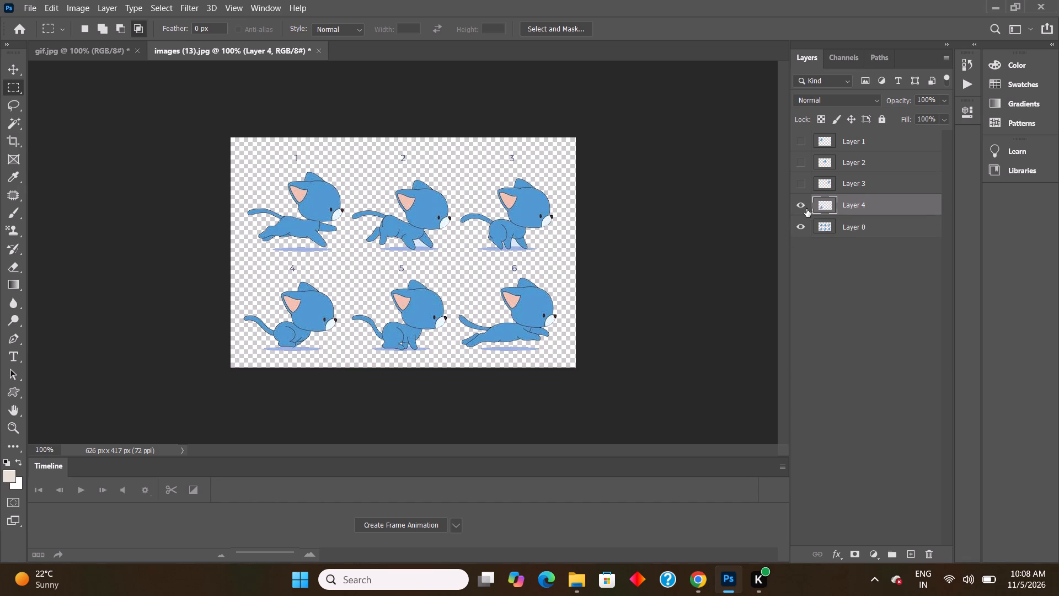
left_click(801, 204)
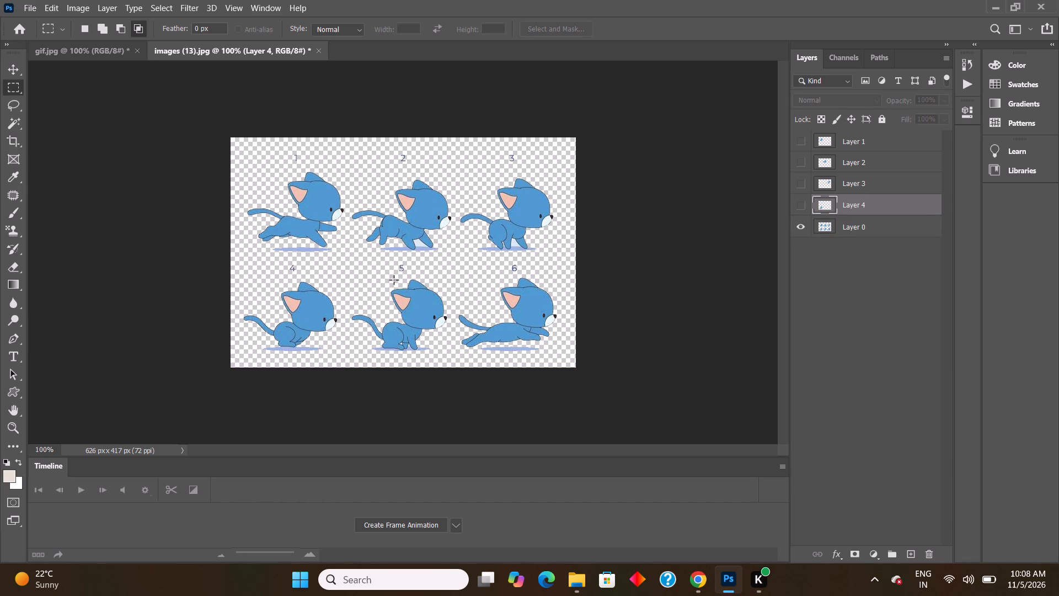
Select cat 5 with the Rectangular Marquee, copy it from Layer 0 onto its own layer, and hide the copy.
left_click(827, 229)
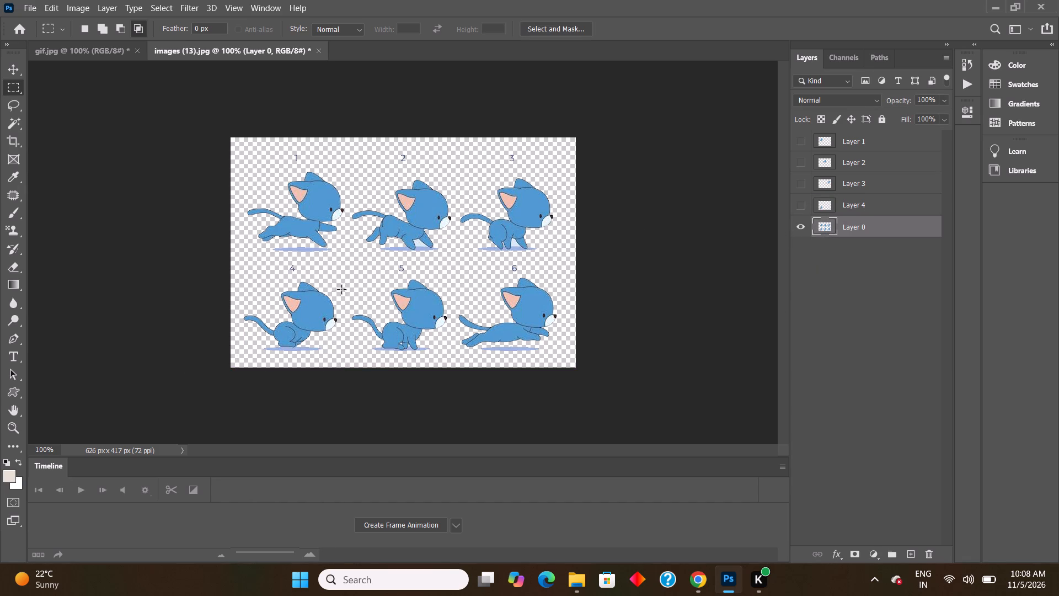
left_click_drag(340, 278, 457, 369)
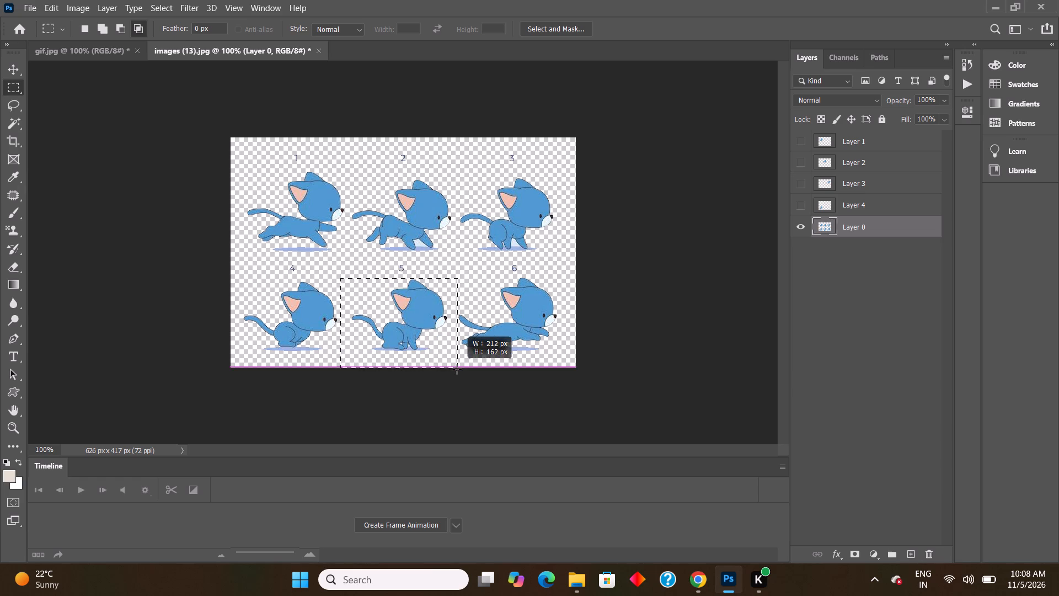
left_click_drag(457, 369, 458, 369)
key("ctrl+j")
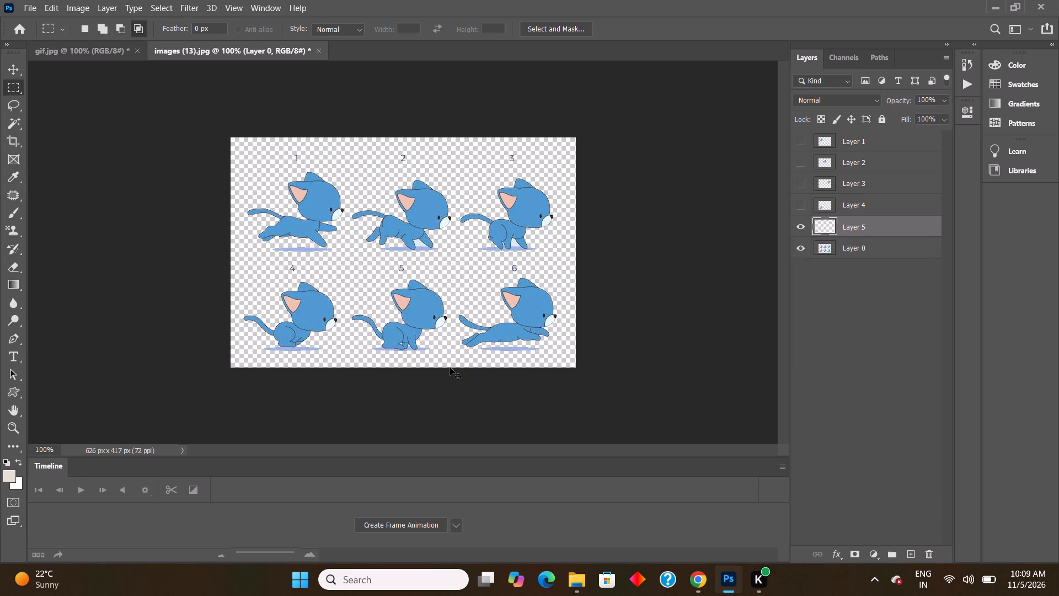
left_click(801, 226)
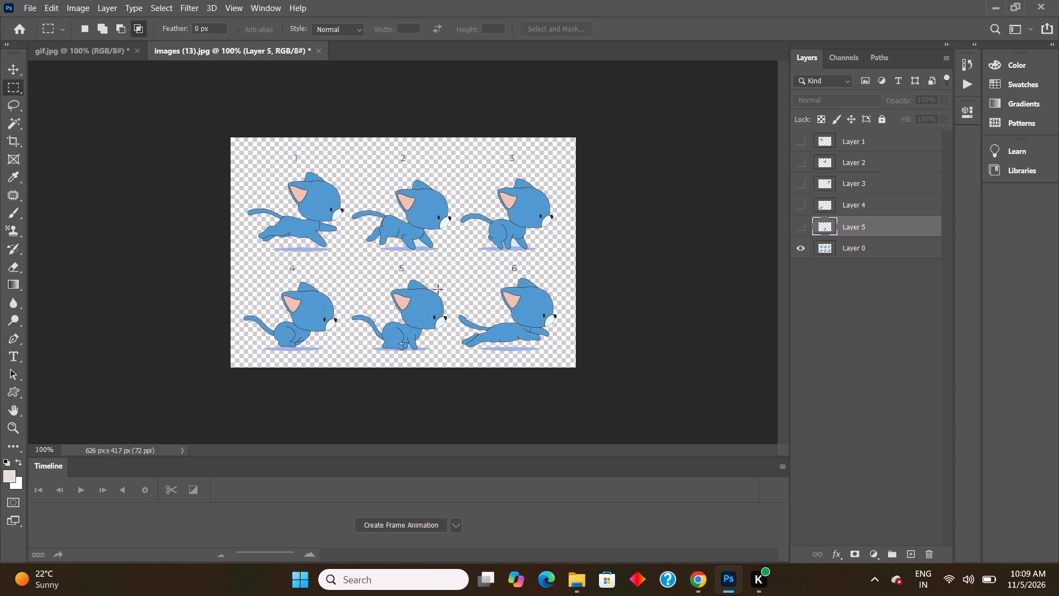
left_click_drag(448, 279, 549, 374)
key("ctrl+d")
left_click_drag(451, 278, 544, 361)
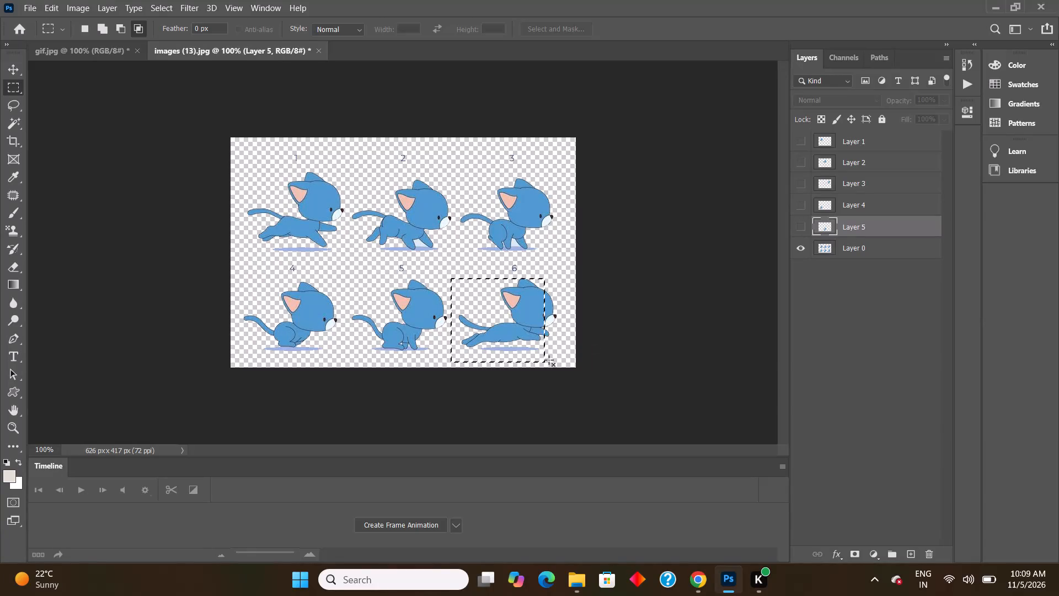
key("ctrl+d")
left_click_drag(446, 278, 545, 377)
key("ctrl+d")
Select cat 6 with the Rectangular Marquee, copy it from Layer 0 onto its own layer, and hide the copy.
left_click_drag(450, 276, 547, 386)
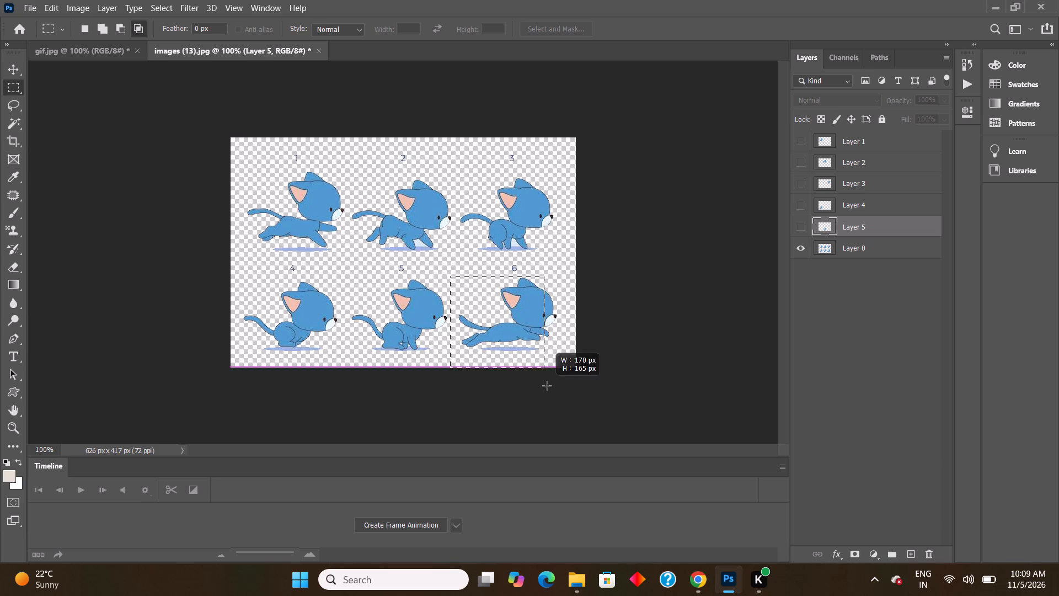
left_click_drag(547, 386, 574, 395)
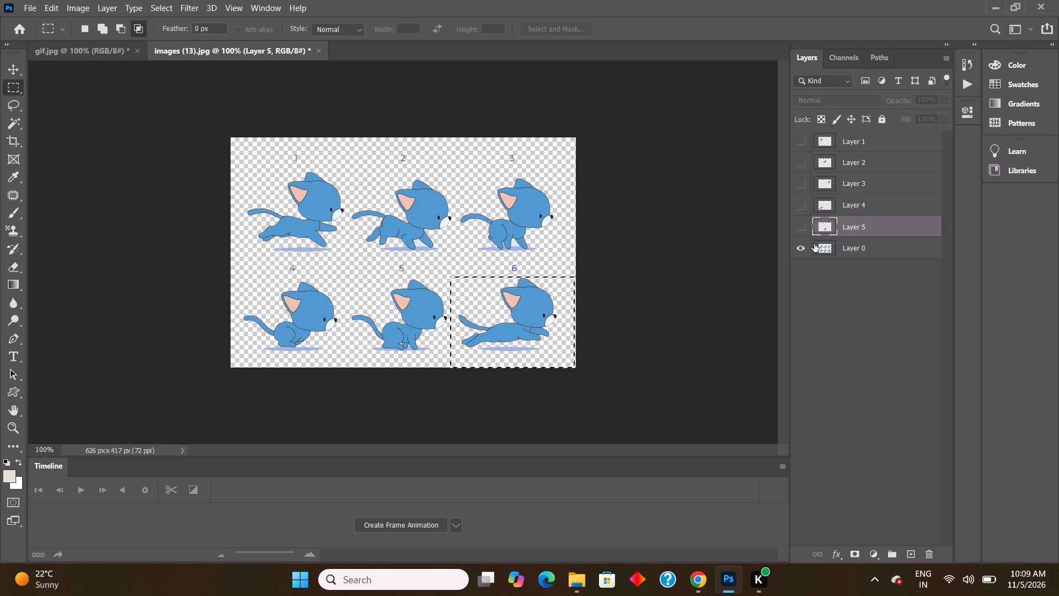
left_click(822, 246)
key("ctrl+j")
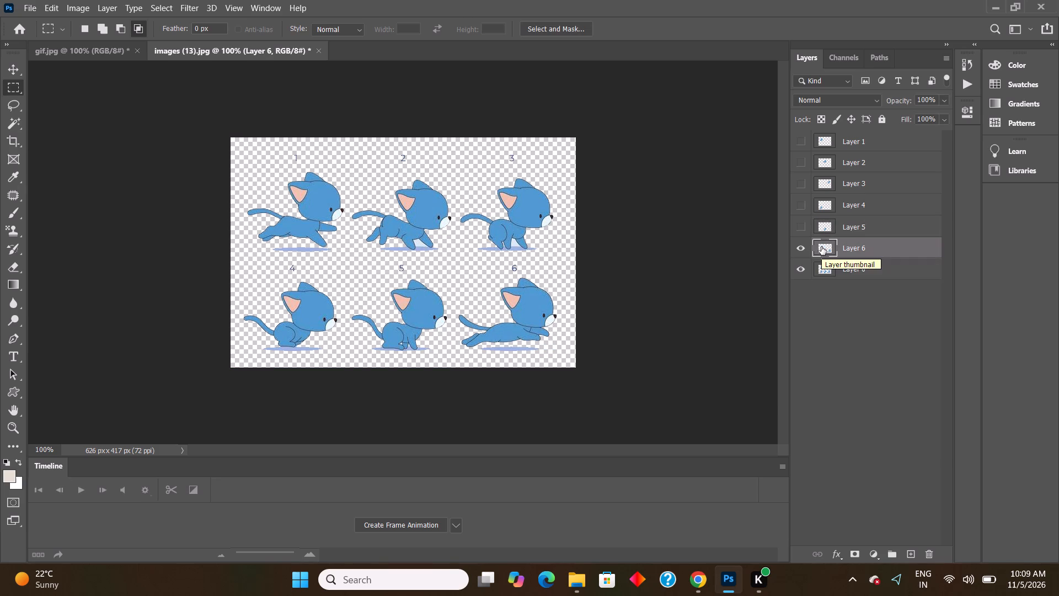
left_click(804, 249)
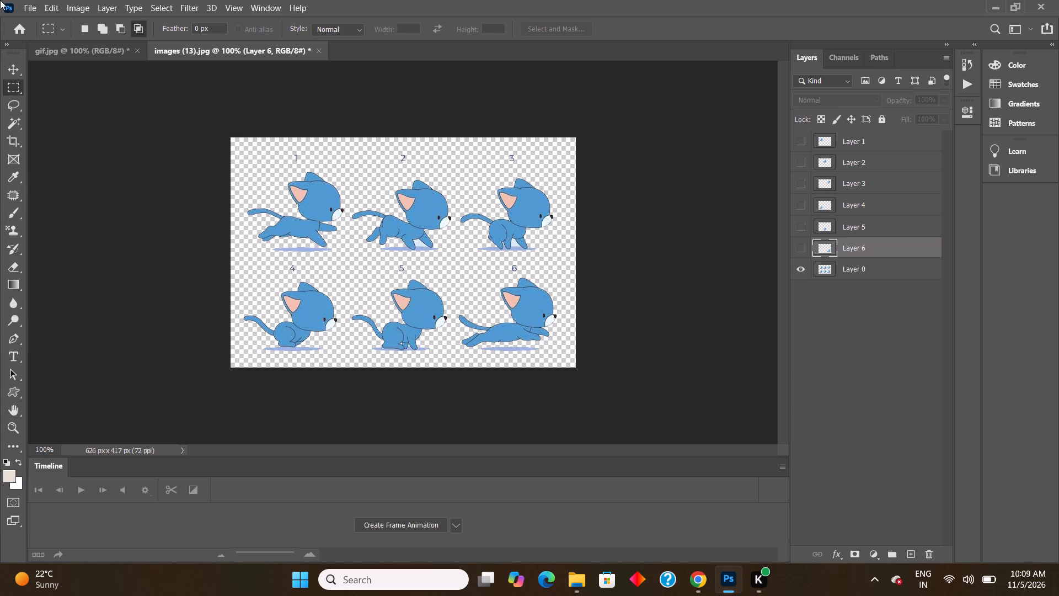
Switch to the Move tool and delete Layer 0, the original sheet with all six cats.
left_click(12, 70)
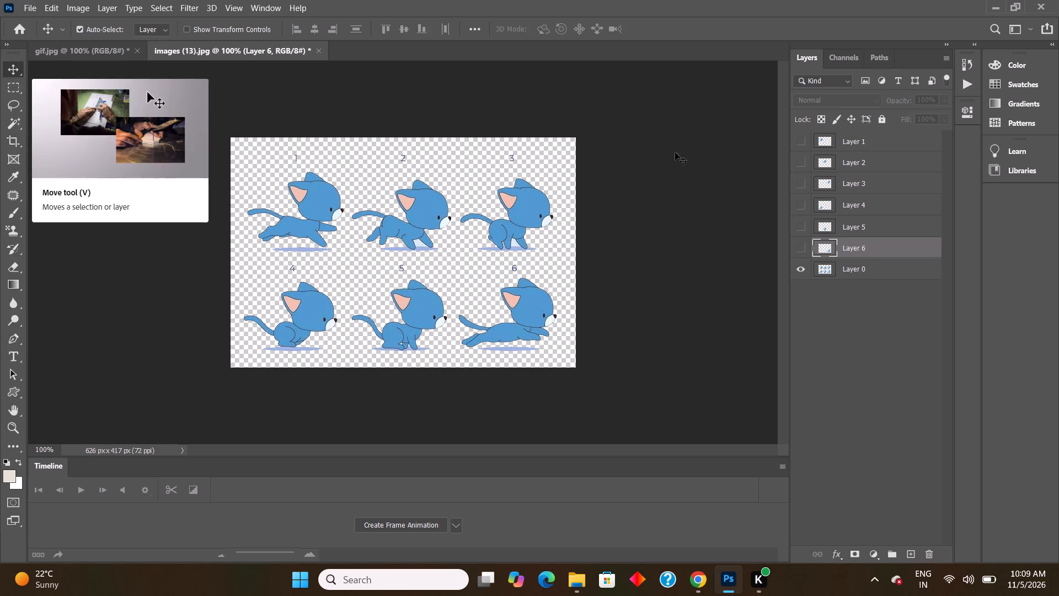
left_click(824, 267)
left_click_drag(850, 266, 875, 313)
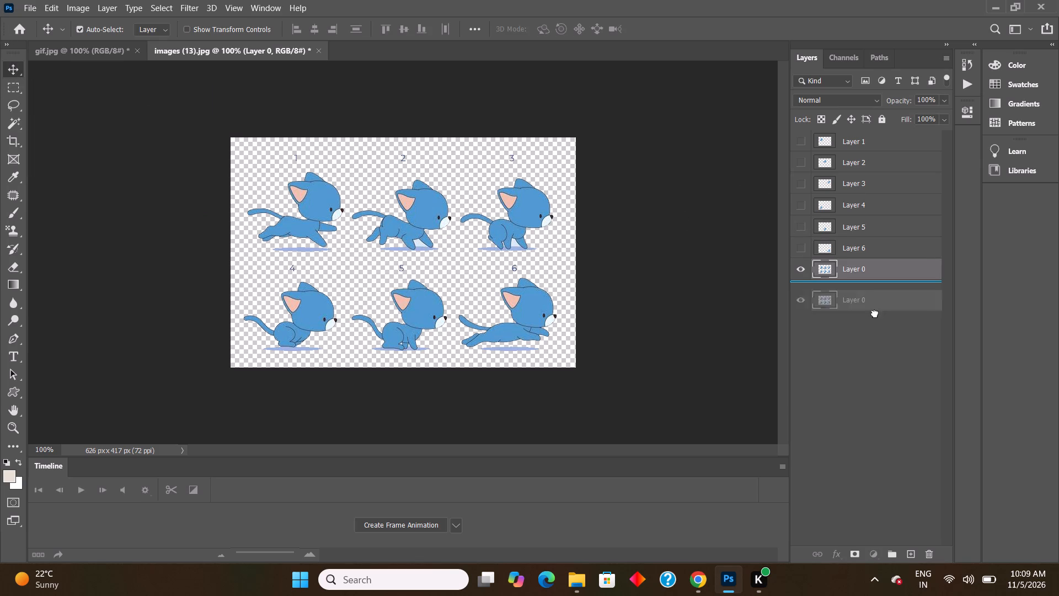
left_click_drag(875, 313, 934, 560)
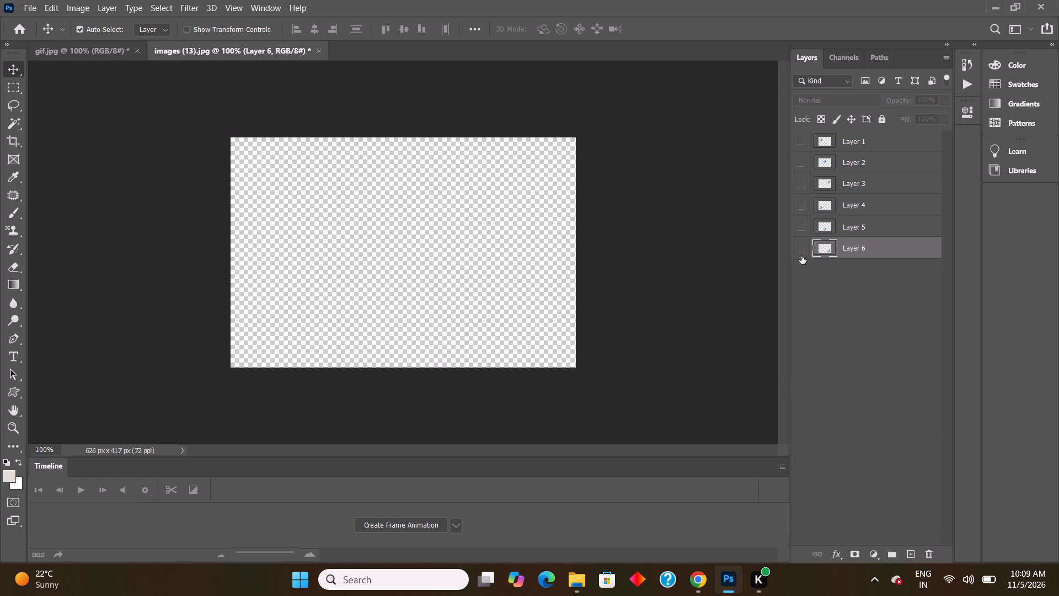
Select all six cat layers, Layer 1 to Layer 6, and make every one of them visible.
left_click_drag(837, 283, 826, 257)
left_click(826, 247)
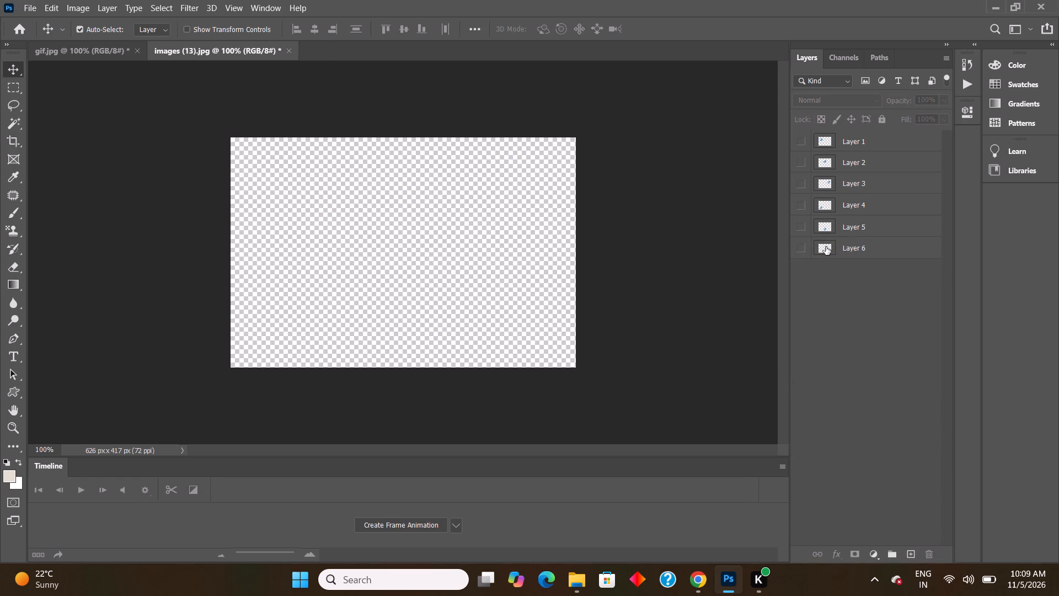
left_click(820, 141, "shift")
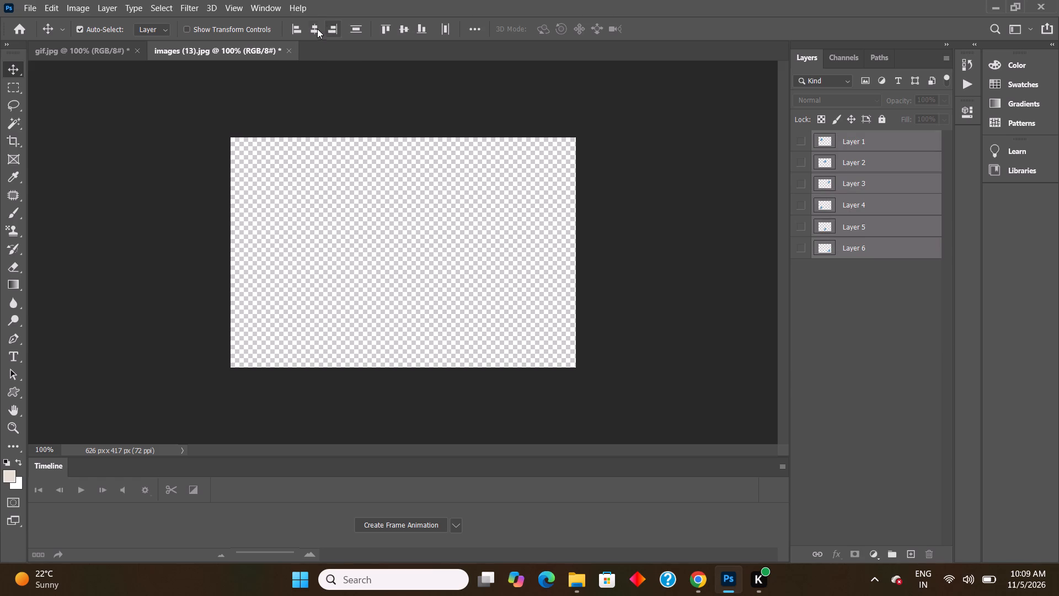
left_click(800, 248)
left_click(805, 225)
left_click(800, 204)
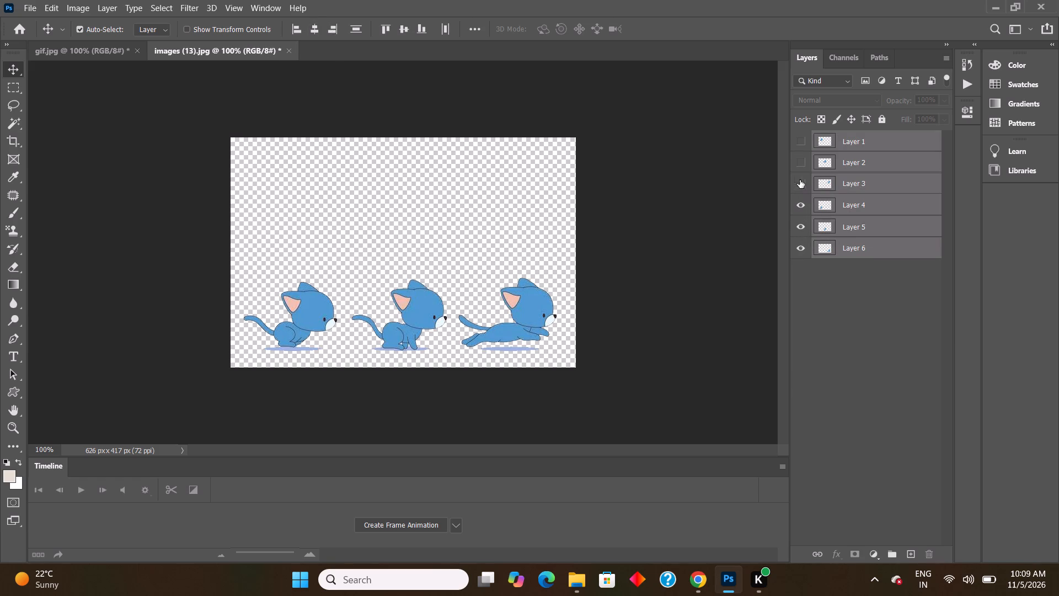
left_click(800, 180)
left_click(798, 159)
left_click(801, 142)
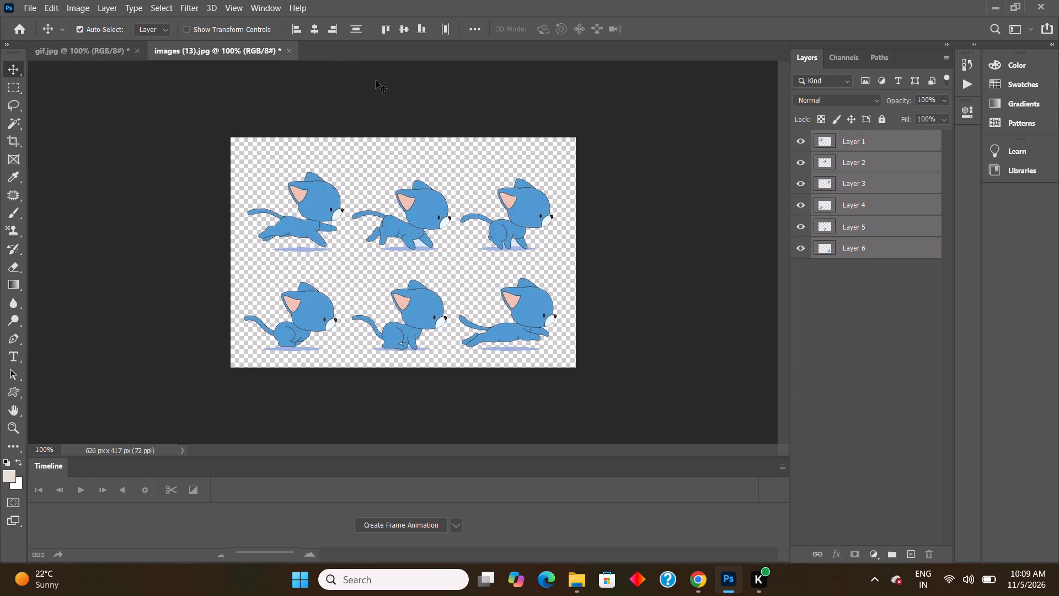
Align the six selected cat layers by their horizontal centers and their vertical centers so the poses overlap.
left_click(315, 24)
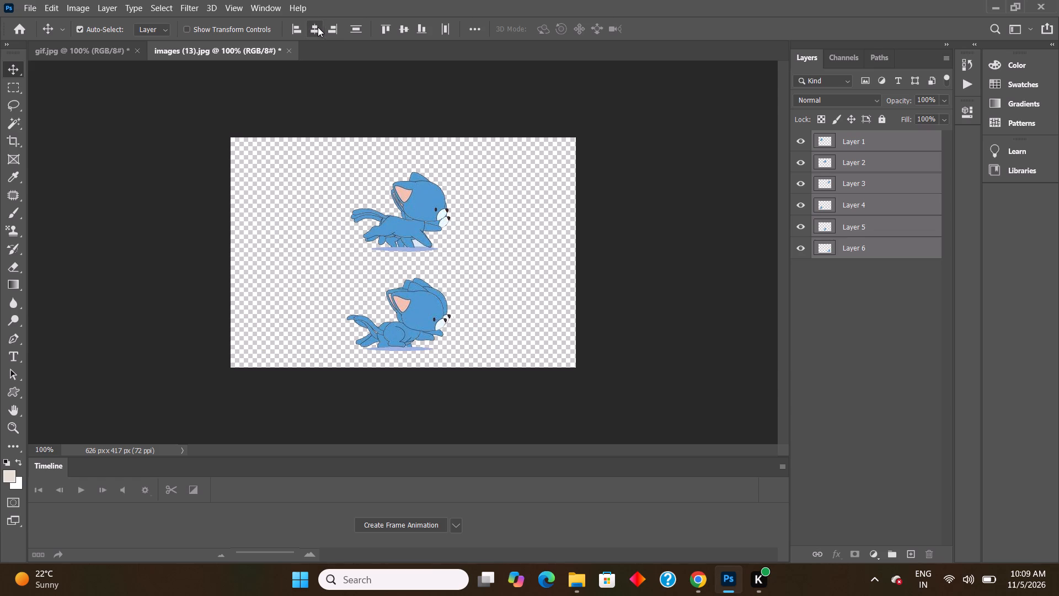
left_click(403, 31)
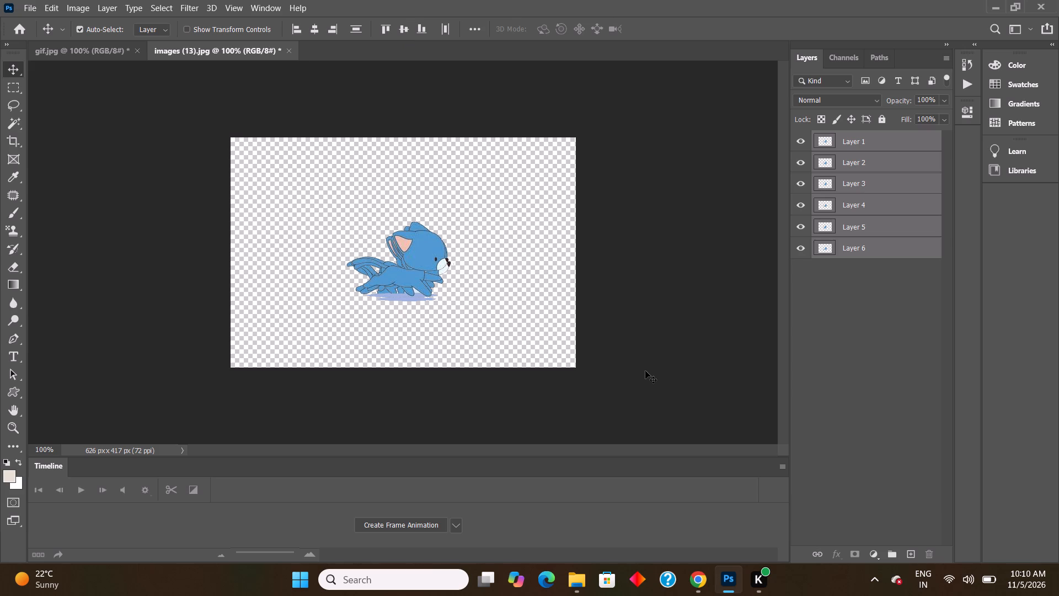
Create a frame animation in the timeline for the cat document.
right_click(780, 470)
right_click(781, 465)
left_click(782, 467)
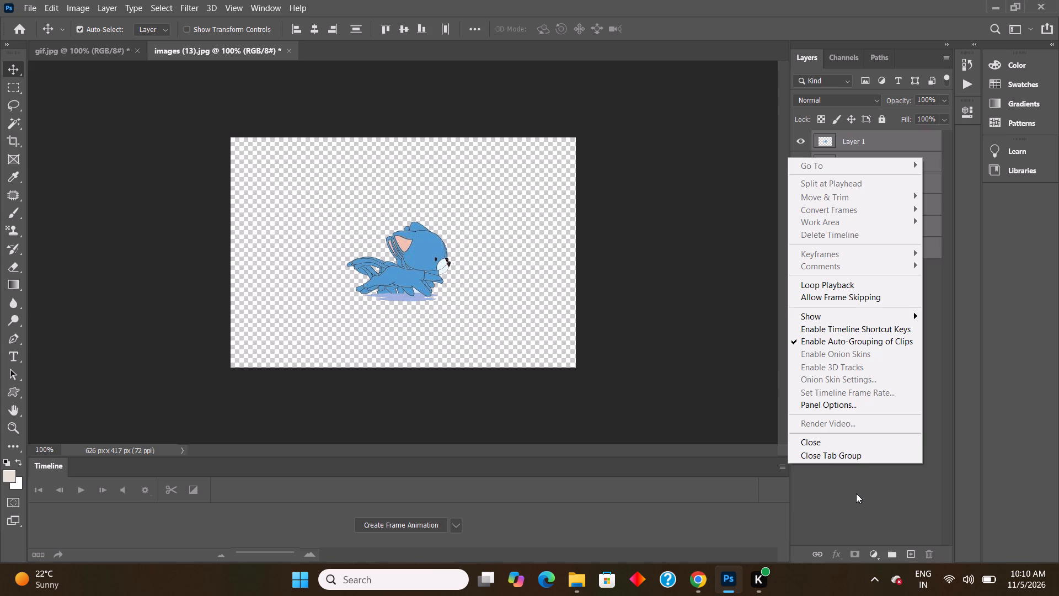
double_click(410, 527)
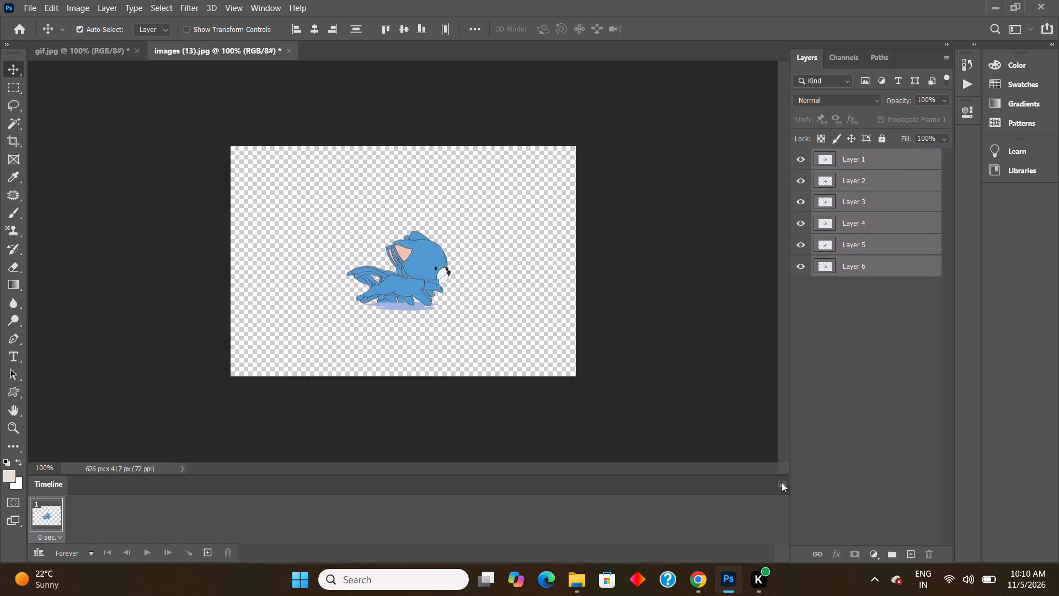
Make animation frames from the six cat layers.
left_click(780, 482)
left_click(810, 353)
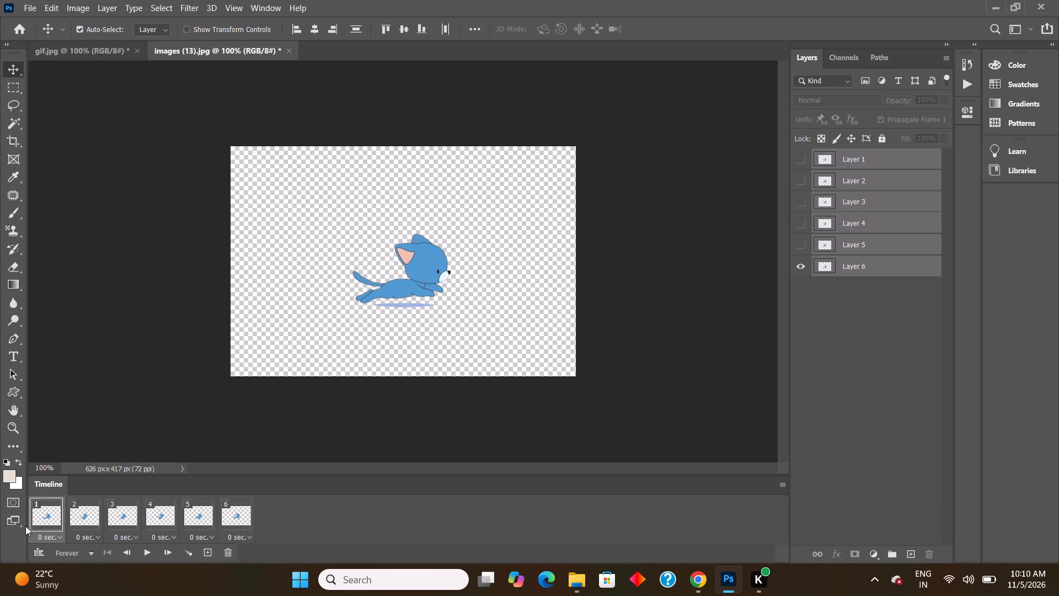
Step through all six animation frames twice to check the cat's pose in each one.
left_click(51, 520)
left_click(84, 514)
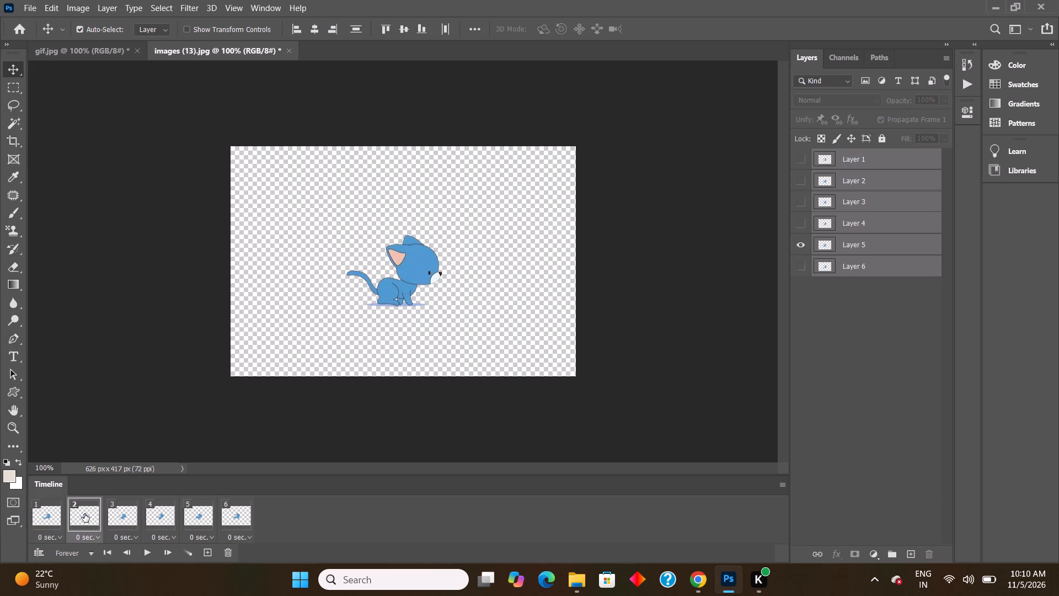
left_click(119, 512)
left_click(158, 515)
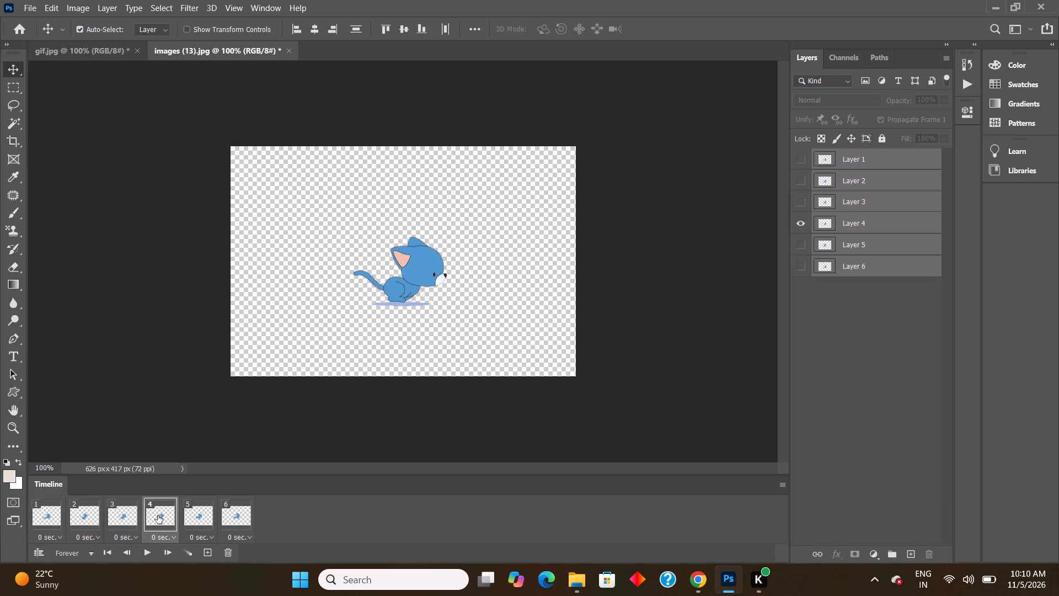
left_click(200, 517)
left_click(233, 518)
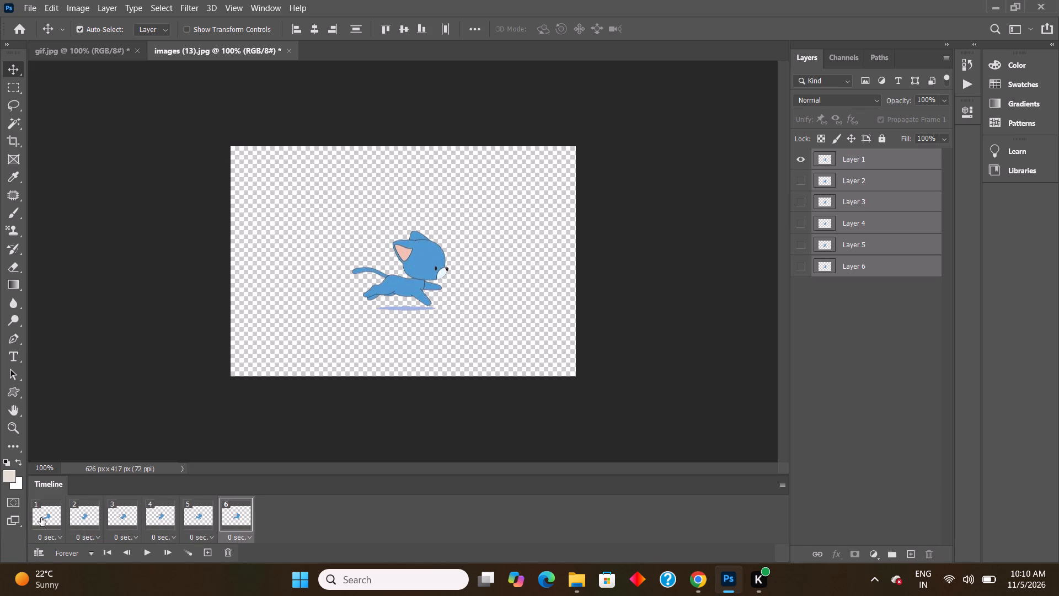
left_click(42, 517)
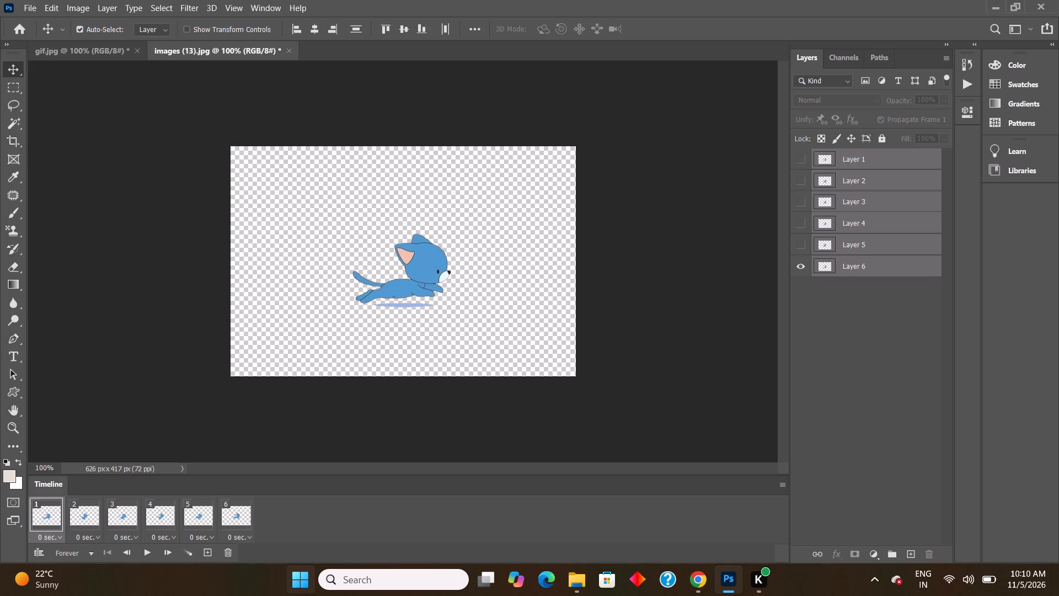
left_click(84, 520)
left_click(124, 515)
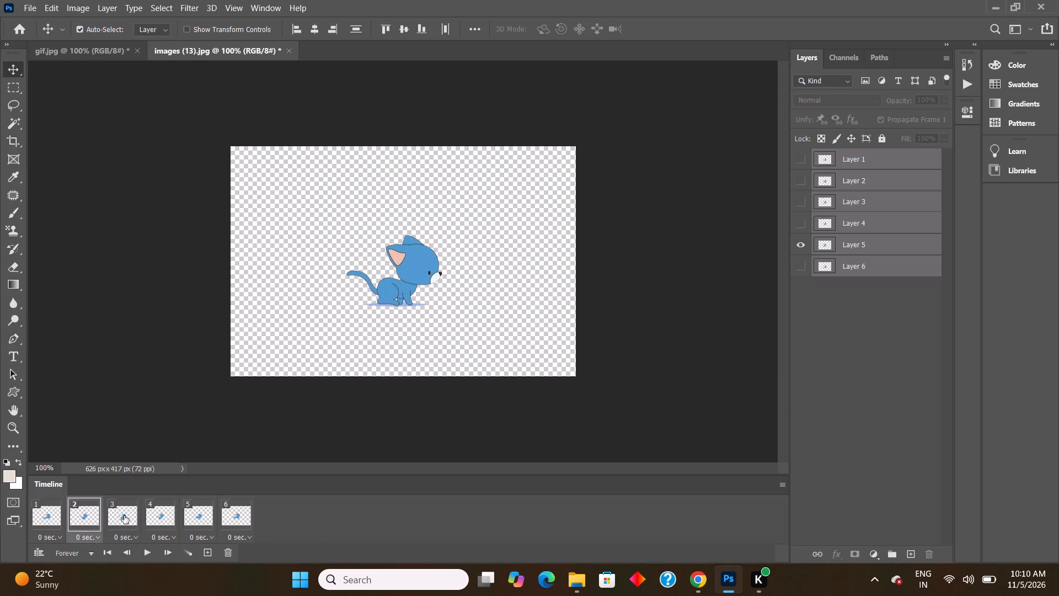
left_click(154, 514)
left_click(197, 519)
left_click(235, 514)
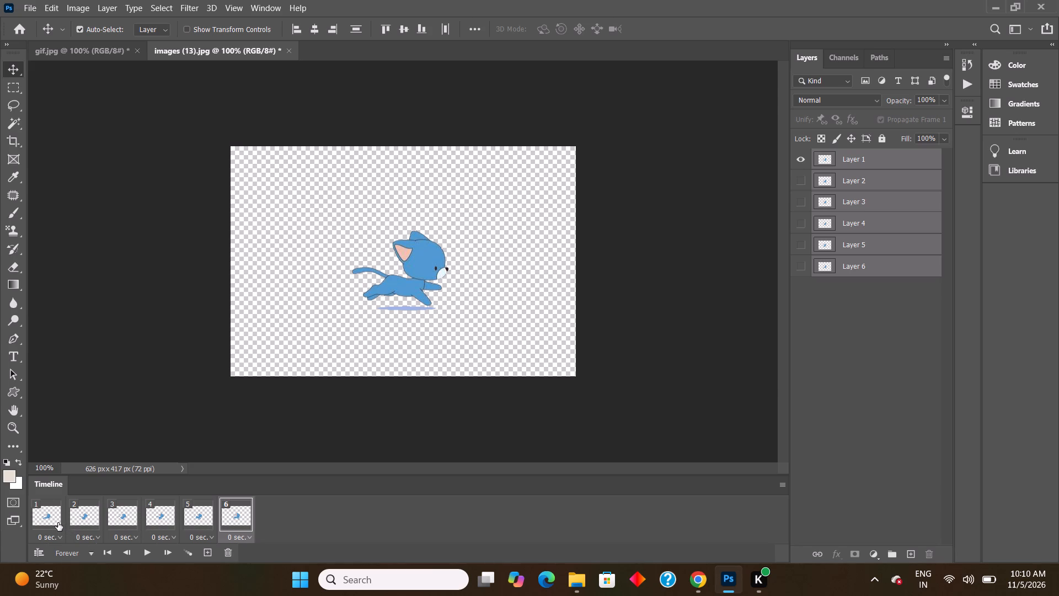
Add a new layer beneath all six cat layers and fill it with the white background color.
left_click(853, 321)
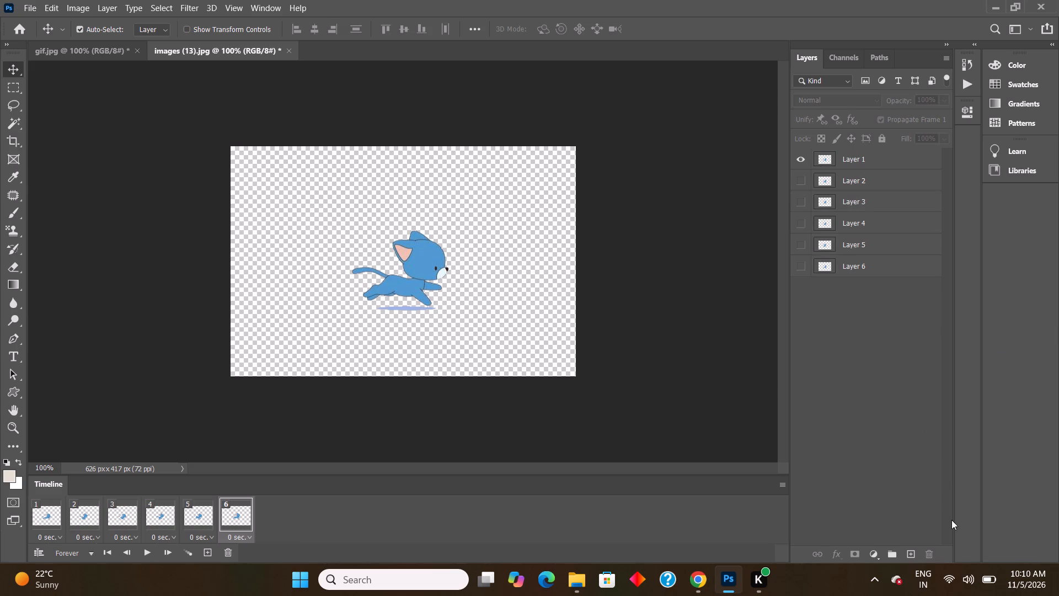
left_click(914, 557)
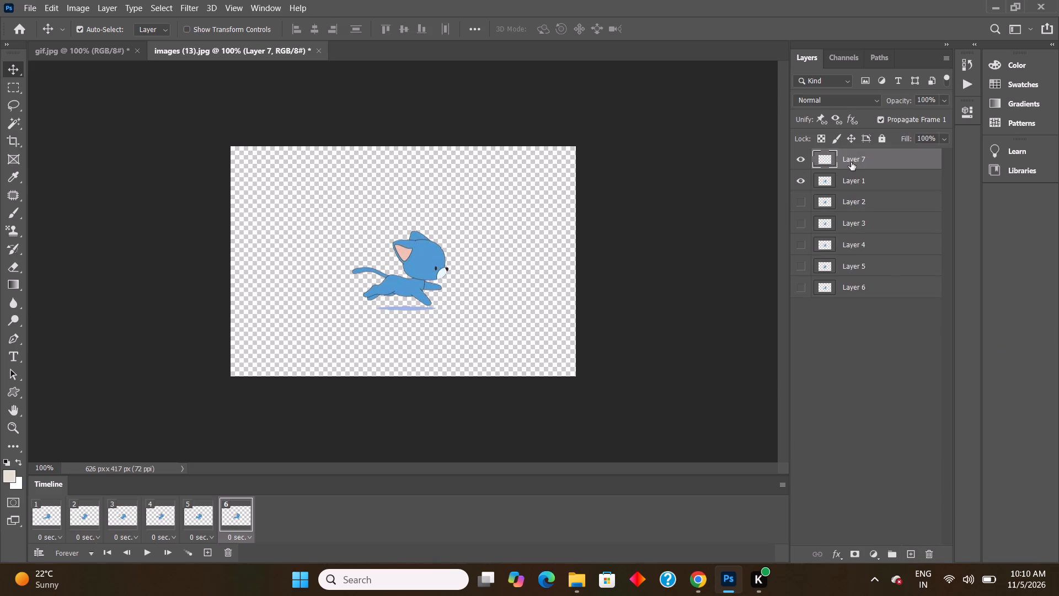
left_click_drag(851, 162, 853, 317)
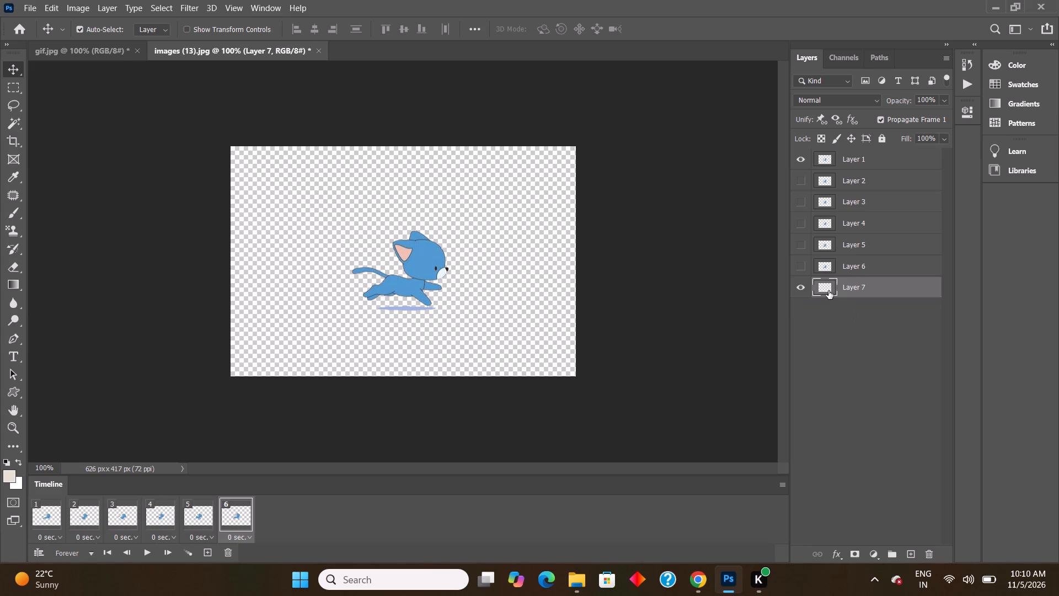
key("ctrl+BackSpace")
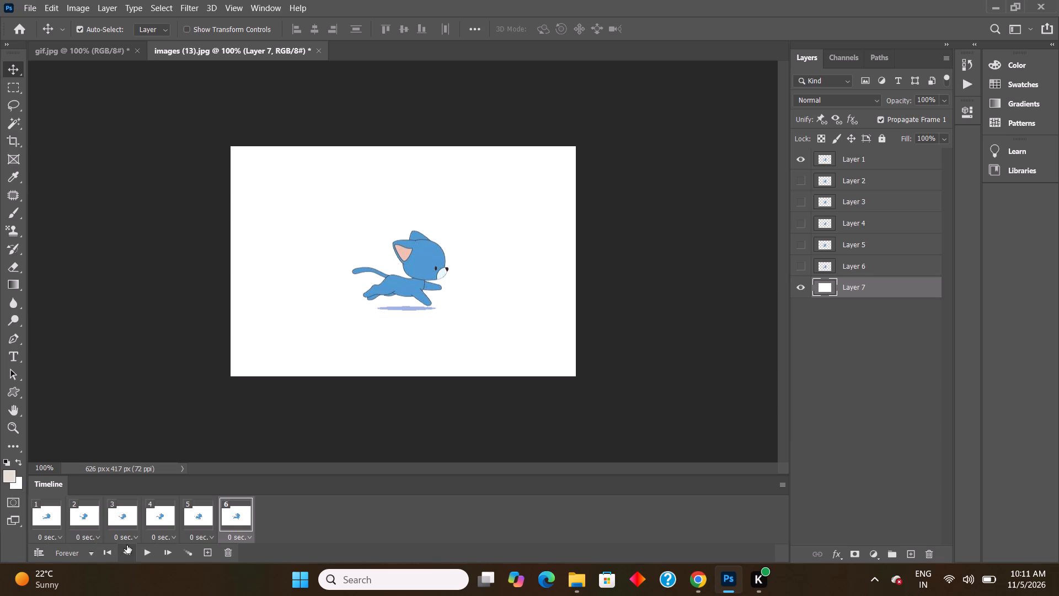
Select all six animation frames and set their delay to 0.2 seconds.
left_click(47, 519, "shift")
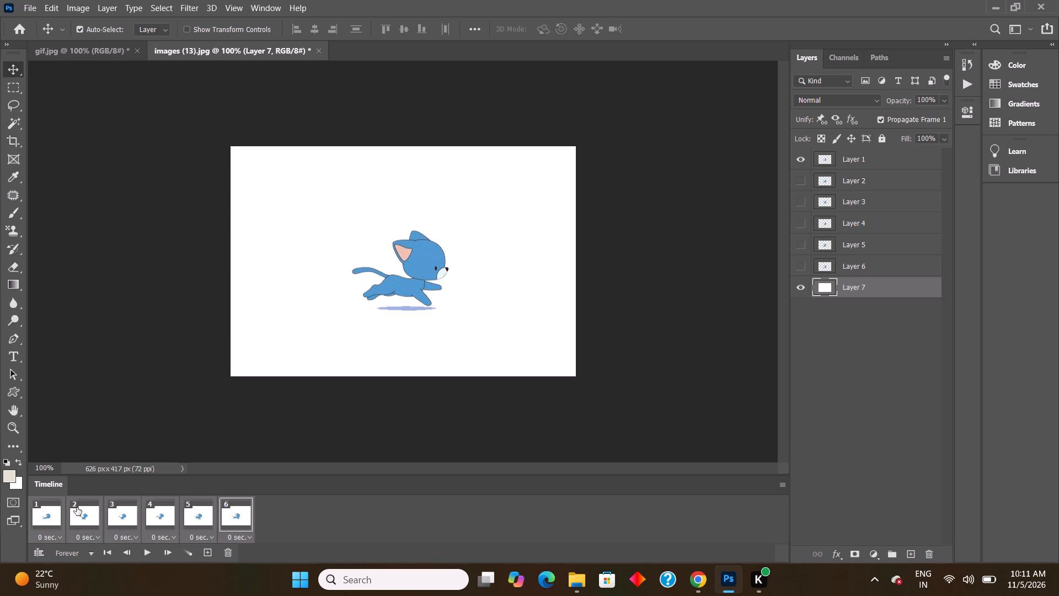
left_click(57, 540)
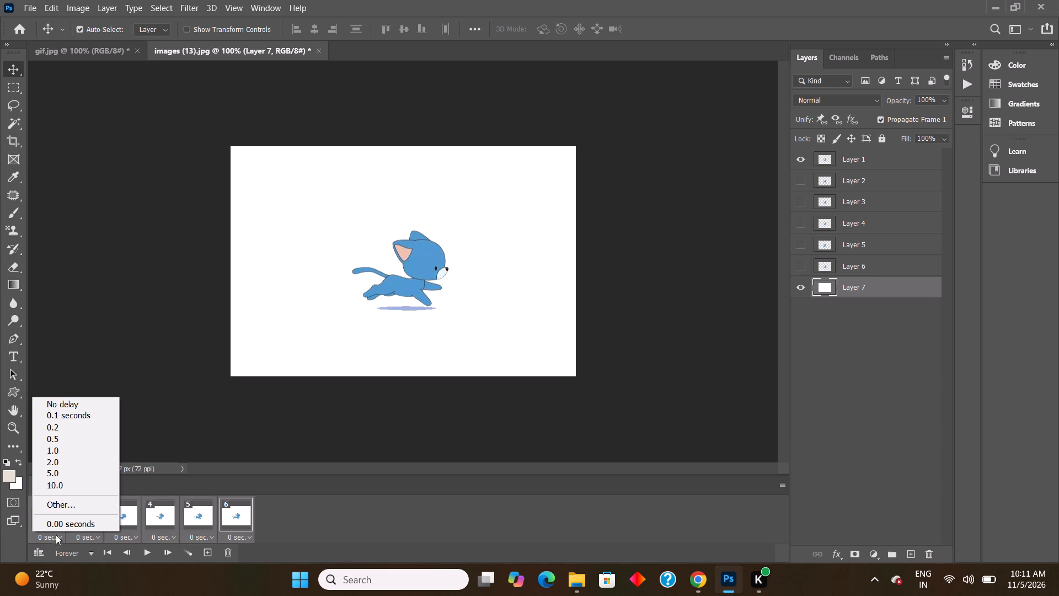
left_click(56, 428)
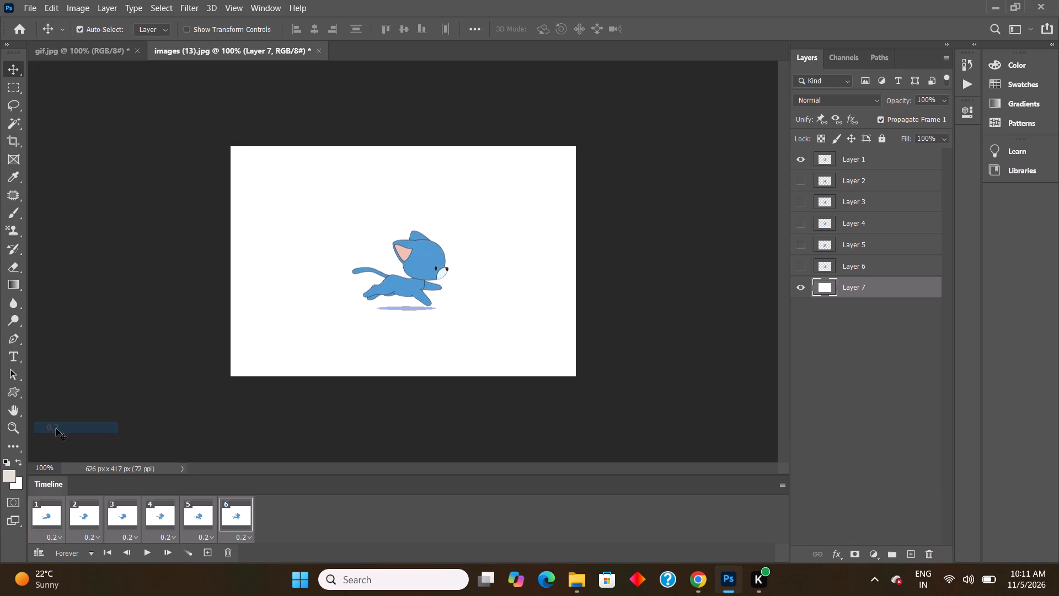
Play the frame animation to preview the running cat.
left_click(145, 553)
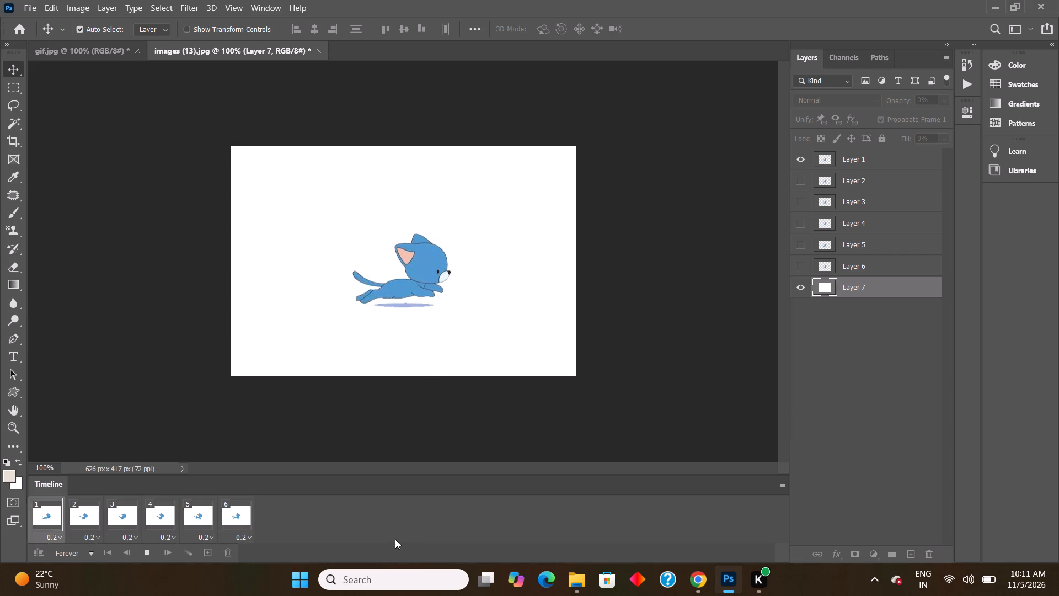
Save the cat document on the computer as the PSD "Dog gif" in the Photoshop psd file folder, with Maximize Compatibility on.
left_click(27, 8)
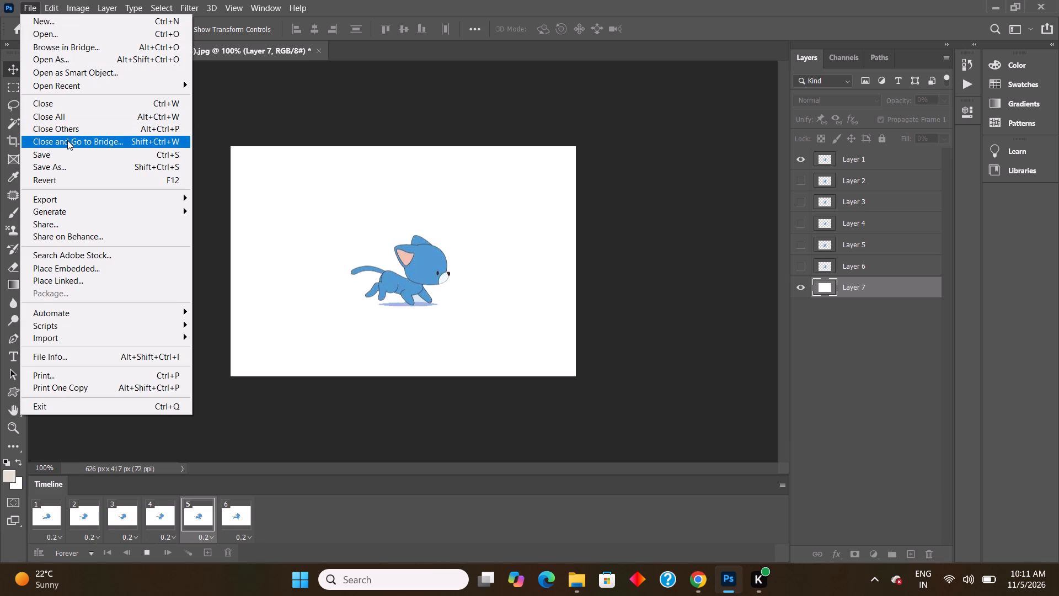
left_click(51, 155)
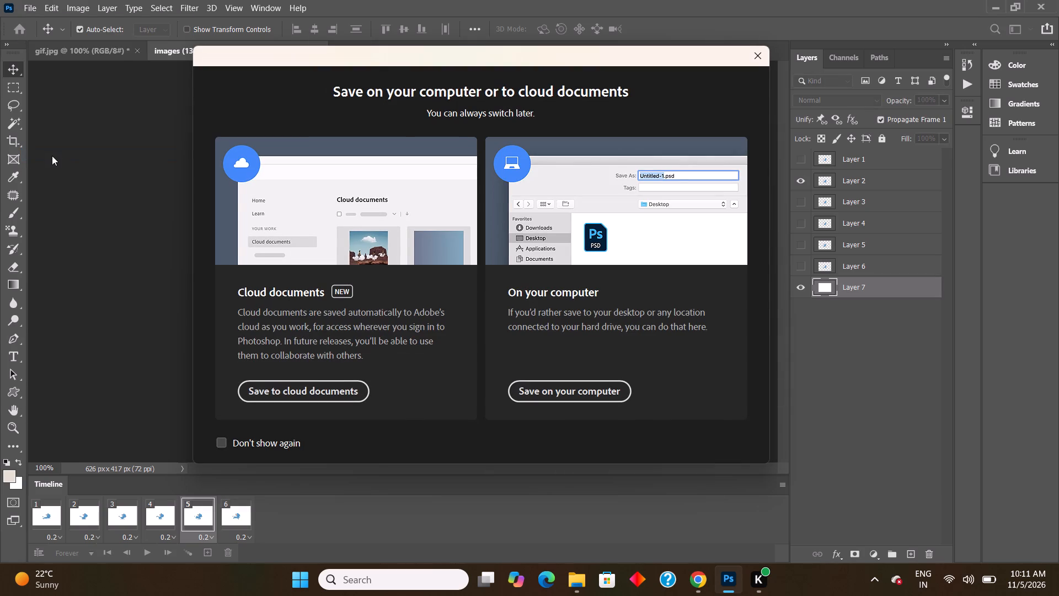
left_click(542, 387)
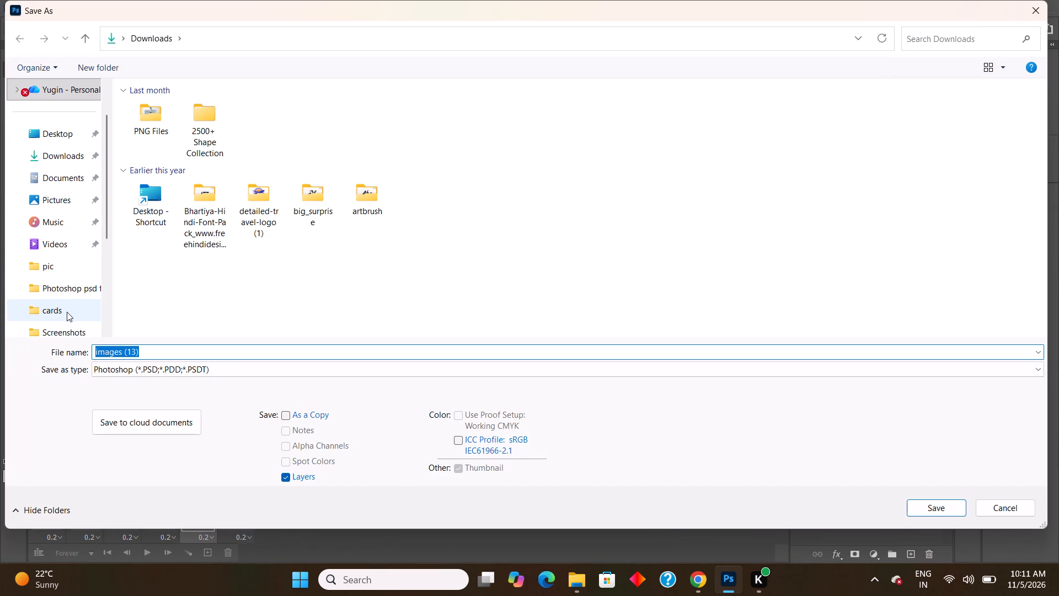
left_click(73, 289)
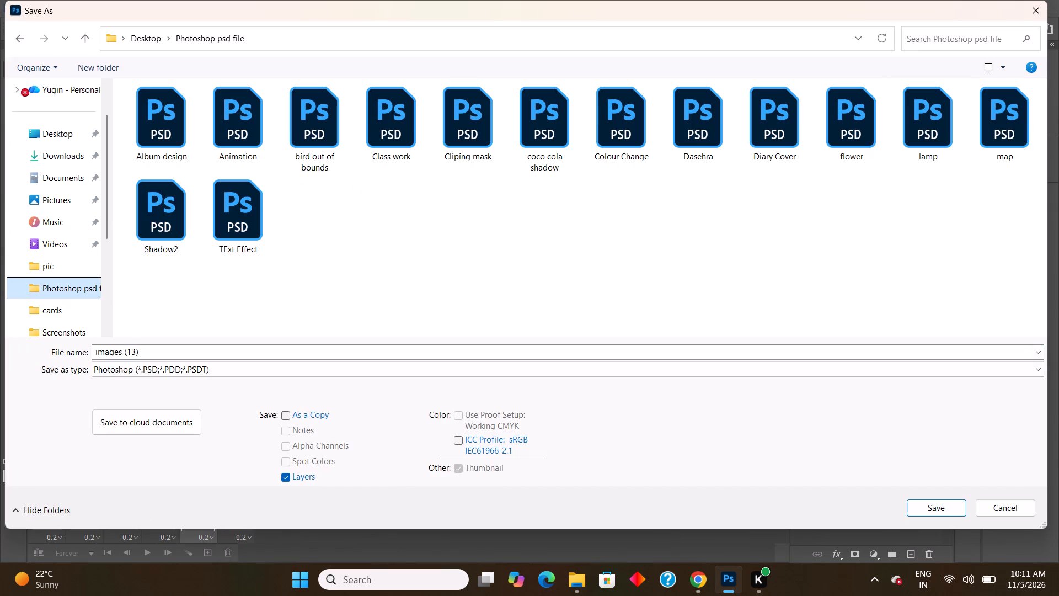
left_click_drag(150, 352, 40, 355)
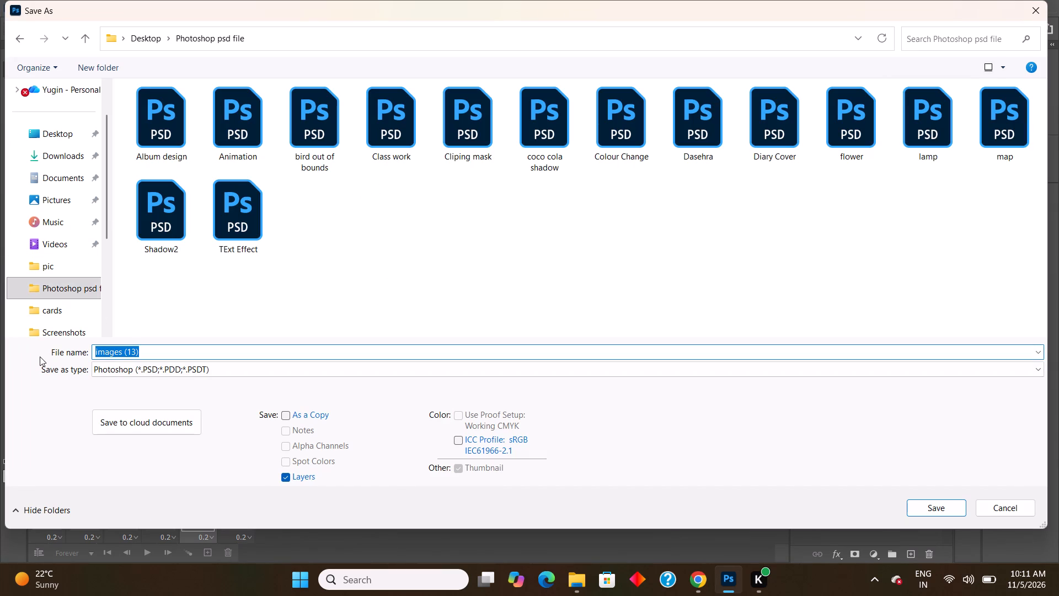
type("Dog")
key("space")
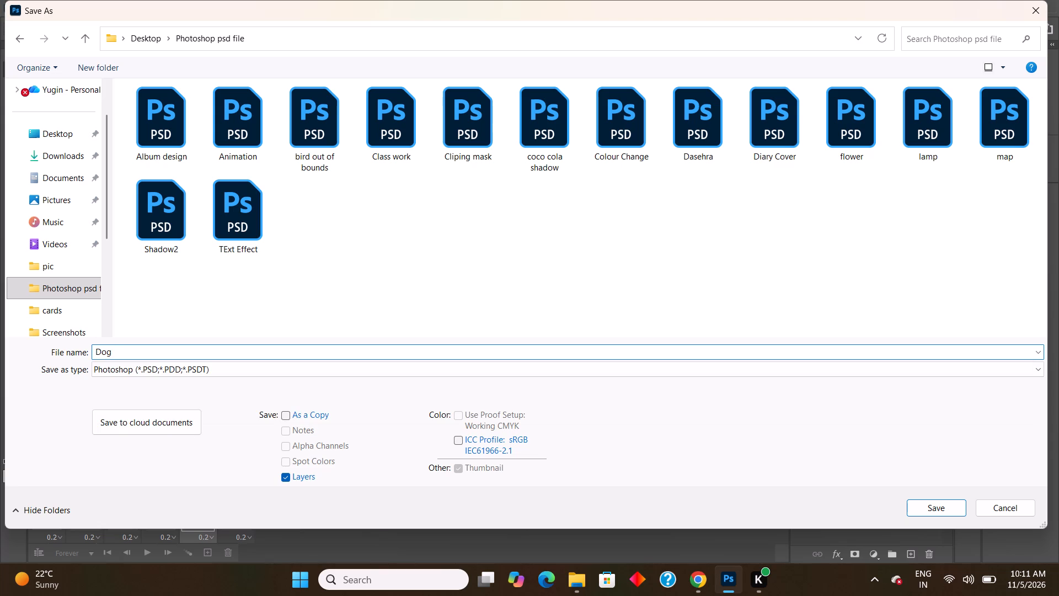
key("g")
type("if")
left_click(924, 505)
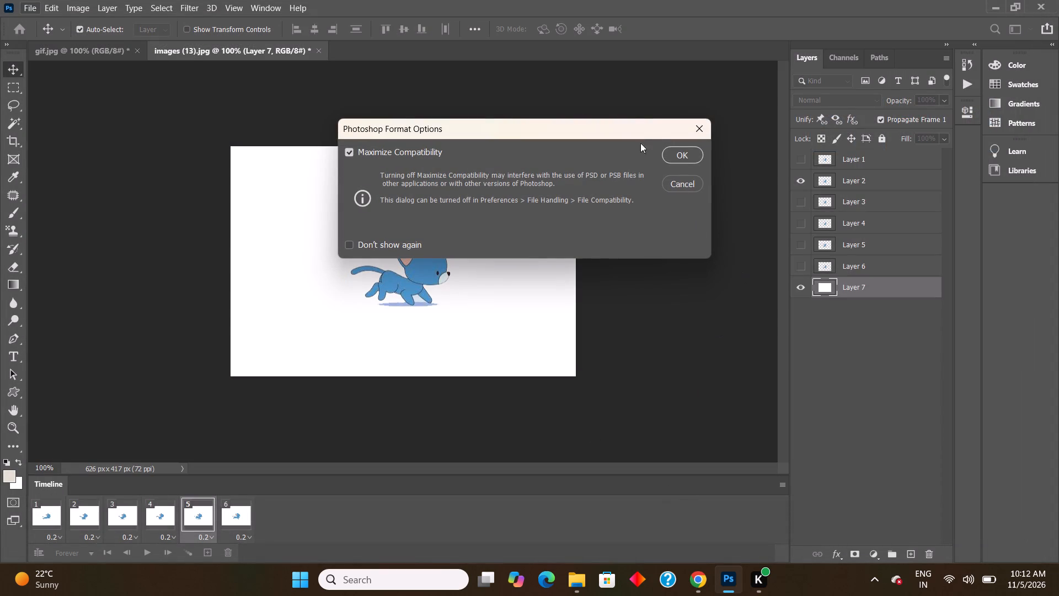
left_click(679, 153)
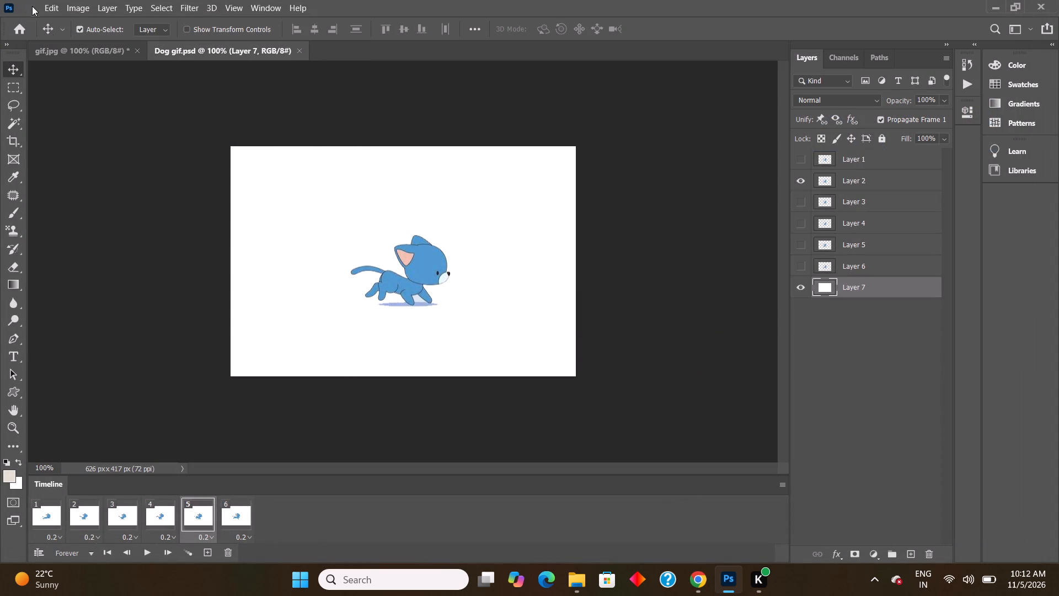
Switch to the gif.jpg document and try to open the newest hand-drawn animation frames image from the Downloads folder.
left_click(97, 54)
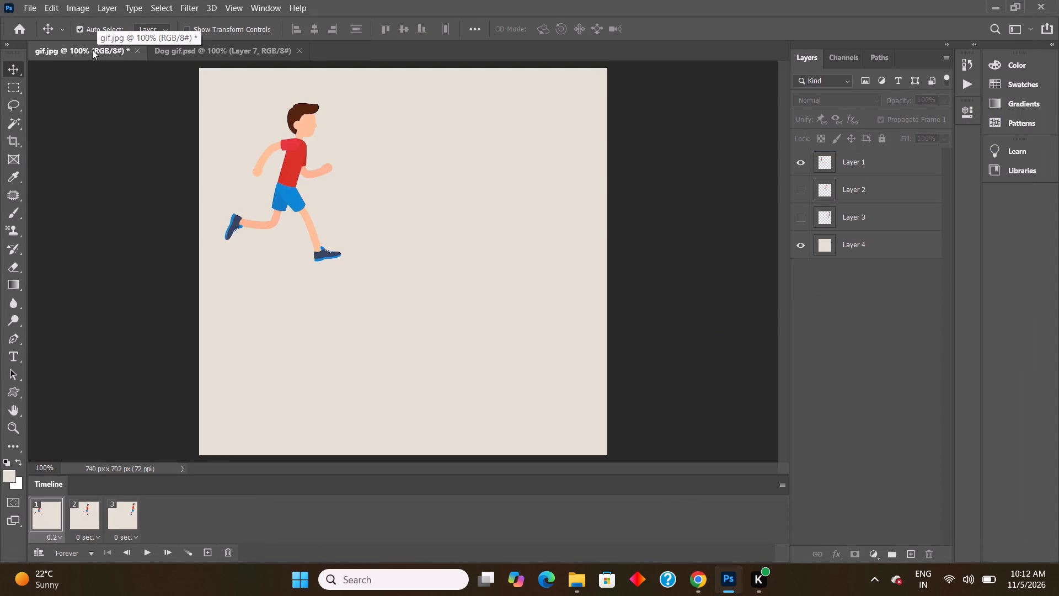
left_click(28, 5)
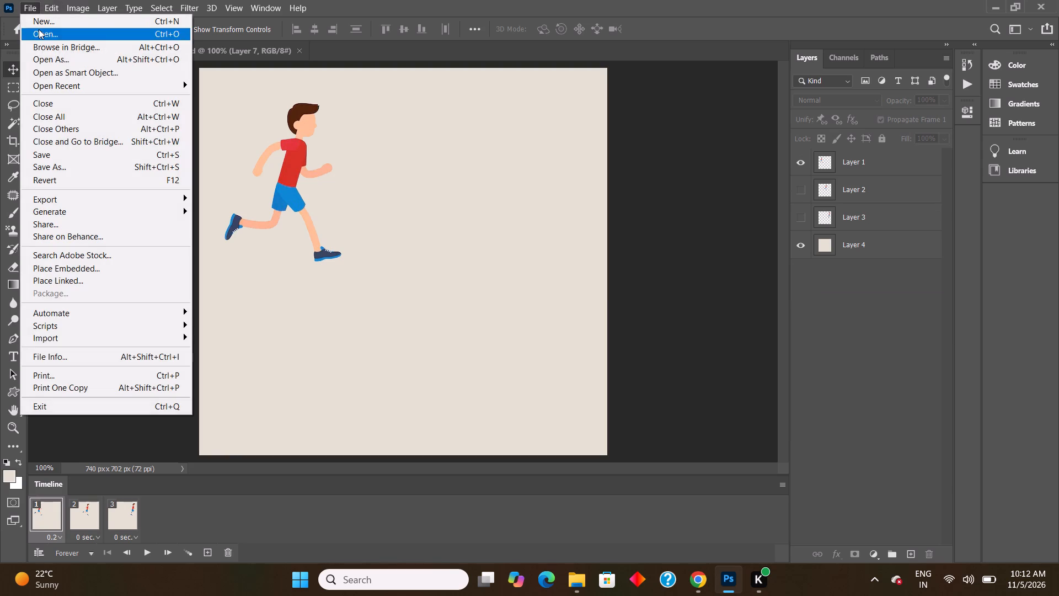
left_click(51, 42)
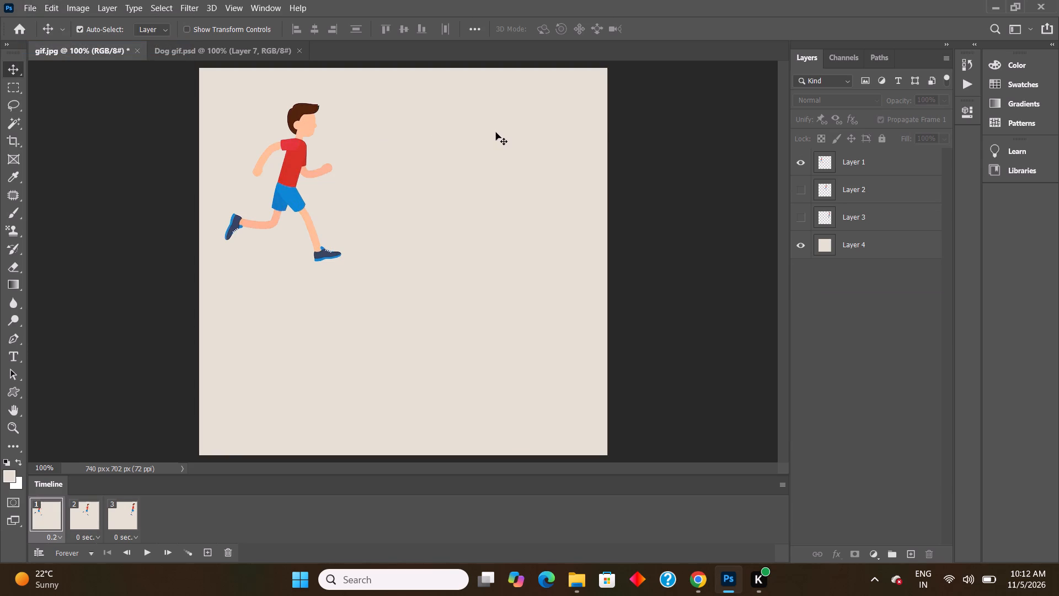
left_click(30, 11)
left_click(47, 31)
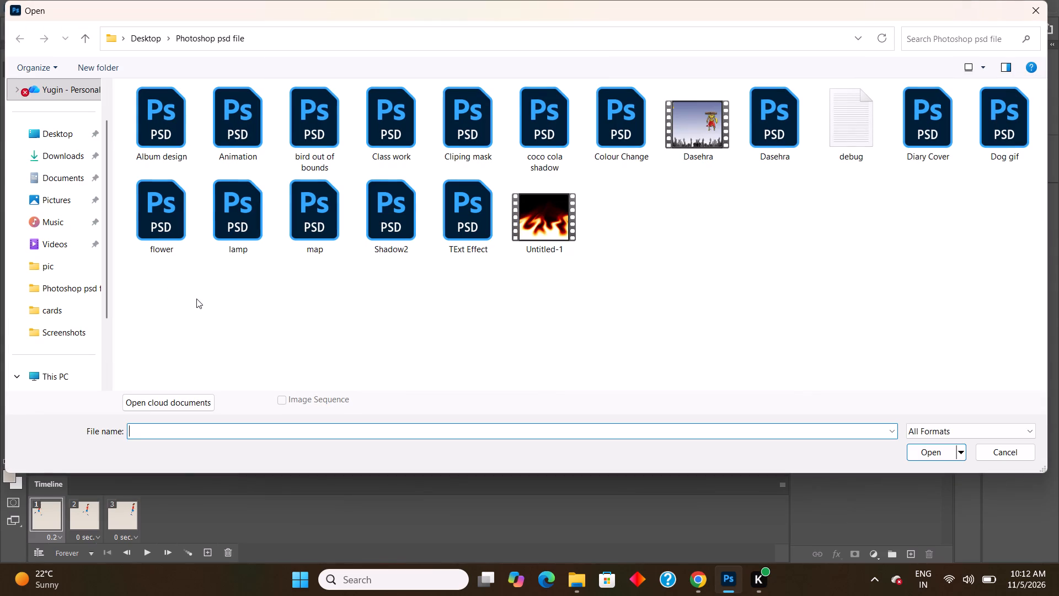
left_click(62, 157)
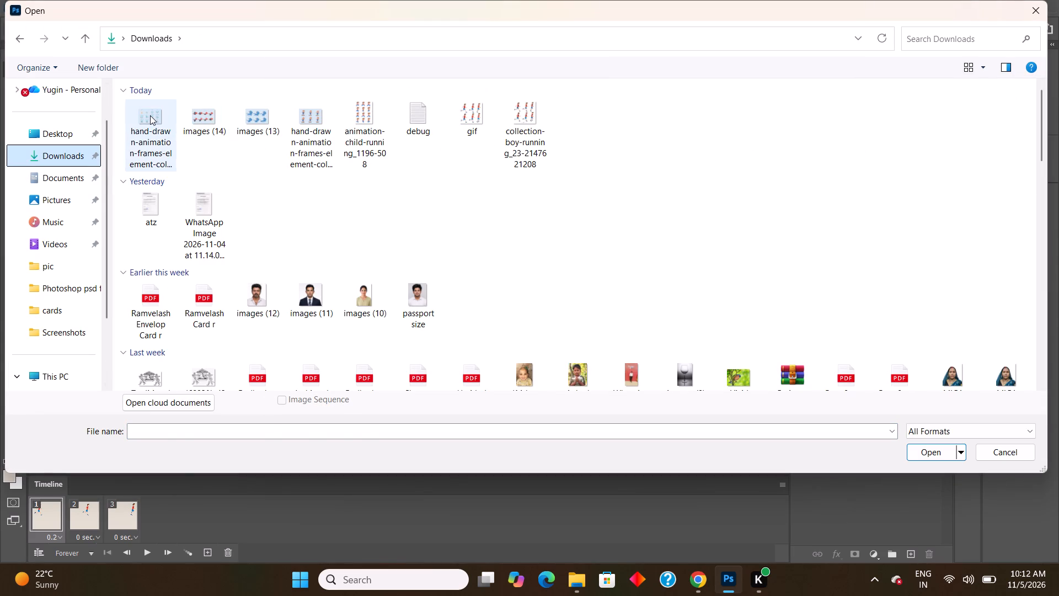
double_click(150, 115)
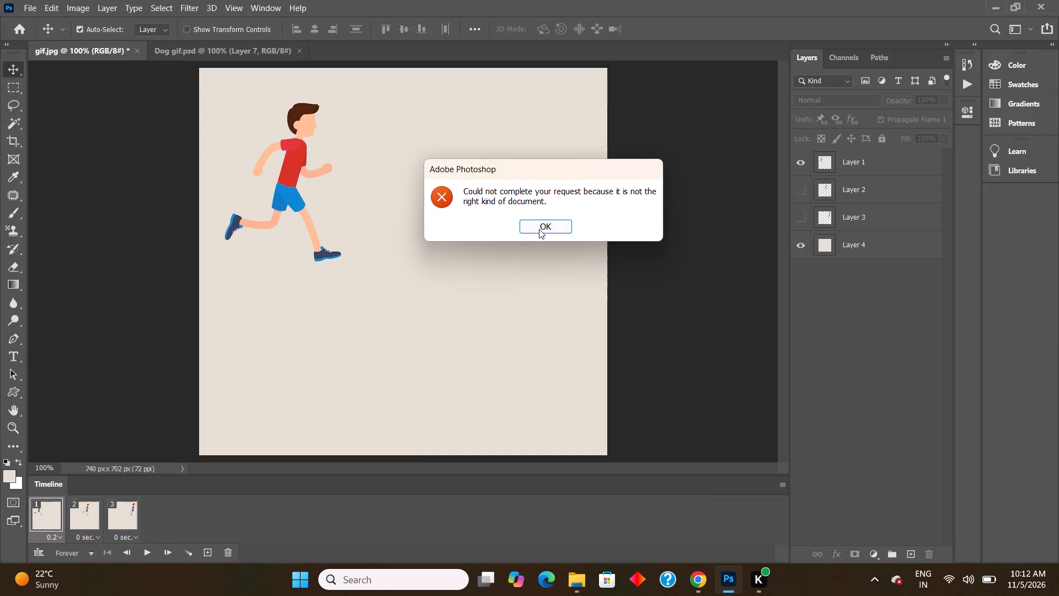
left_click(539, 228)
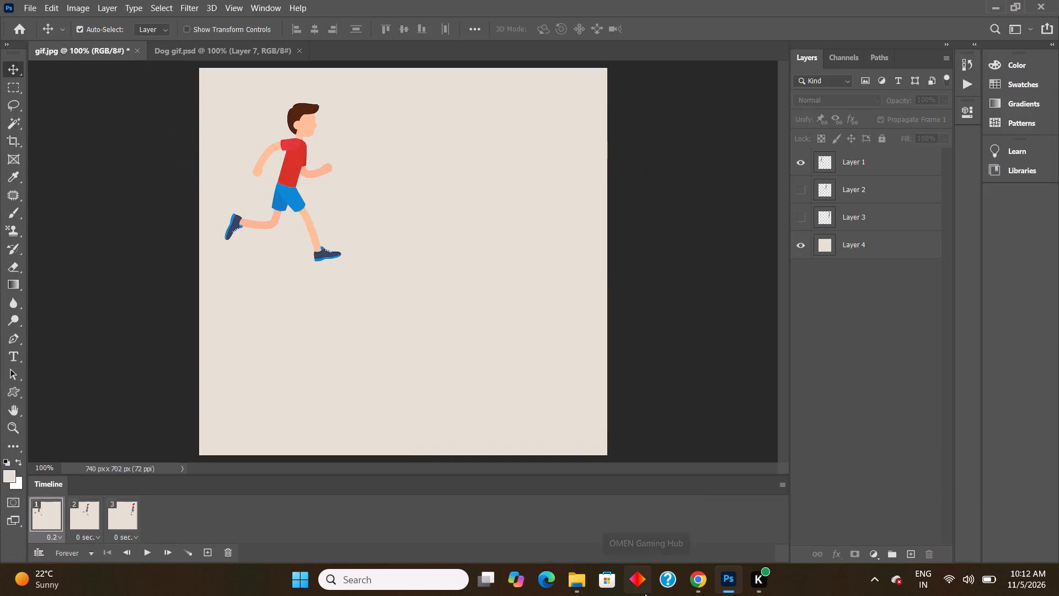
Switch to File Explorer and open the newest hand-drawn animation frames image from Downloads in the default image viewer.
left_click(570, 581)
left_click(574, 534)
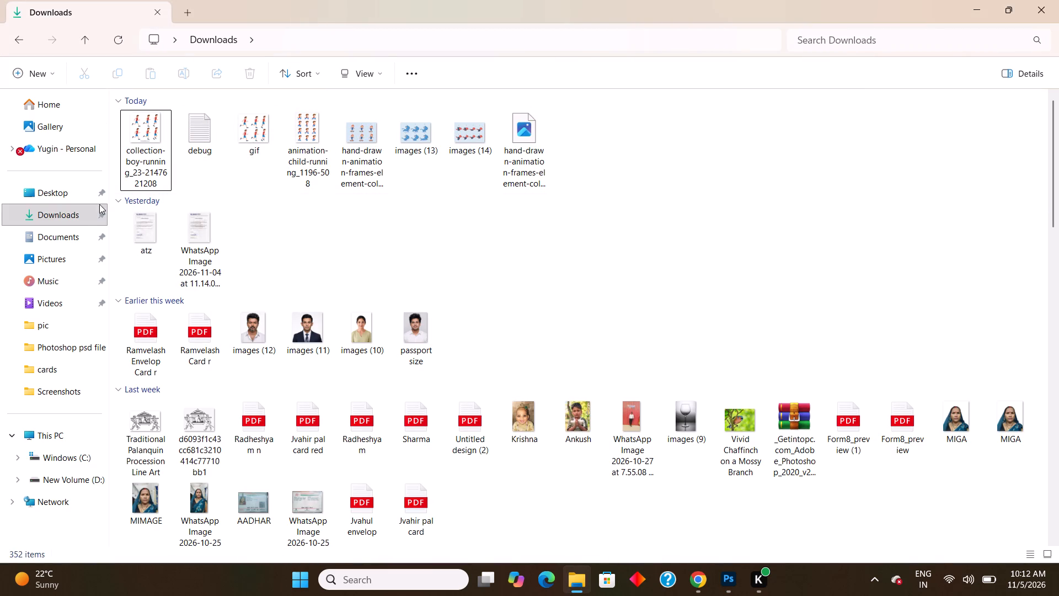
left_click(75, 218)
left_click(61, 200)
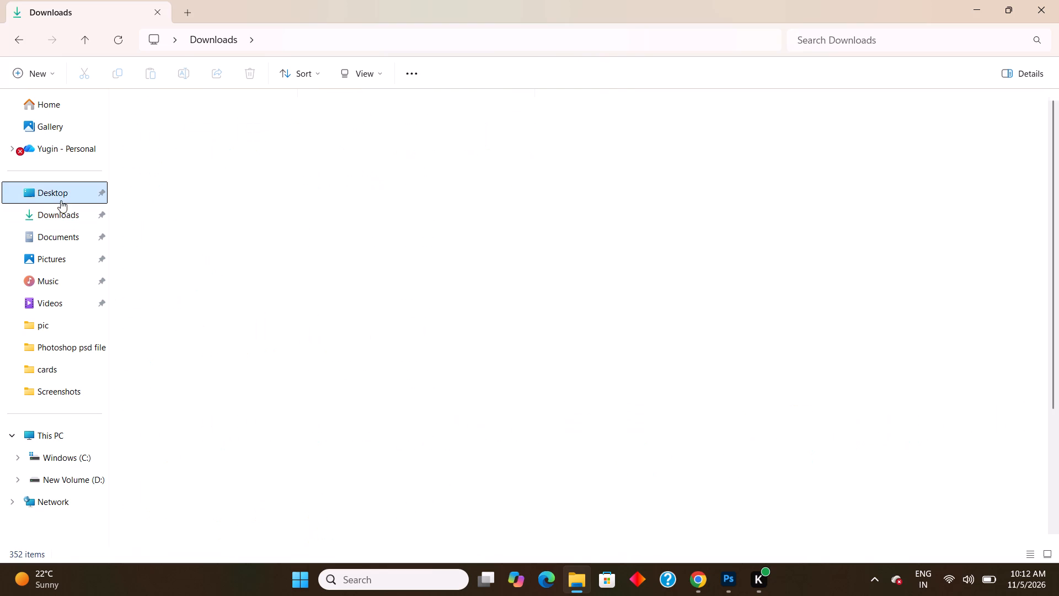
left_click(54, 220)
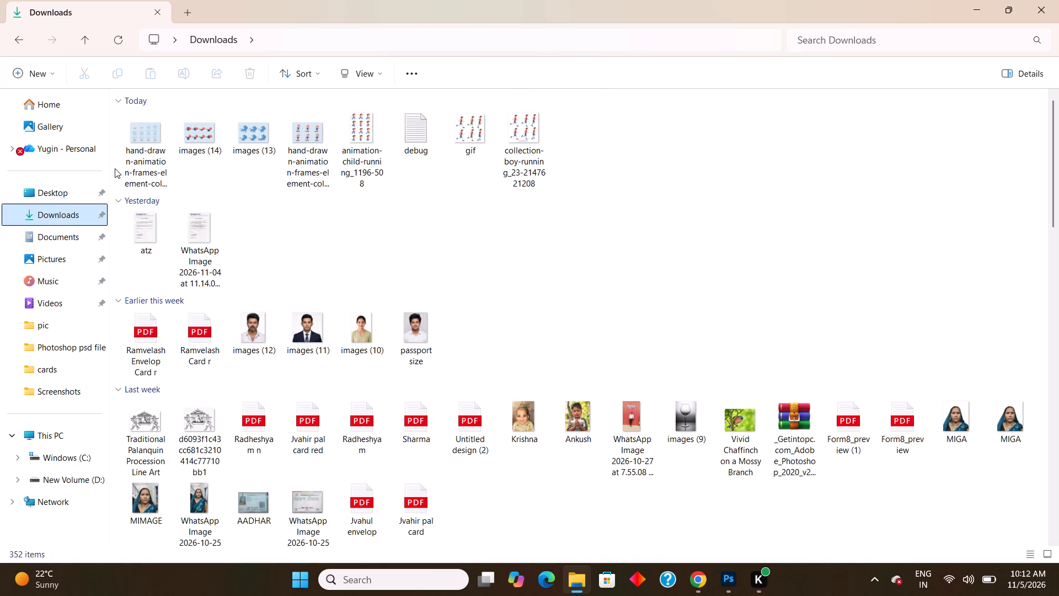
double_click(149, 124)
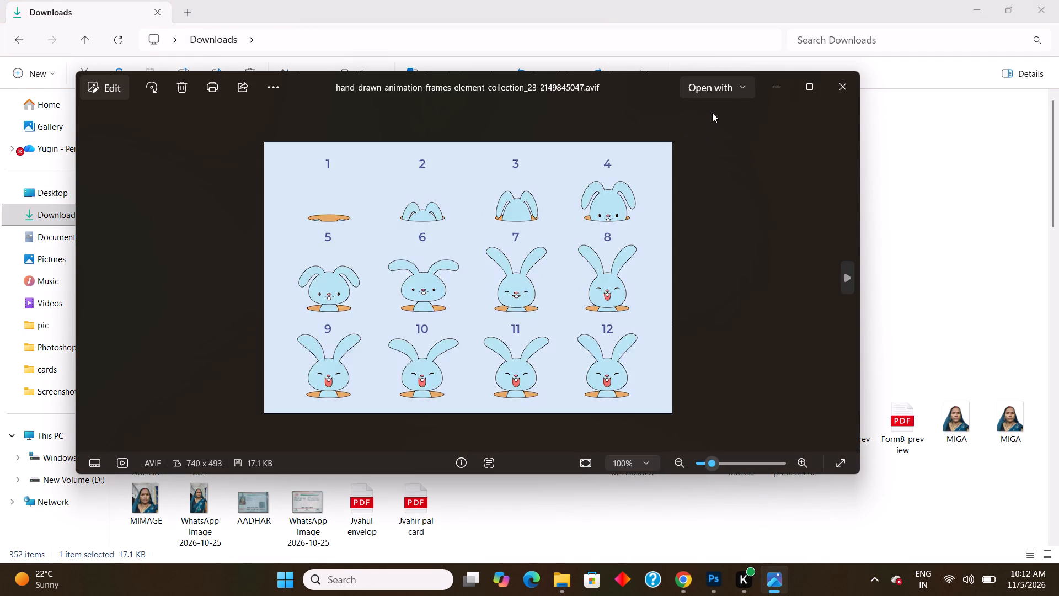
Save the rabbit sheet as a JPEG copy named "imad" in Downloads and close the image viewer.
left_click(729, 93)
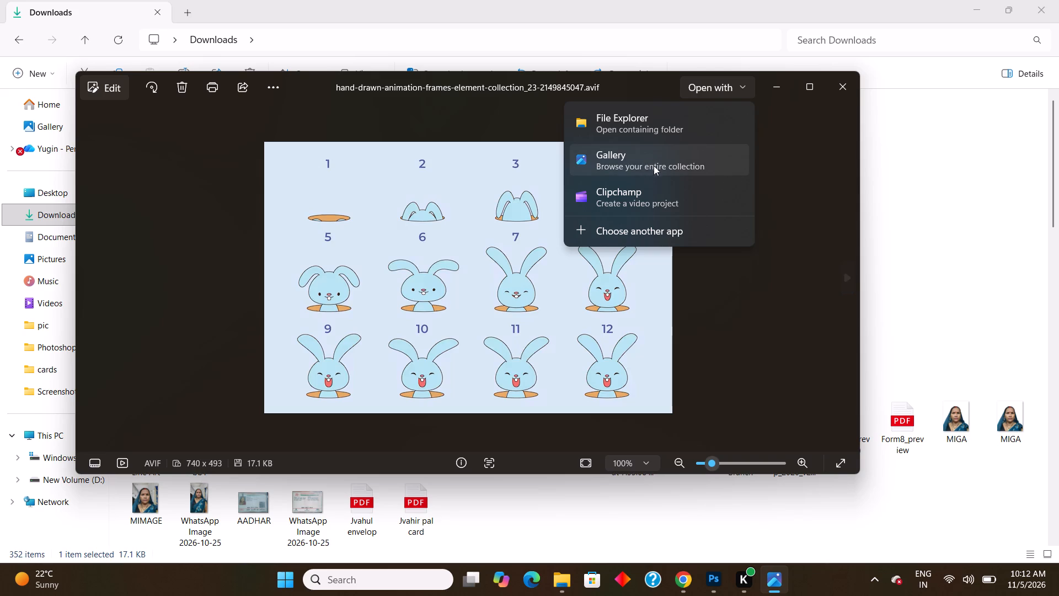
left_click(208, 90)
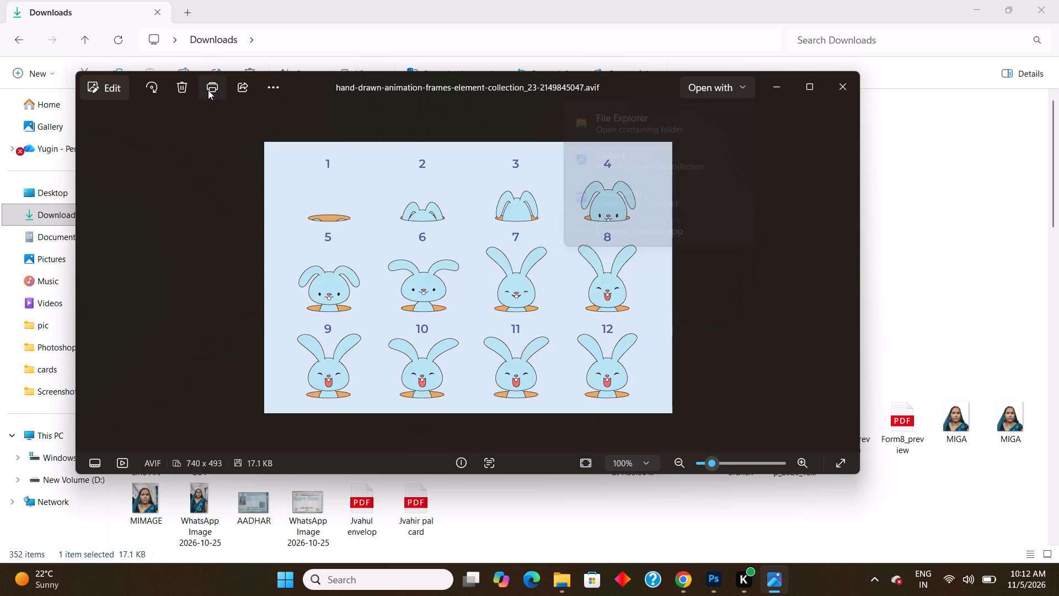
left_click(107, 89)
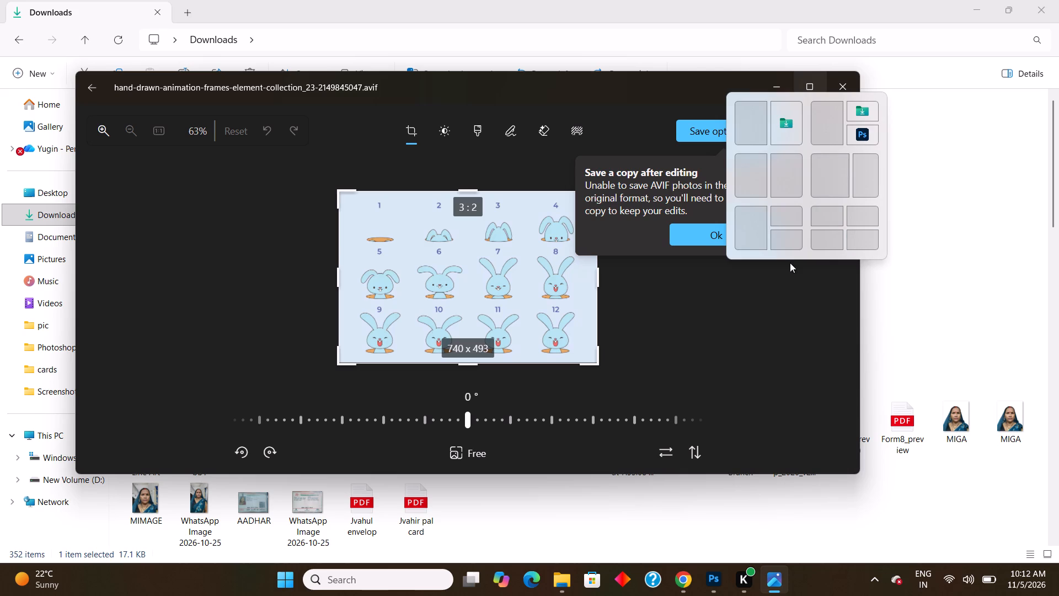
left_click(718, 234)
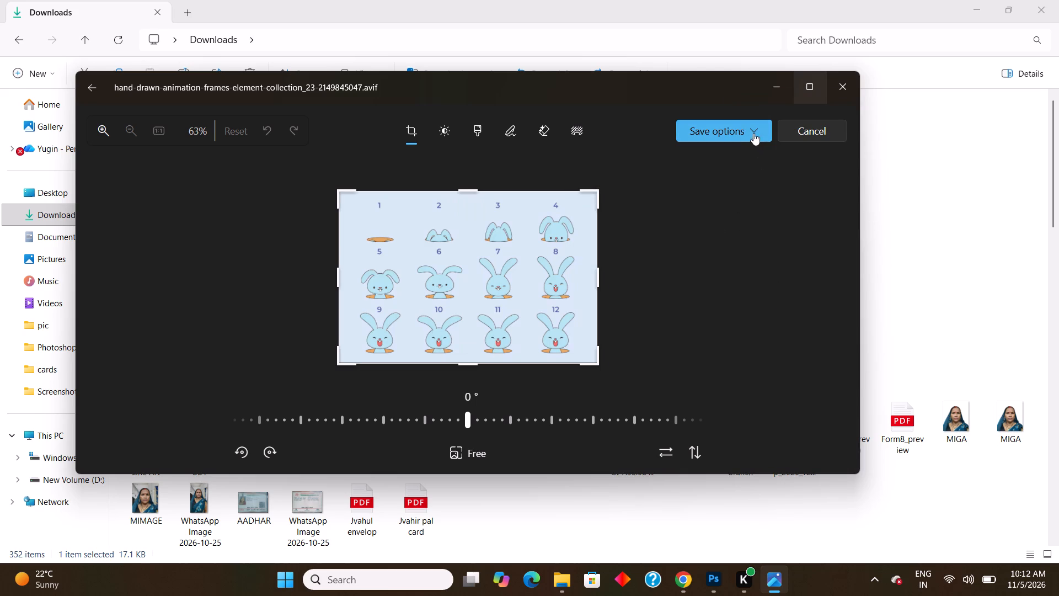
left_click(754, 131)
left_click(714, 157)
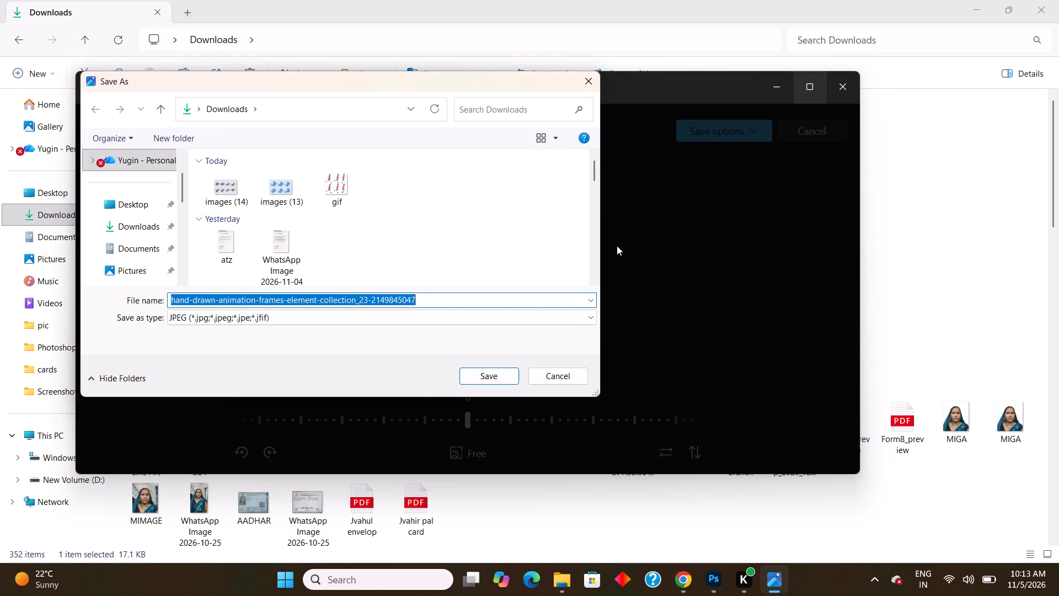
key("BackSpace")
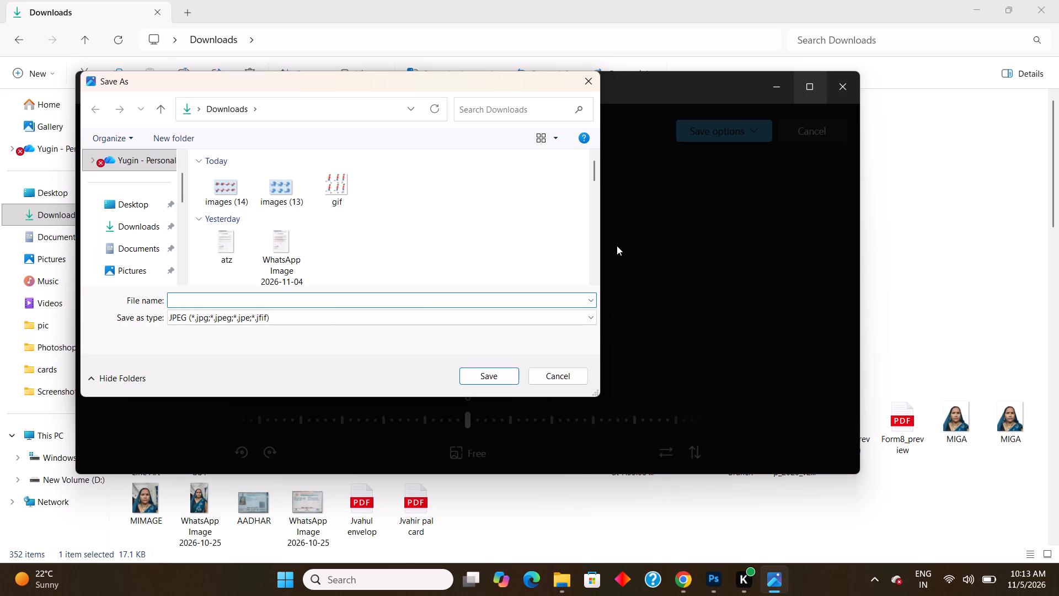
type("imad")
left_click(490, 379)
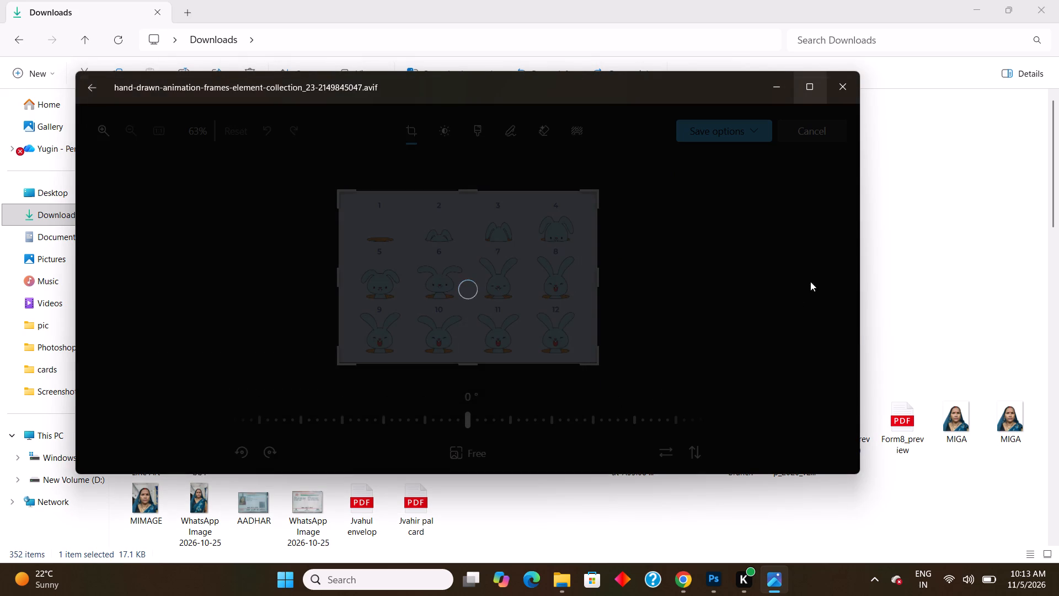
left_click(842, 91)
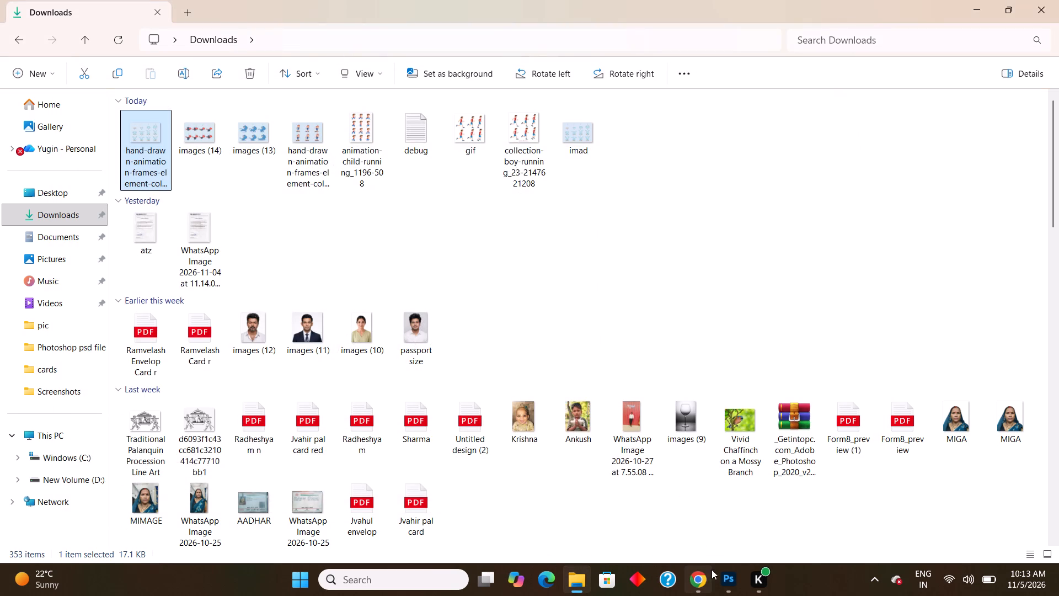
Switch to Photoshop and open the imad image from the Downloads folder.
left_click(731, 584)
left_click(28, 9)
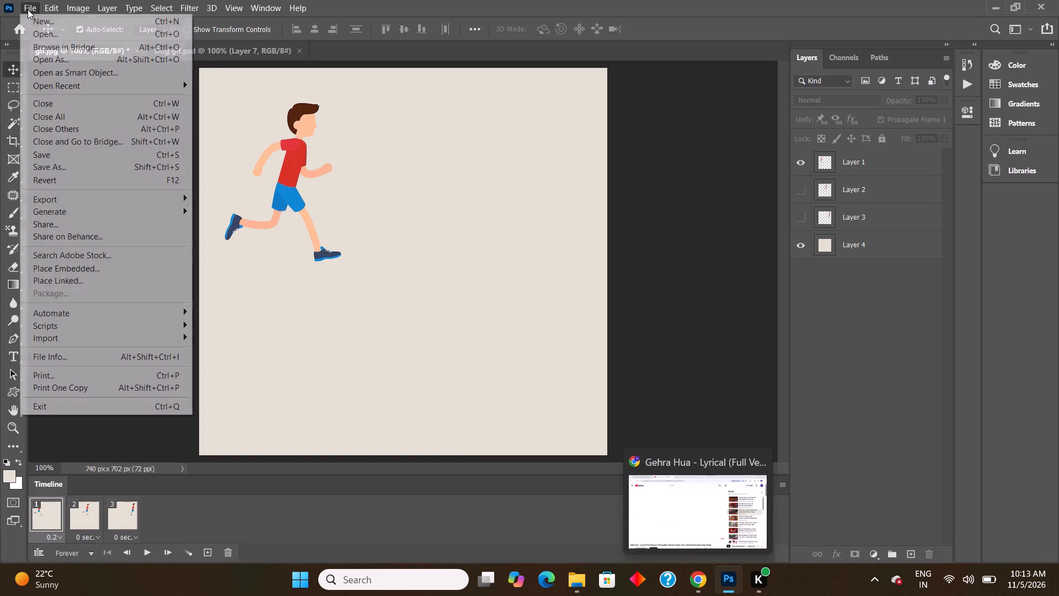
left_click(41, 33)
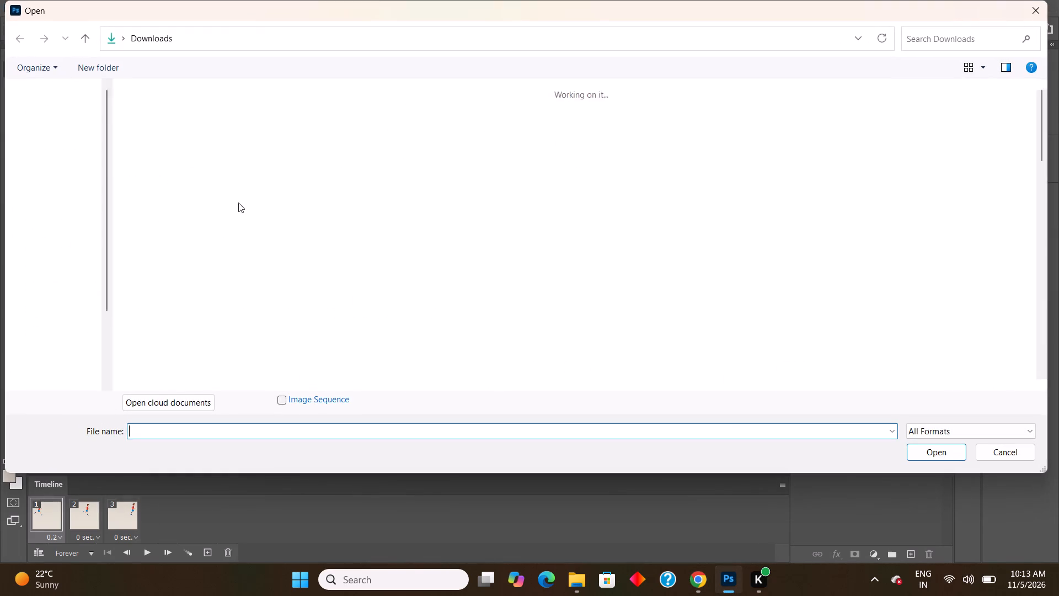
double_click(152, 124)
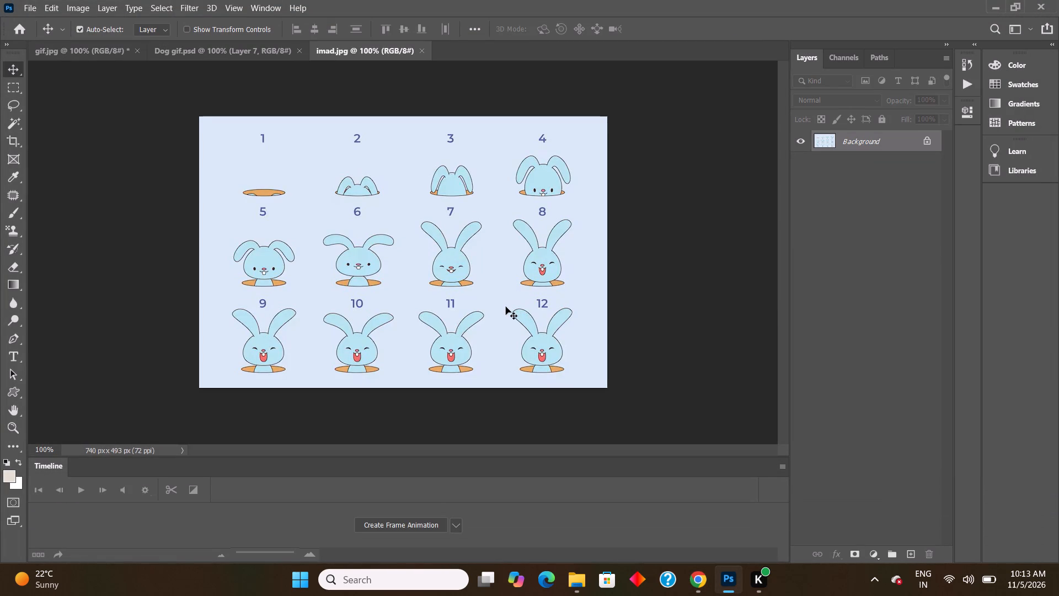
Convert the Background to the regular layer "Layer 0", delete its pale blue backdrop with the Magic Wand, and deselect.
double_click(882, 145)
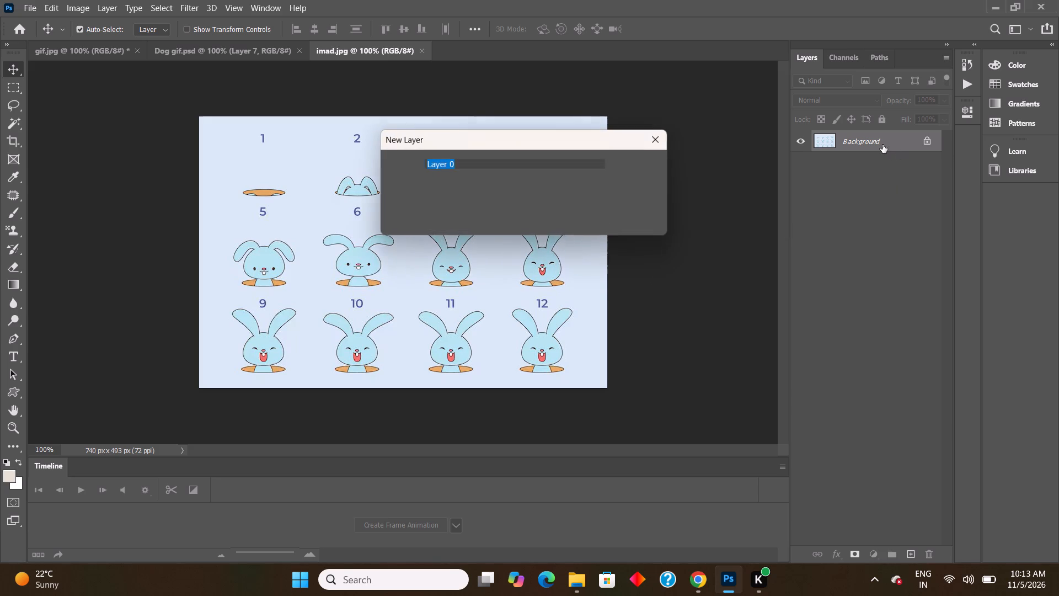
left_click(636, 162)
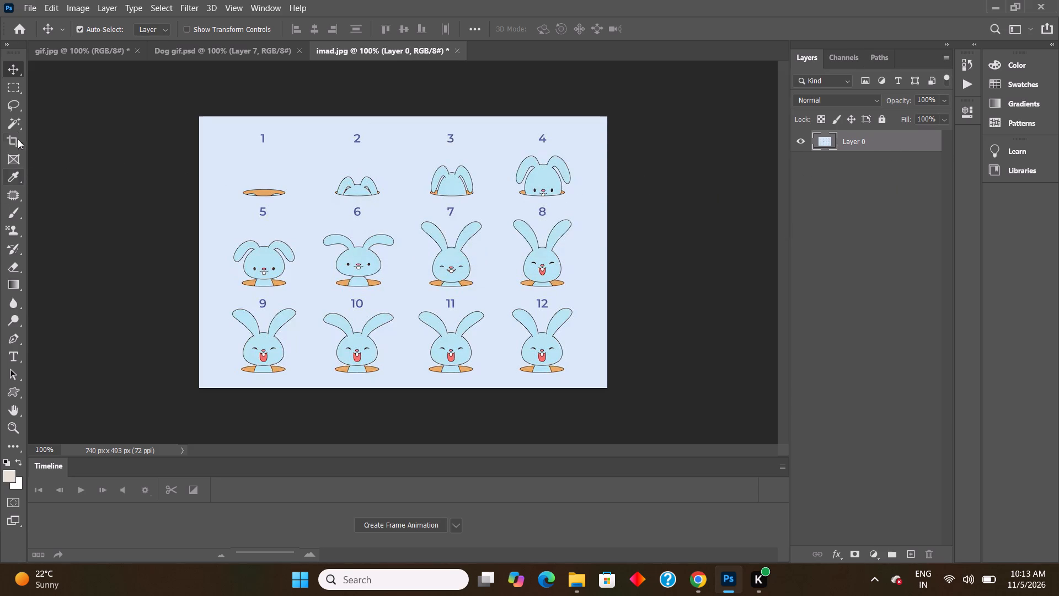
left_click(13, 122)
left_click(308, 166)
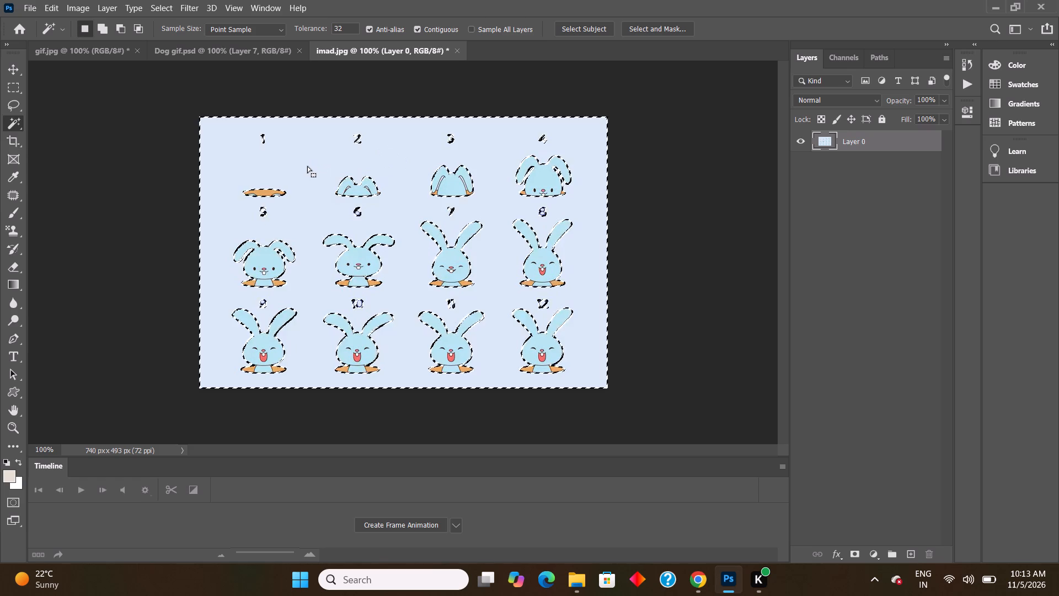
key("BackSpace")
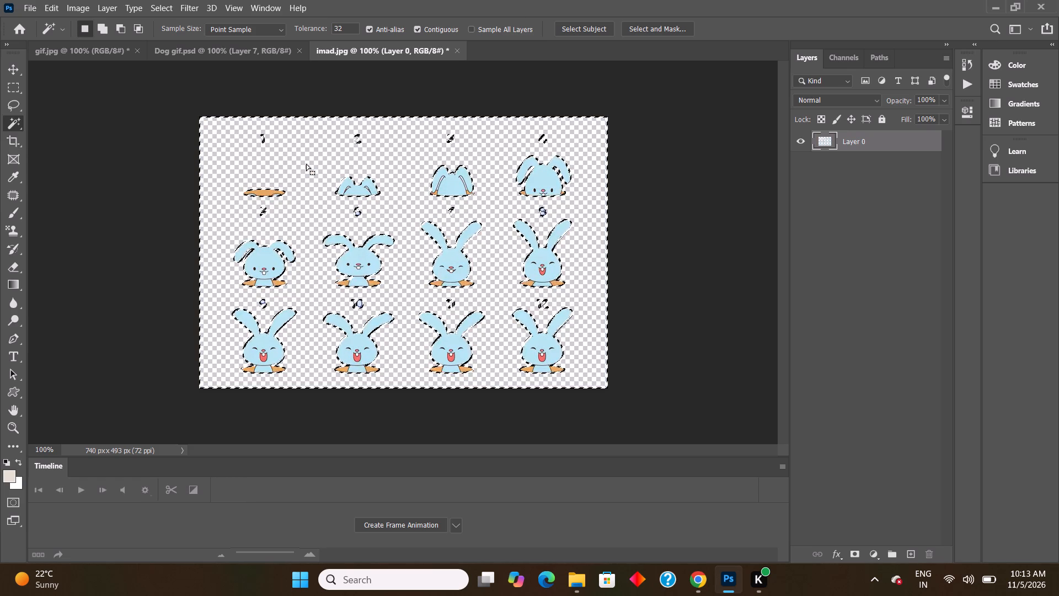
key("ctrl+d")
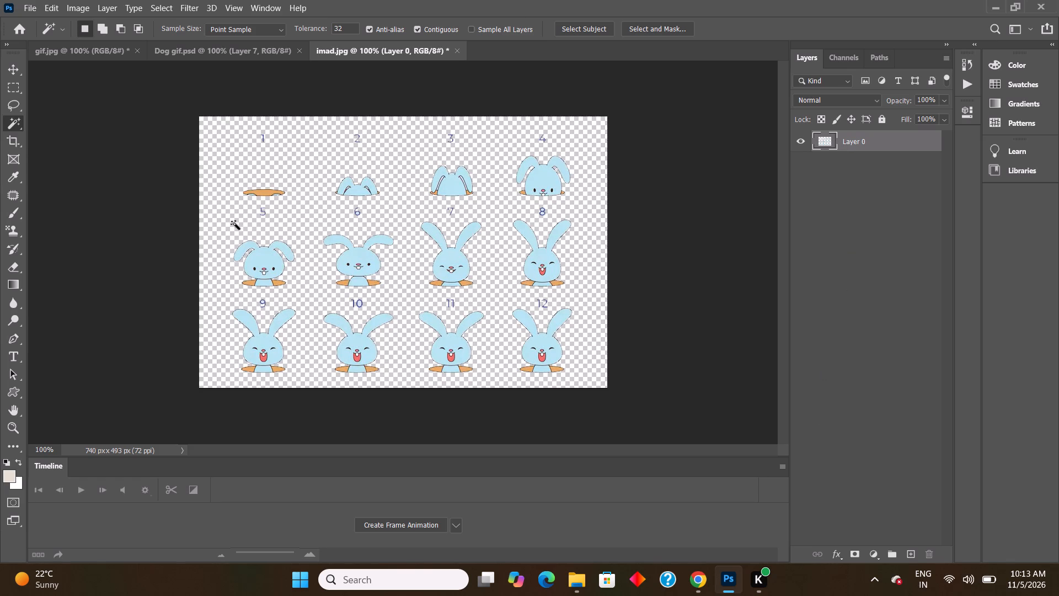
Make a rectangular marquee selection around the orange hole of frame 1, excluding its number.
left_click(9, 87)
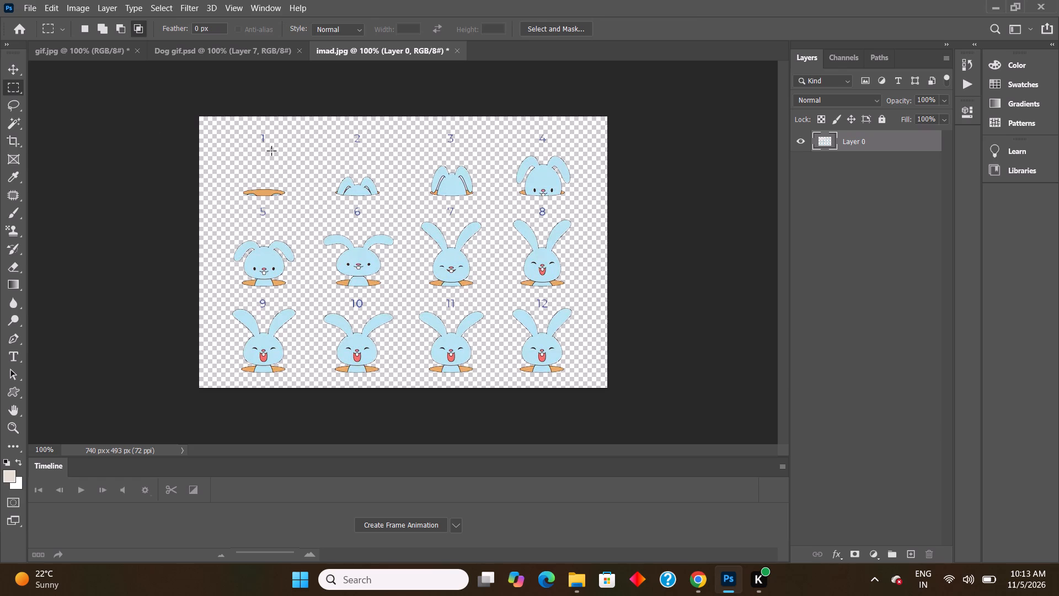
left_click_drag(219, 147, 291, 206)
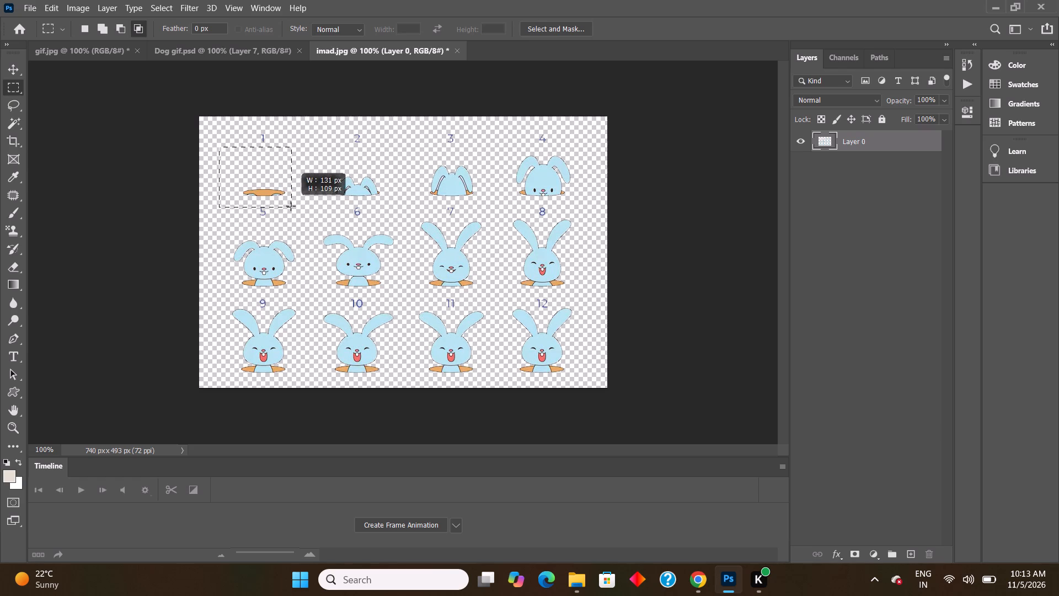
left_click_drag(291, 206, 299, 205)
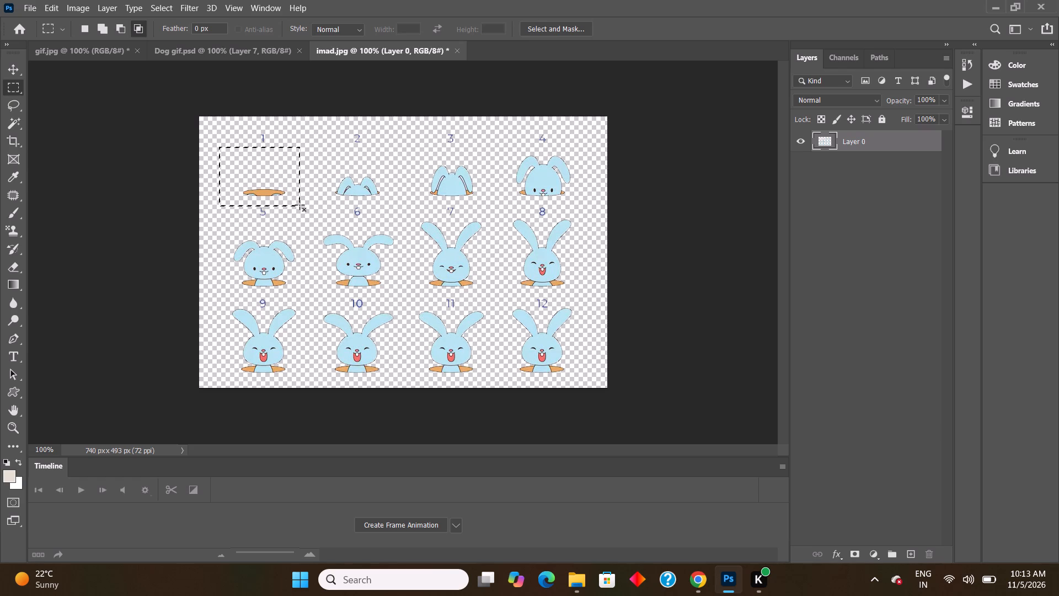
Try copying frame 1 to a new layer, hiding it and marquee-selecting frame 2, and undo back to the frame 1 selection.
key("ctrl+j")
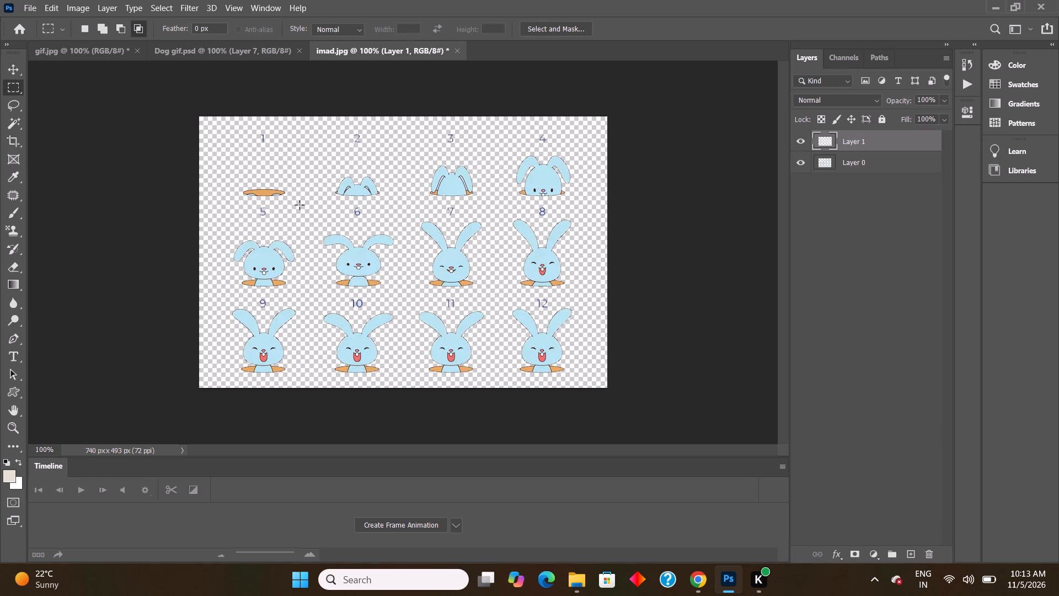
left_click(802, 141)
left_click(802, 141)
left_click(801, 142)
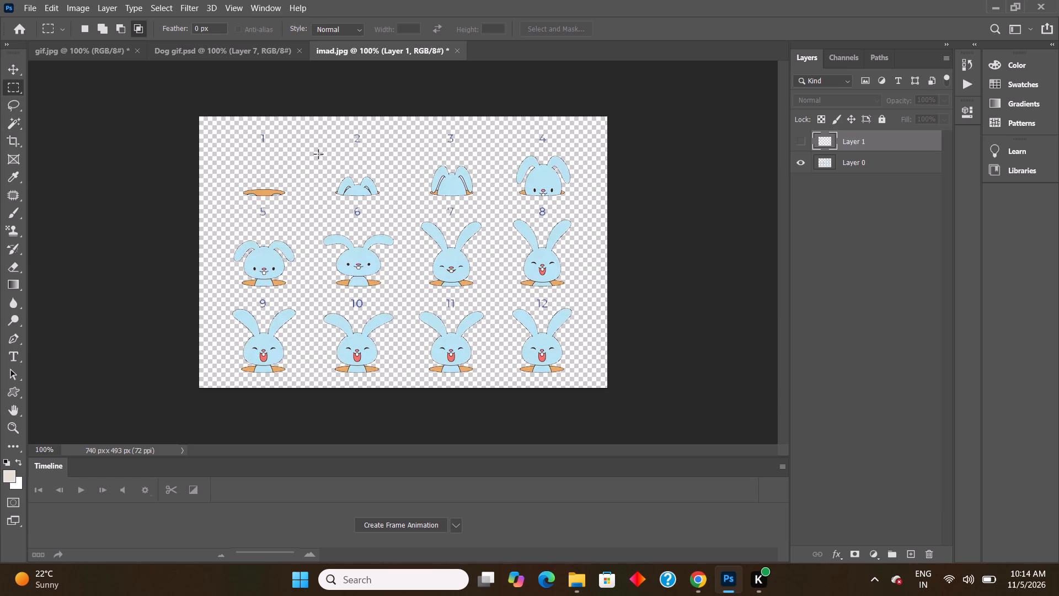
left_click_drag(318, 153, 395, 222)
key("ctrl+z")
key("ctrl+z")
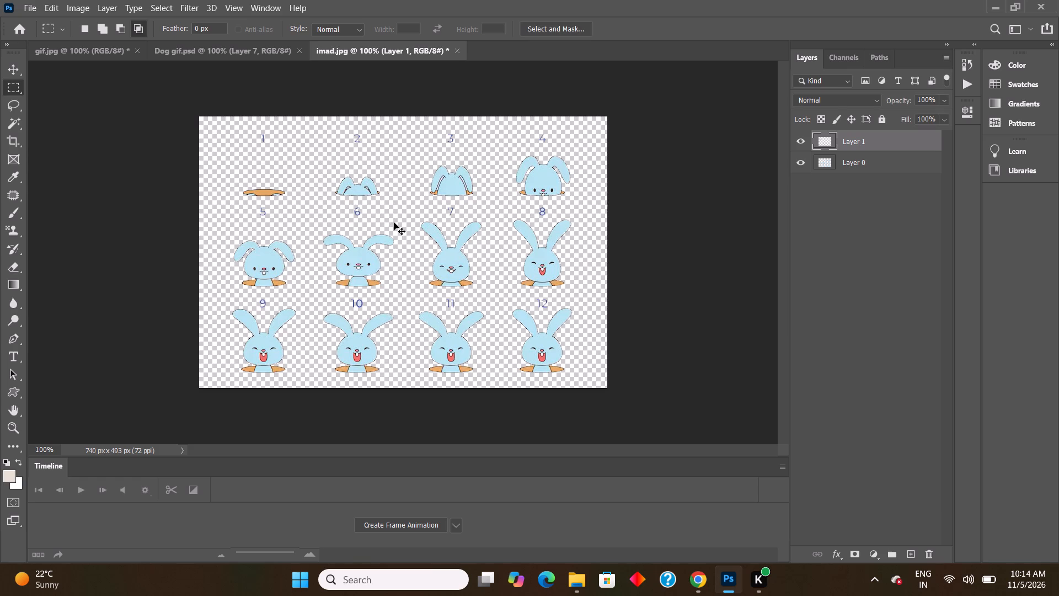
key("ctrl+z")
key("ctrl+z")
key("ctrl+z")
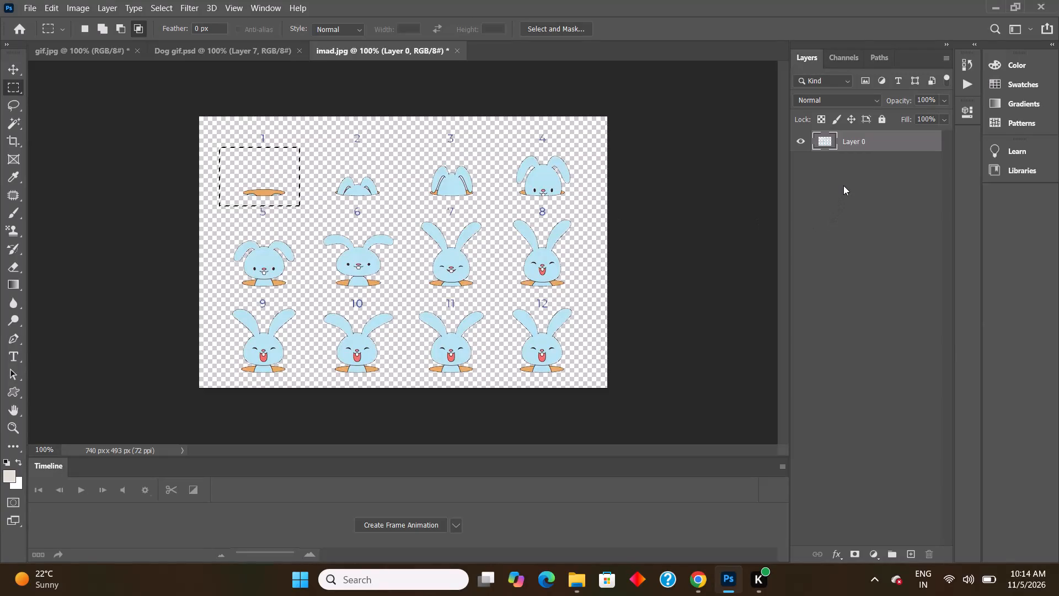
Copy the selected frame 1 hole to a new layer and hide that layer.
key("ctrl+j")
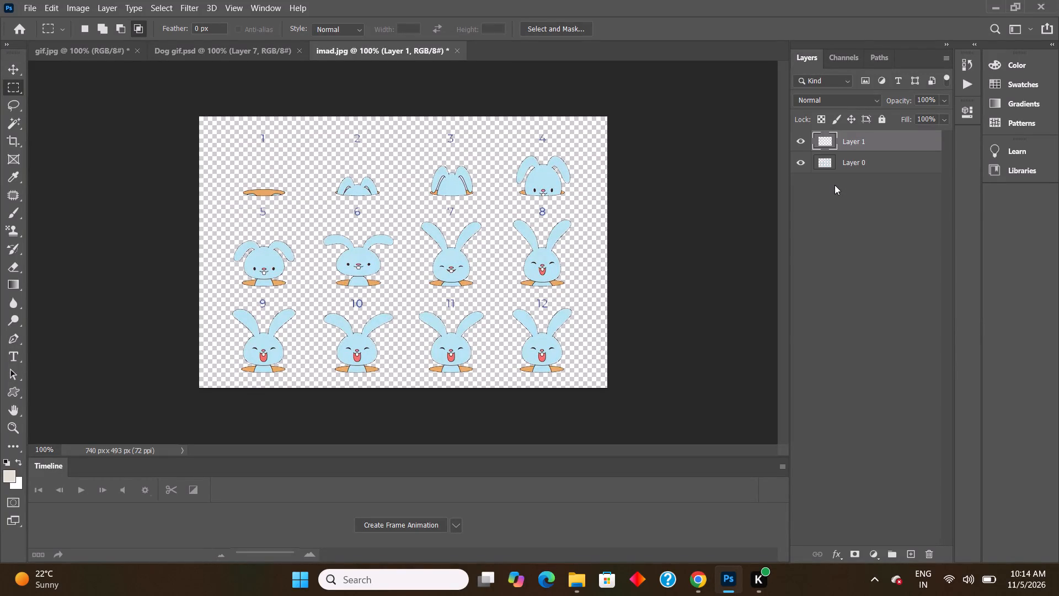
left_click(803, 140)
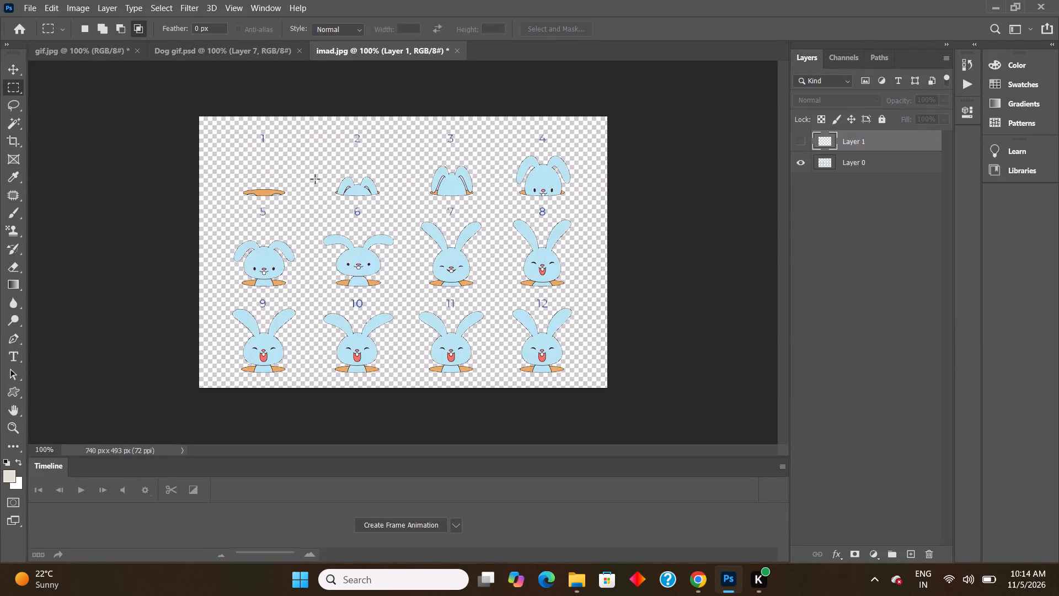
Marquee-select the frame 2 rabbit, copy it from Layer 0 to a new layer, and hide the new layer.
left_click_drag(314, 157, 396, 203)
left_click(825, 168)
key("ctrl+j")
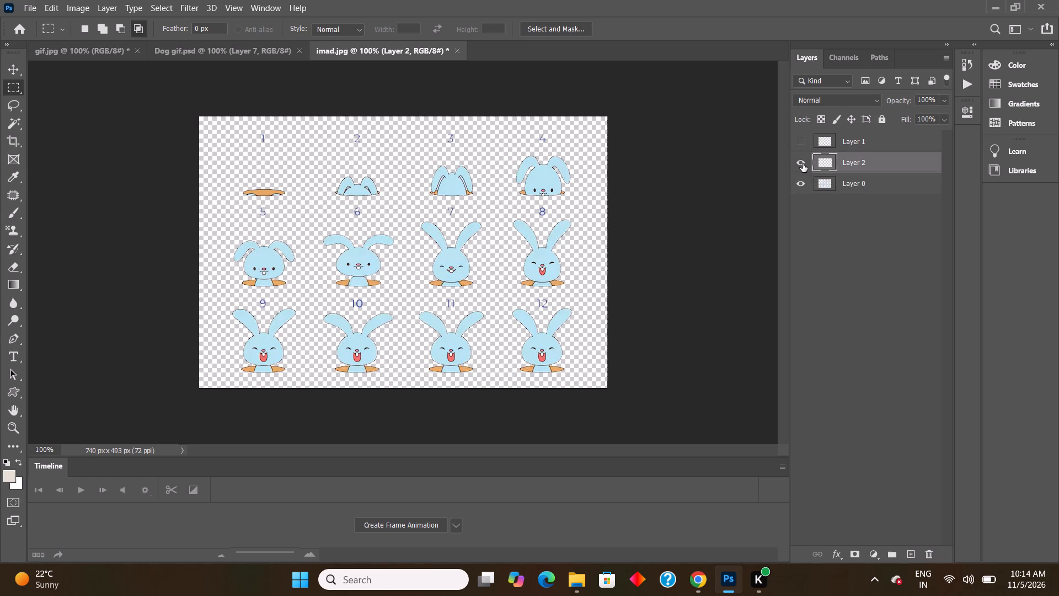
left_click(803, 164)
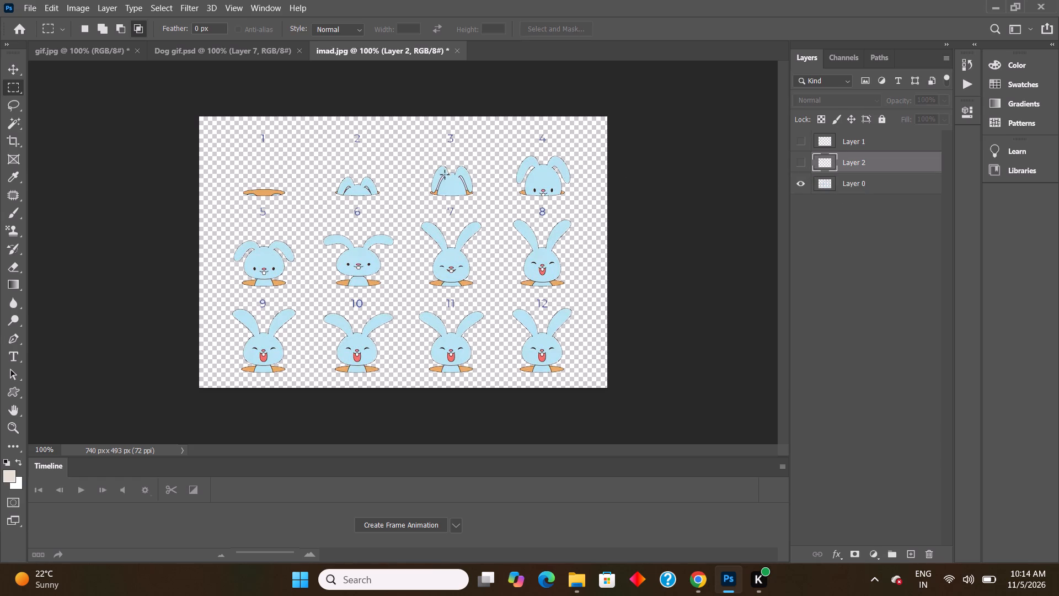
Marquee-select the frame 3 rabbit, copy it from Layer 0 to a new layer, and hide the new layer.
left_click_drag(408, 154, 473, 199)
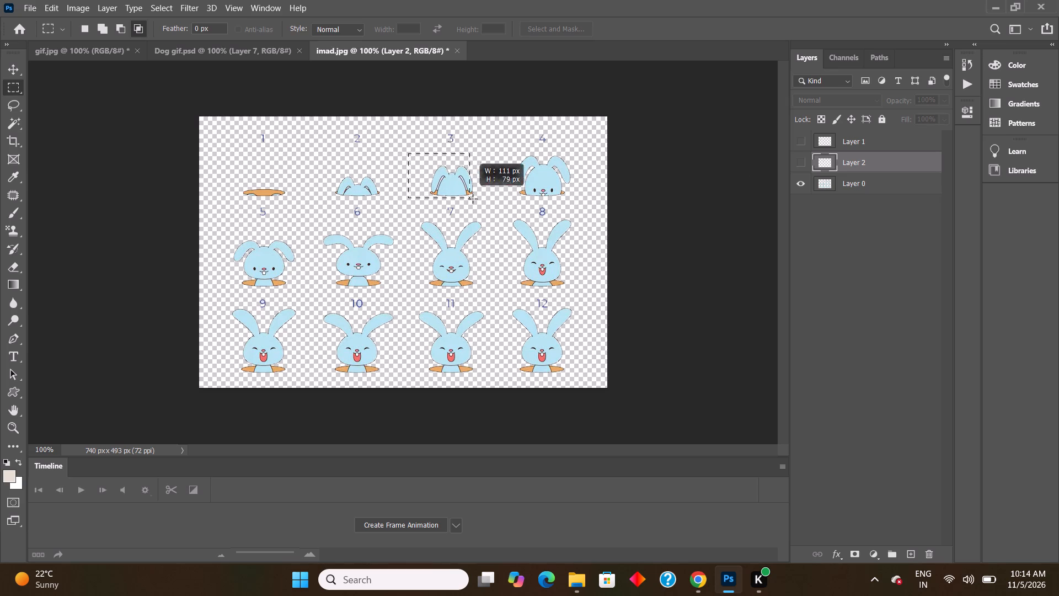
left_click_drag(473, 199, 494, 204)
left_click(824, 186)
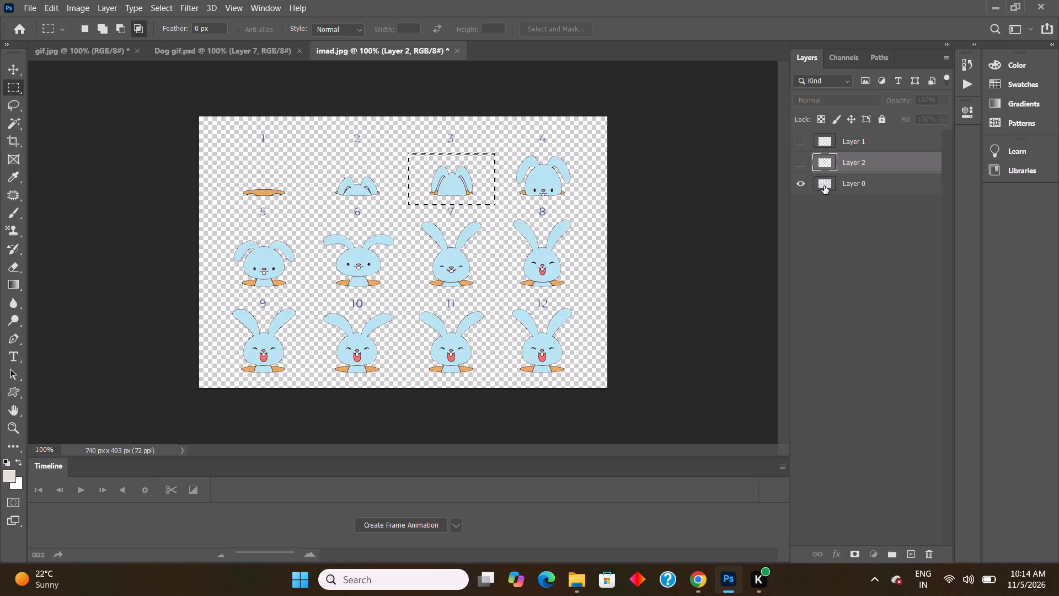
key("ctrl+j")
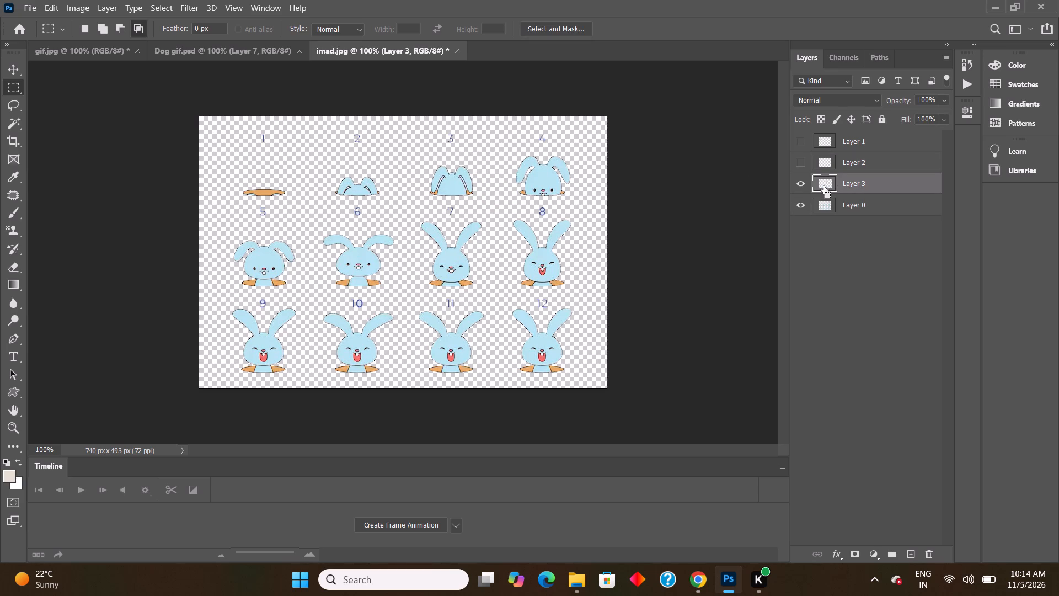
left_click(802, 182)
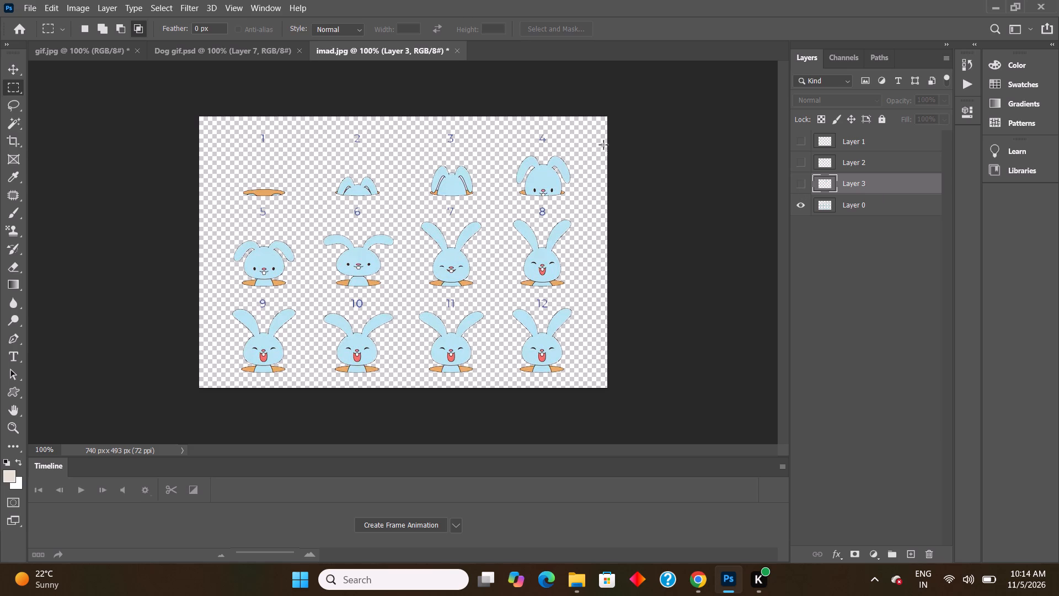
Marquee-select the frame 4 rabbit, copy it from Layer 0 to a new layer, and hide the new layer.
left_click_drag(493, 147, 585, 201)
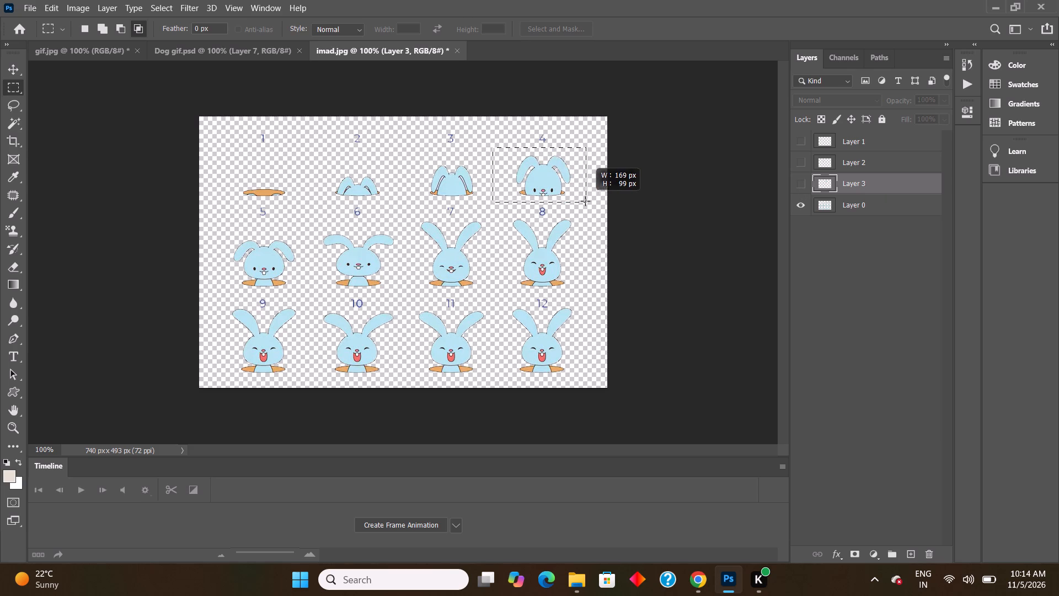
left_click_drag(585, 201, 587, 201)
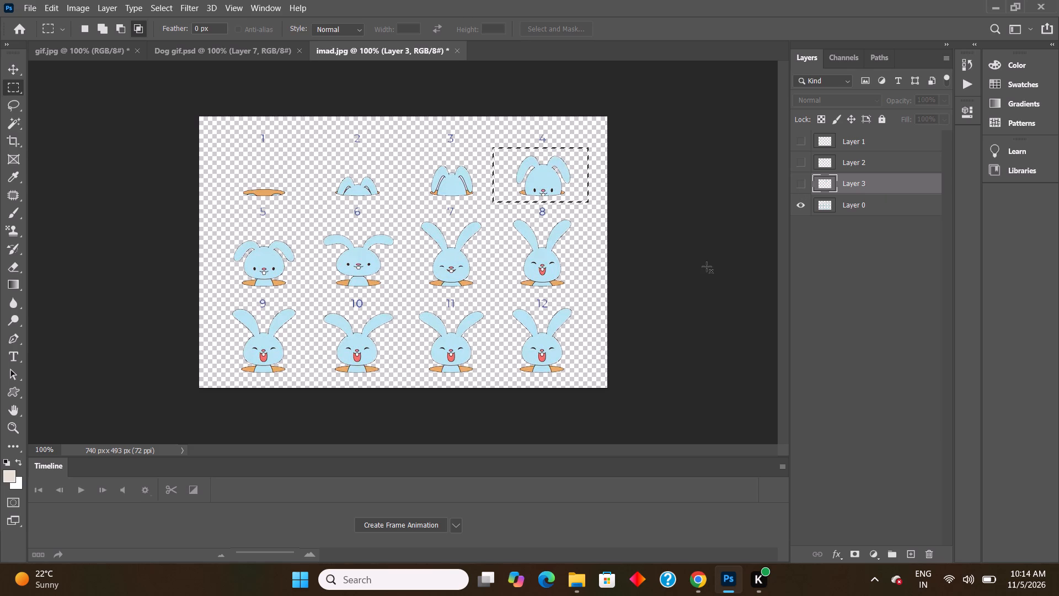
left_click(824, 205)
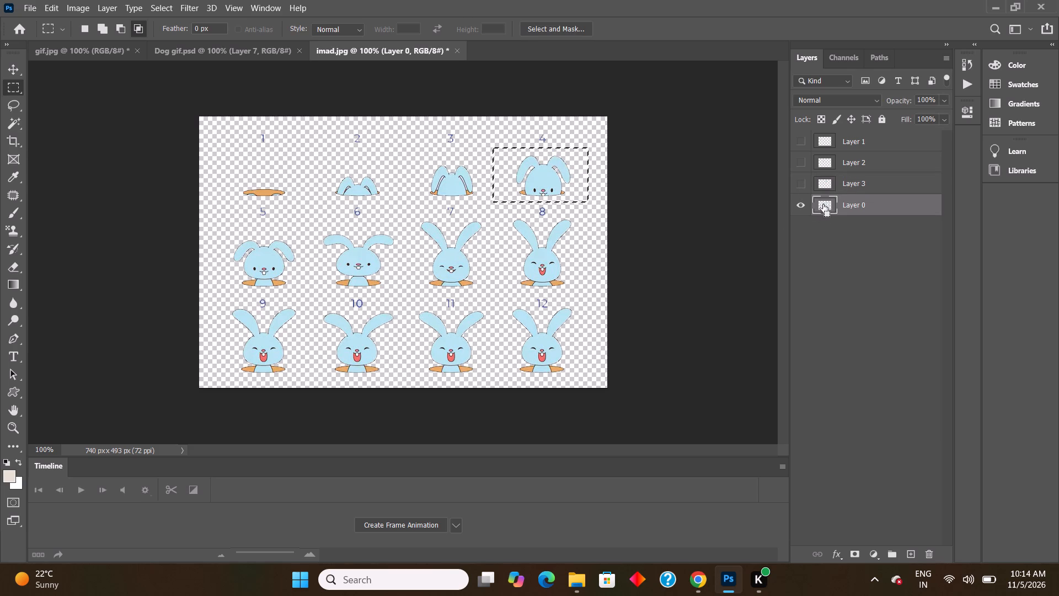
key("ctrl+j")
left_click(801, 206)
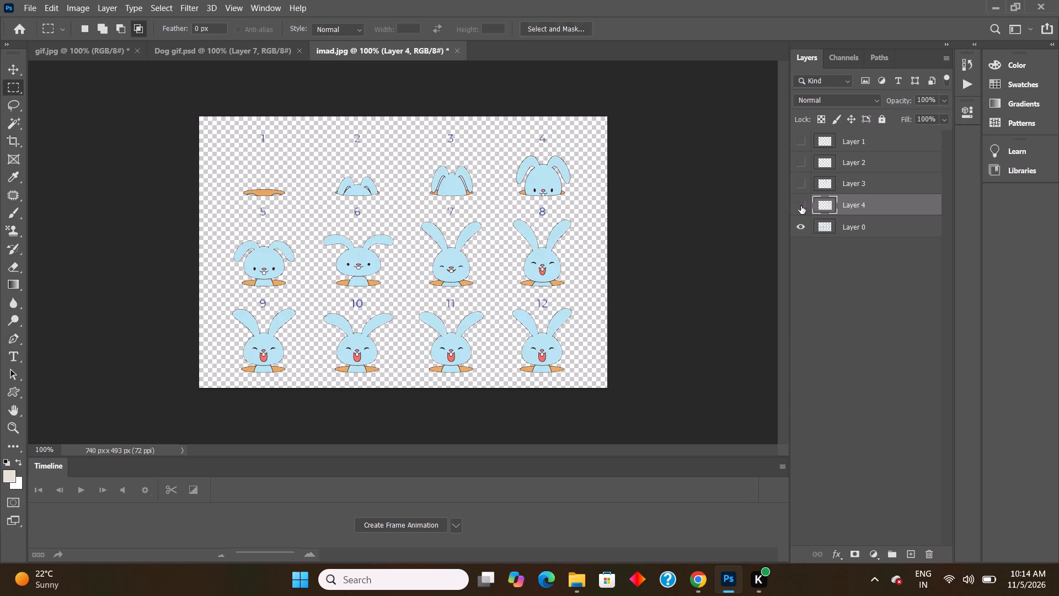
Marquee-select the frame 5 rabbit on Layer 0, copy it to a new layer, and hide the new layer.
left_click(827, 226)
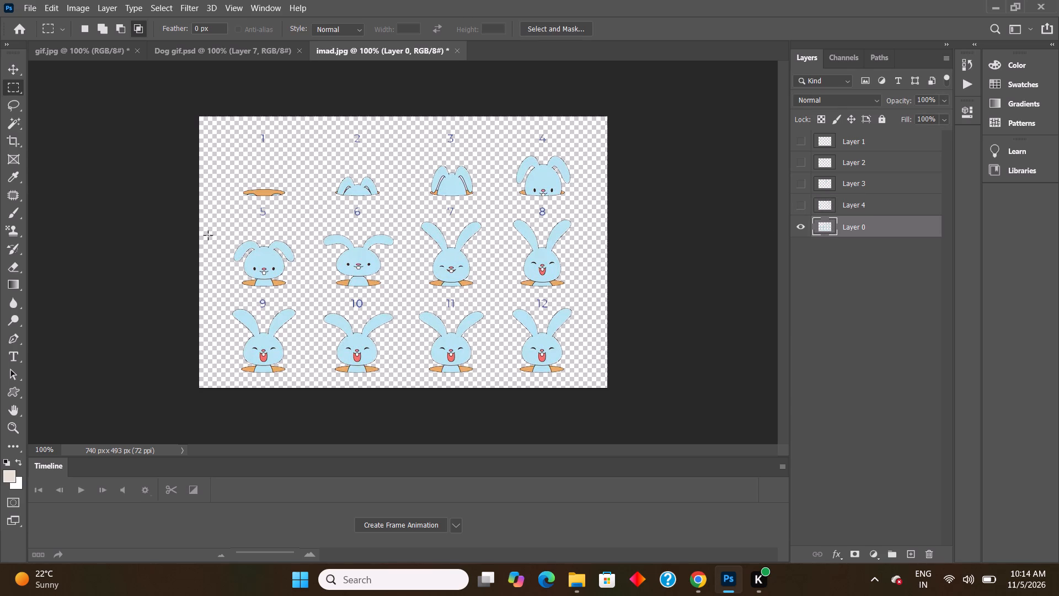
left_click_drag(213, 227, 313, 288)
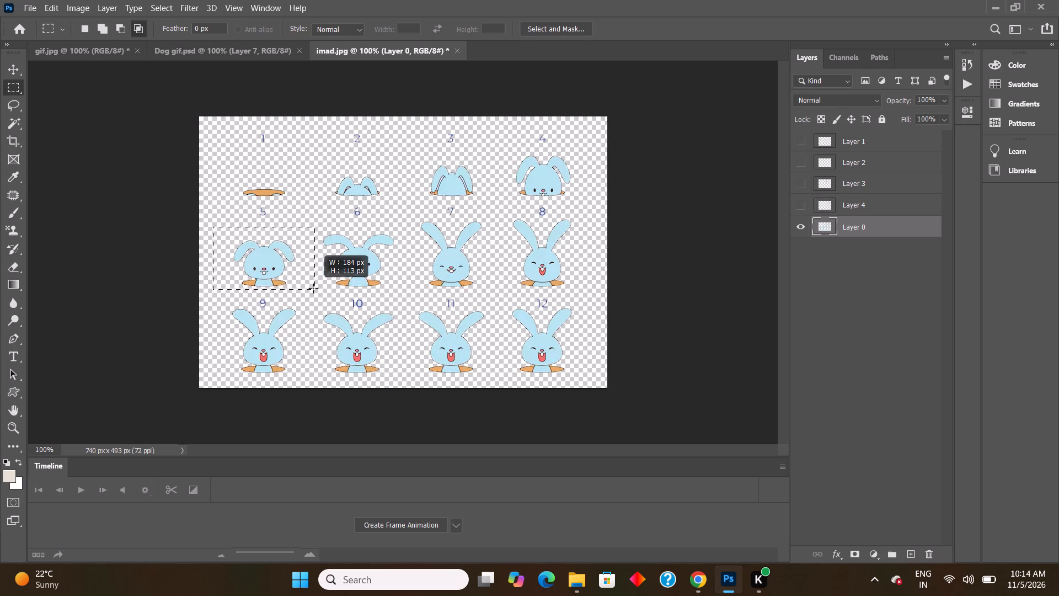
left_click_drag(313, 288, 308, 293)
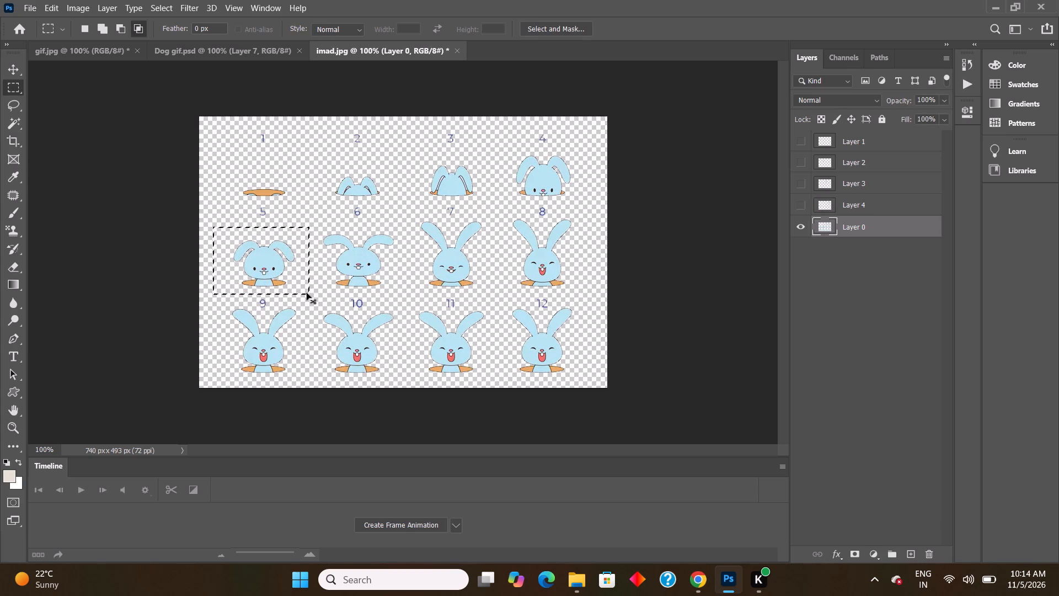
key("ctrl+j")
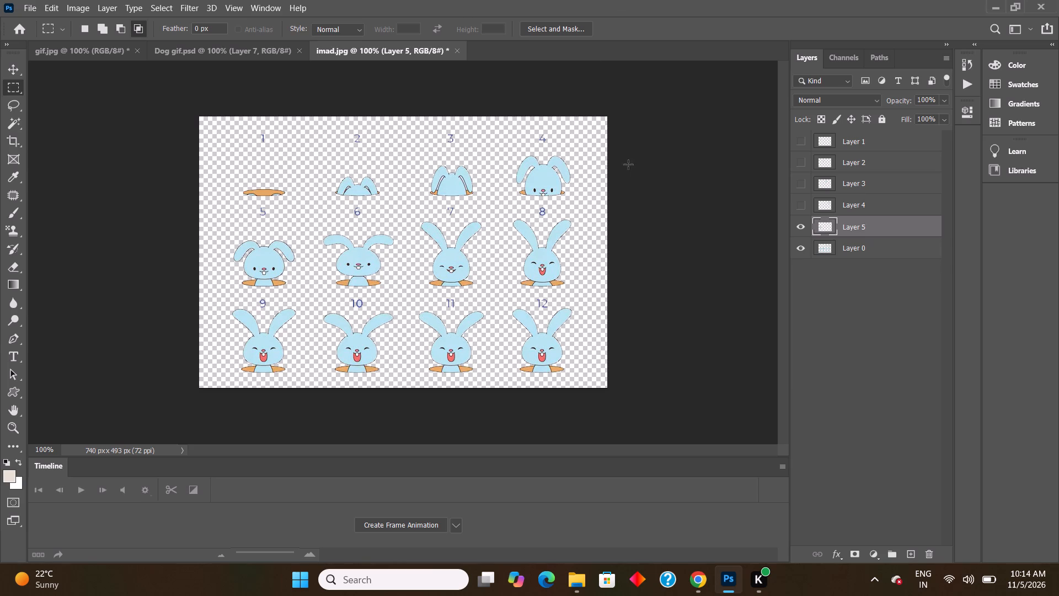
left_click(801, 226)
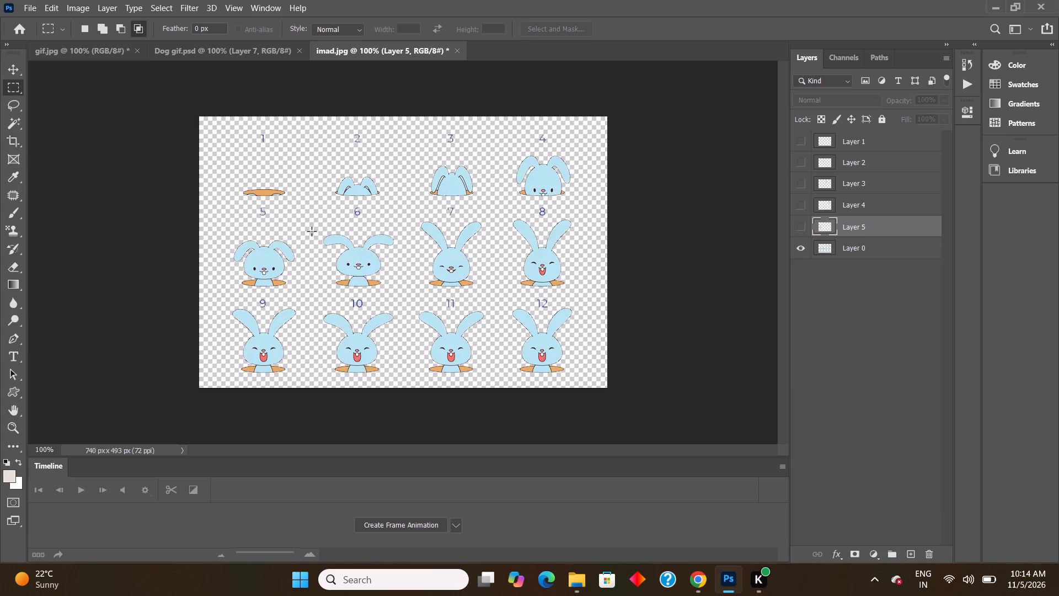
Marquee-select the frame 6 rabbit, copy it from Layer 0 to a new layer, and hide the new layer.
left_click_drag(305, 224, 394, 286)
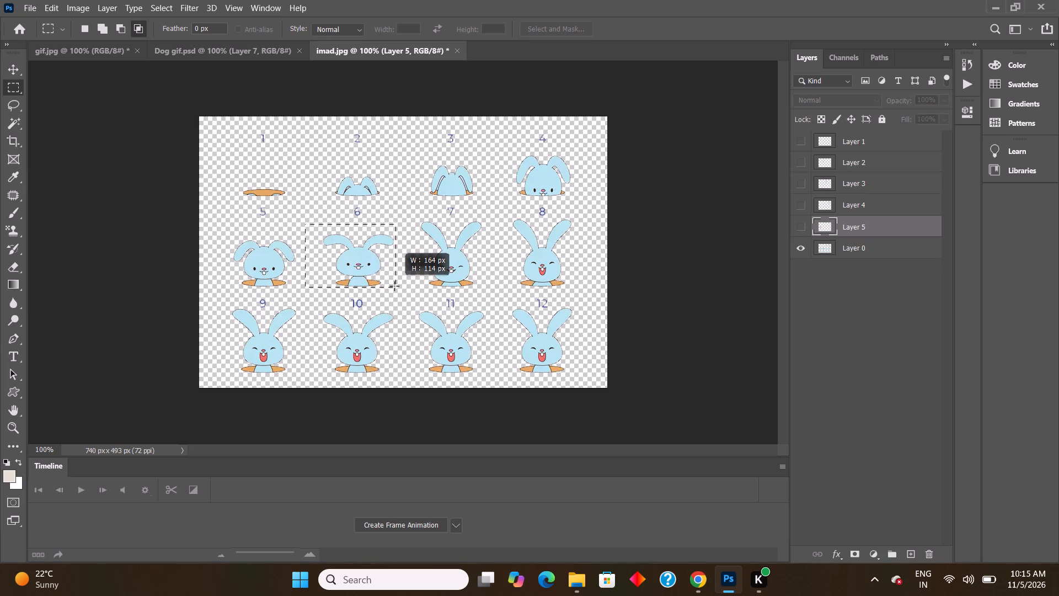
left_click_drag(394, 286, 401, 290)
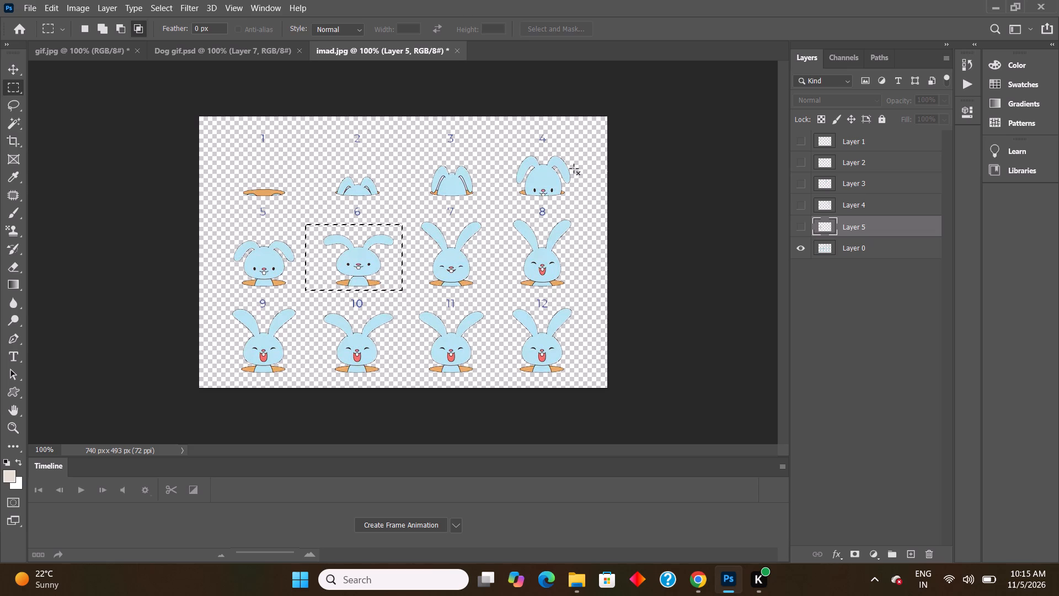
left_click(822, 248)
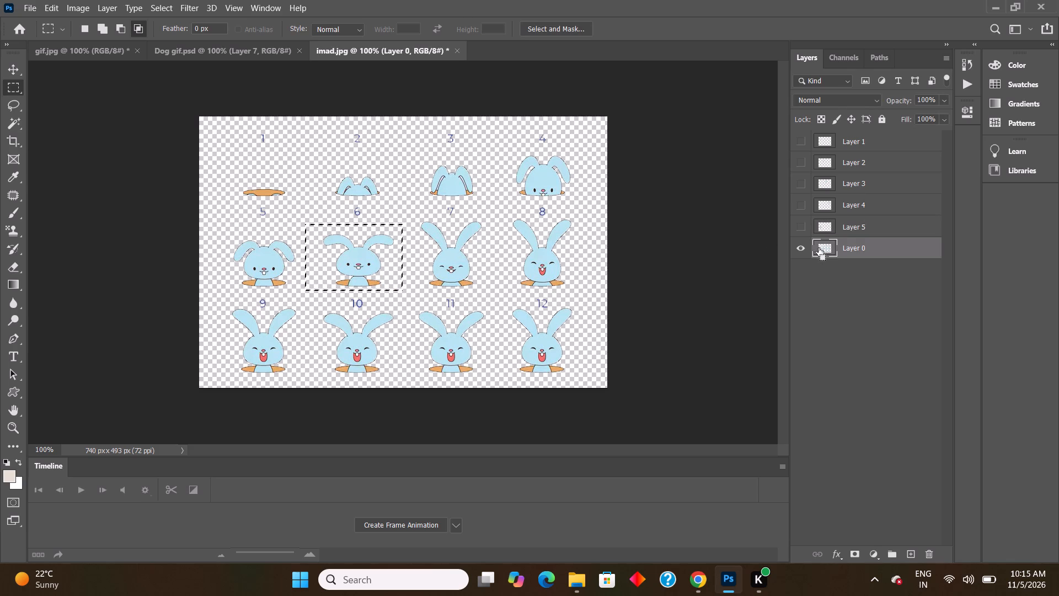
key("ctrl+j")
left_click(805, 249)
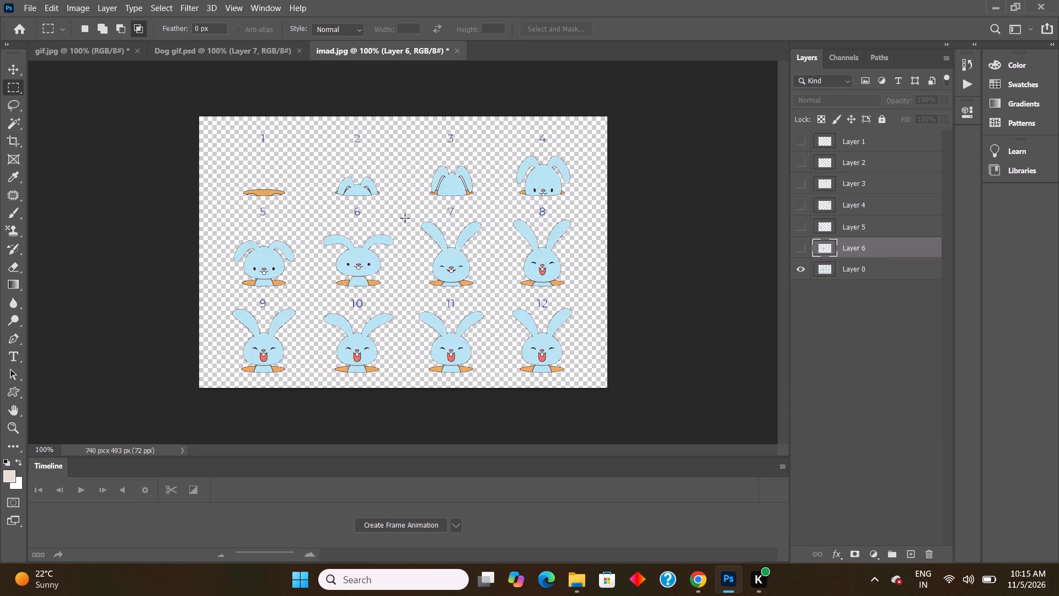
Marquee-select the frame 7 rabbit on Layer 0, copy it to a new layer, and hide the new layer.
left_click(820, 269)
left_click_drag(413, 213, 434, 263)
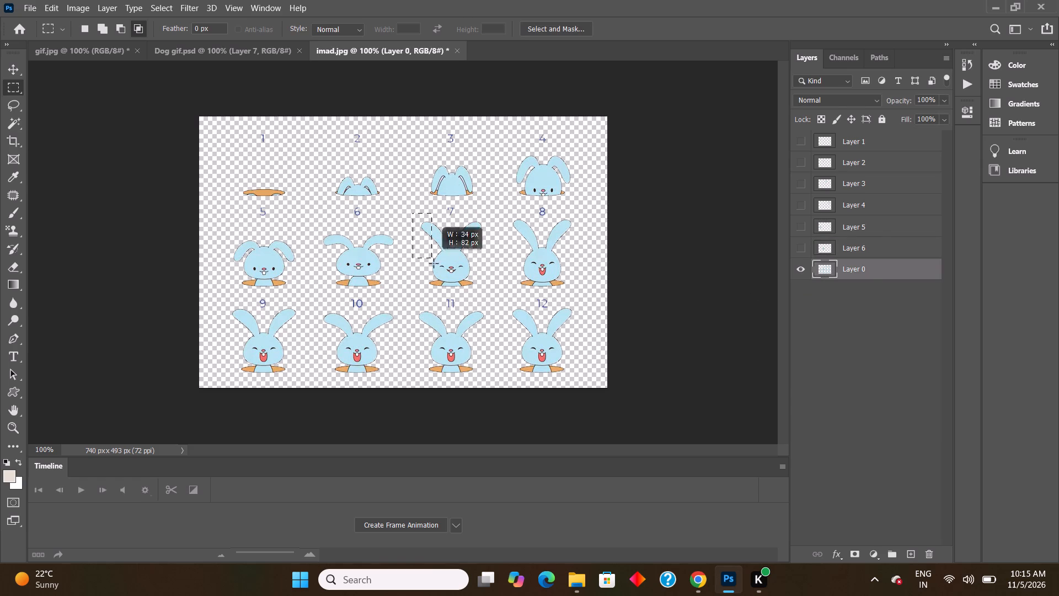
left_click_drag(434, 263, 494, 291)
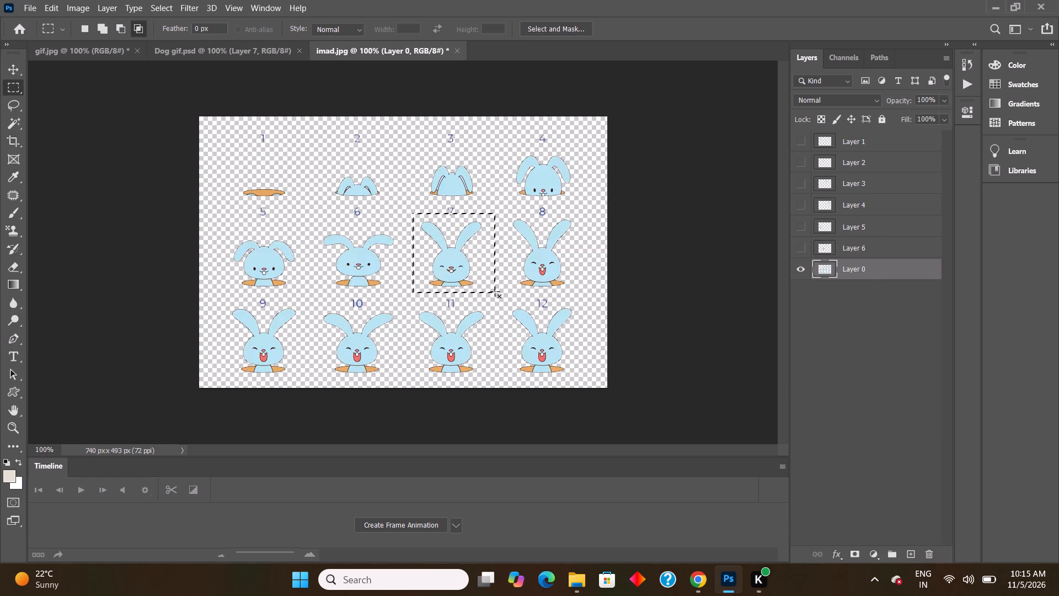
key("ctrl+j")
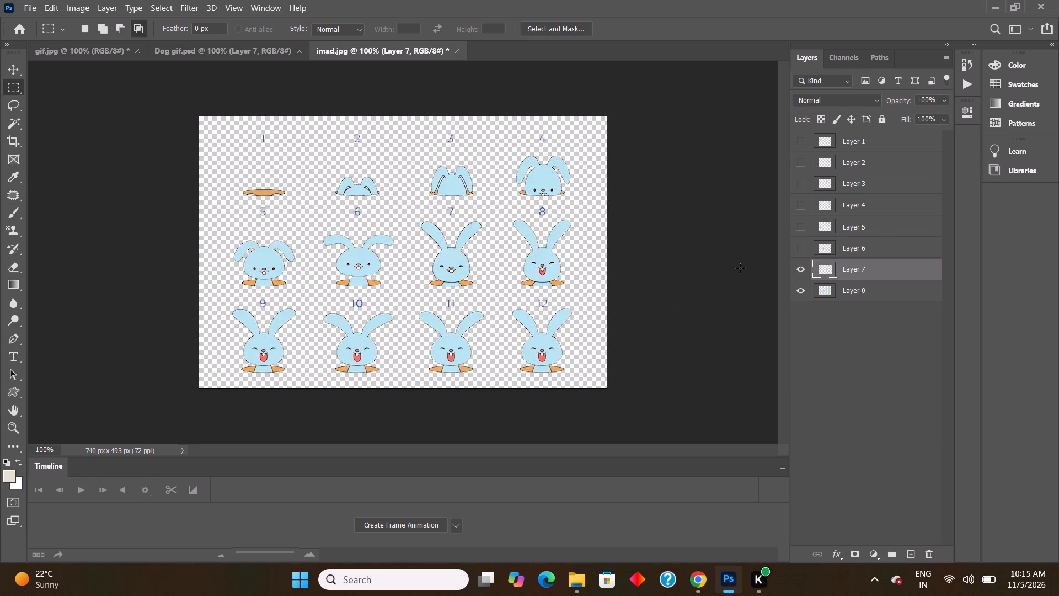
left_click(801, 270)
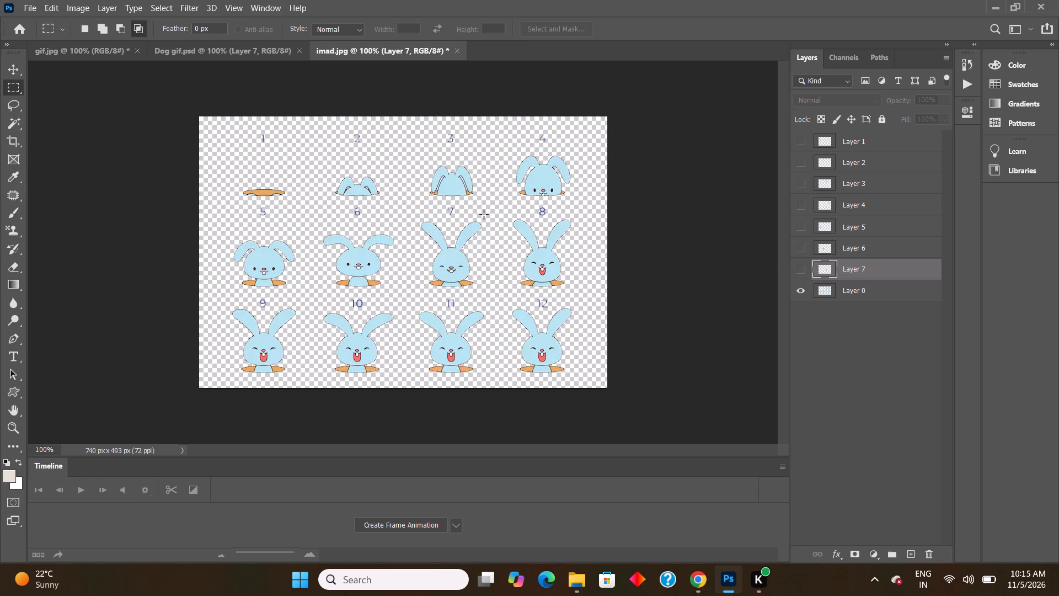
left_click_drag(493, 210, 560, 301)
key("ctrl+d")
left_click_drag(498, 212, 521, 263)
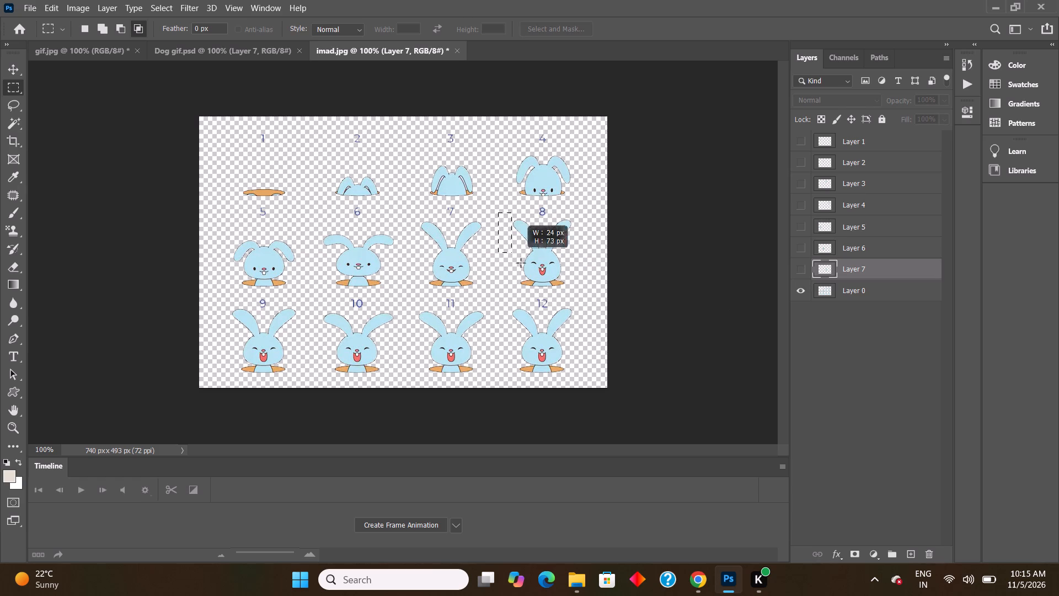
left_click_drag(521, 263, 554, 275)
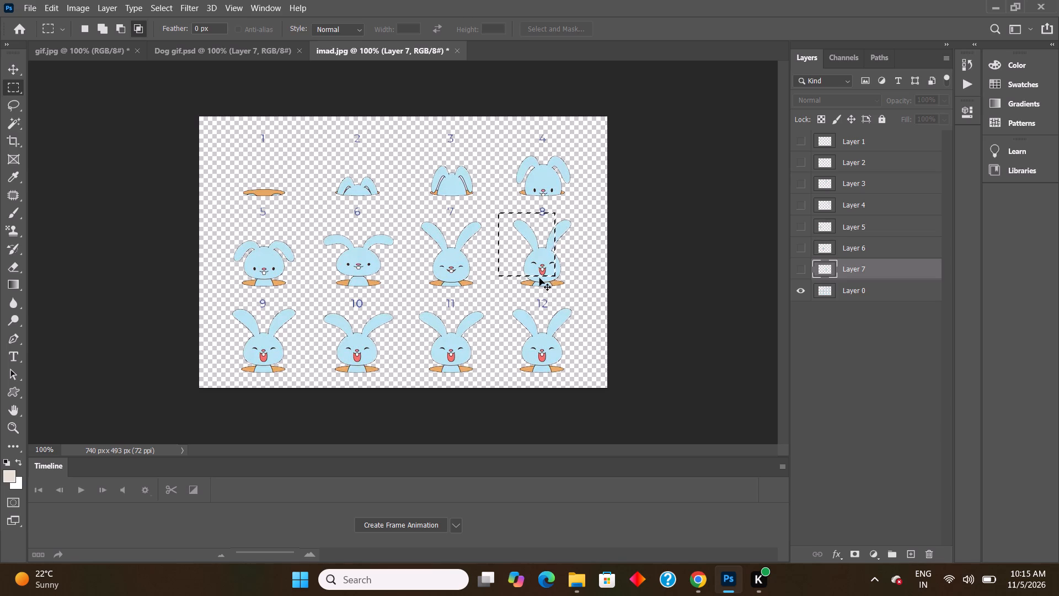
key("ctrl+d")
Marquee-select the frame 8 rabbit and scale the selection outline up proportionally to about 103% with Transform Selection.
left_click_drag(502, 219, 524, 253)
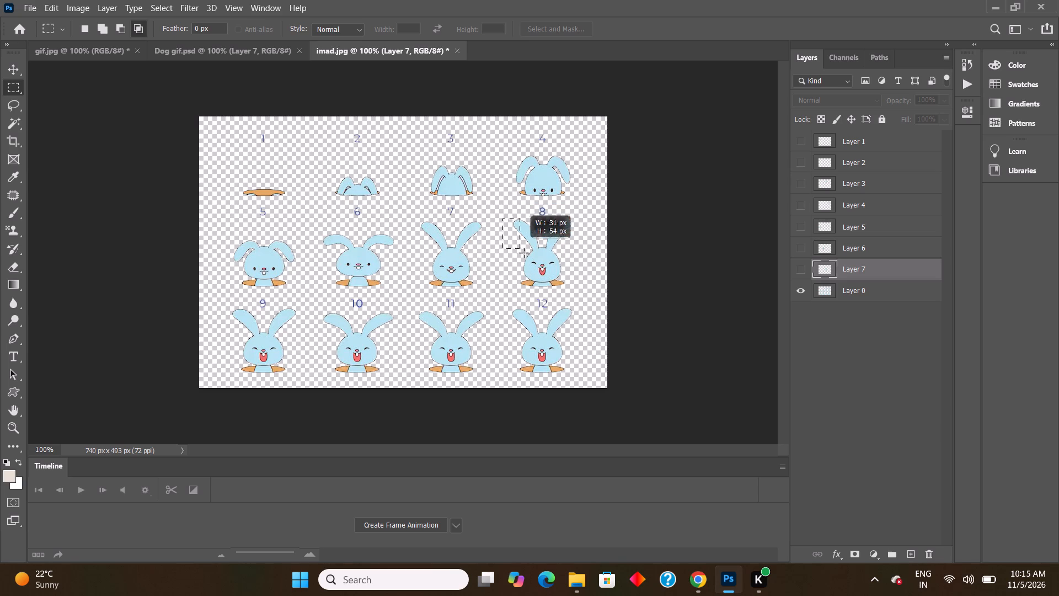
left_click_drag(524, 253, 577, 296)
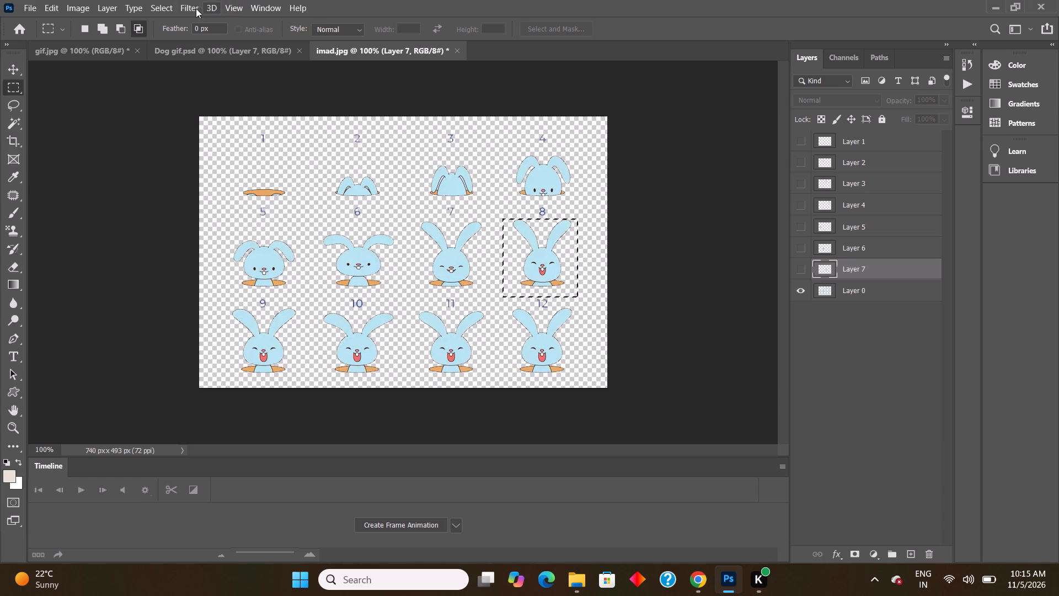
left_click(160, 8)
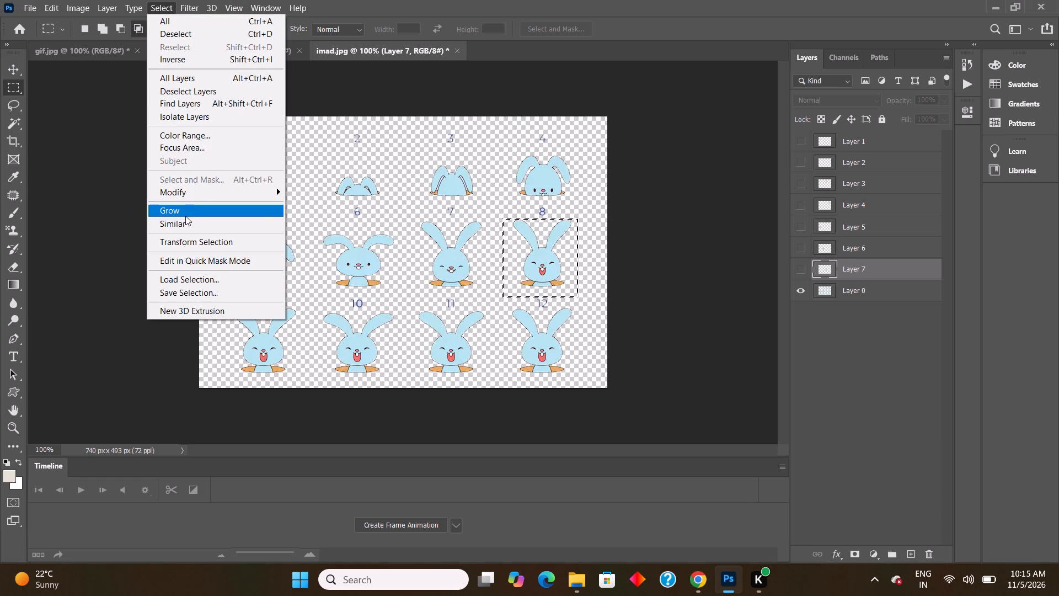
left_click(180, 240)
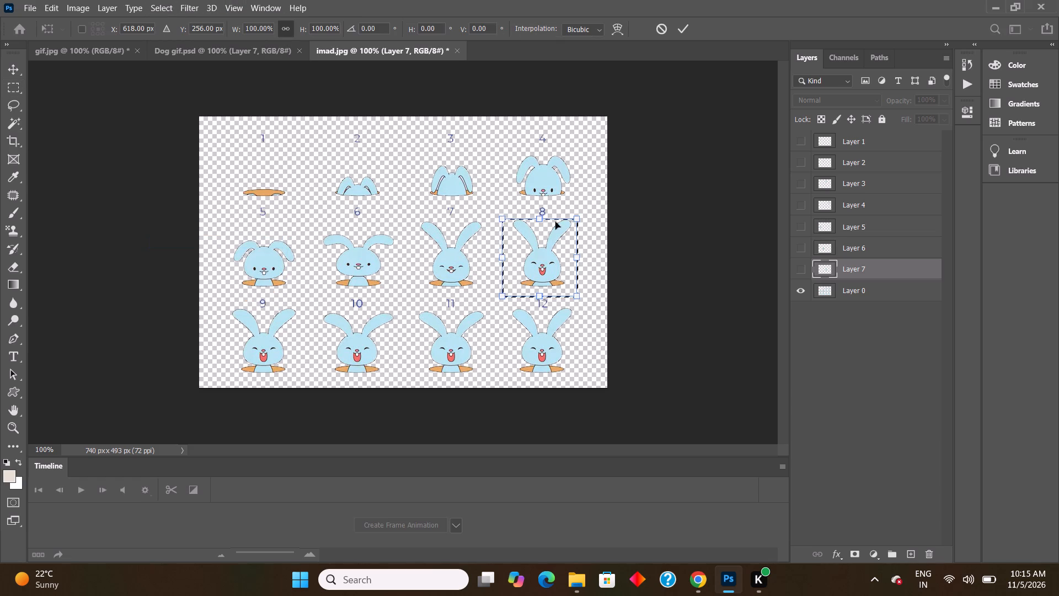
left_click_drag(576, 220, 577, 215)
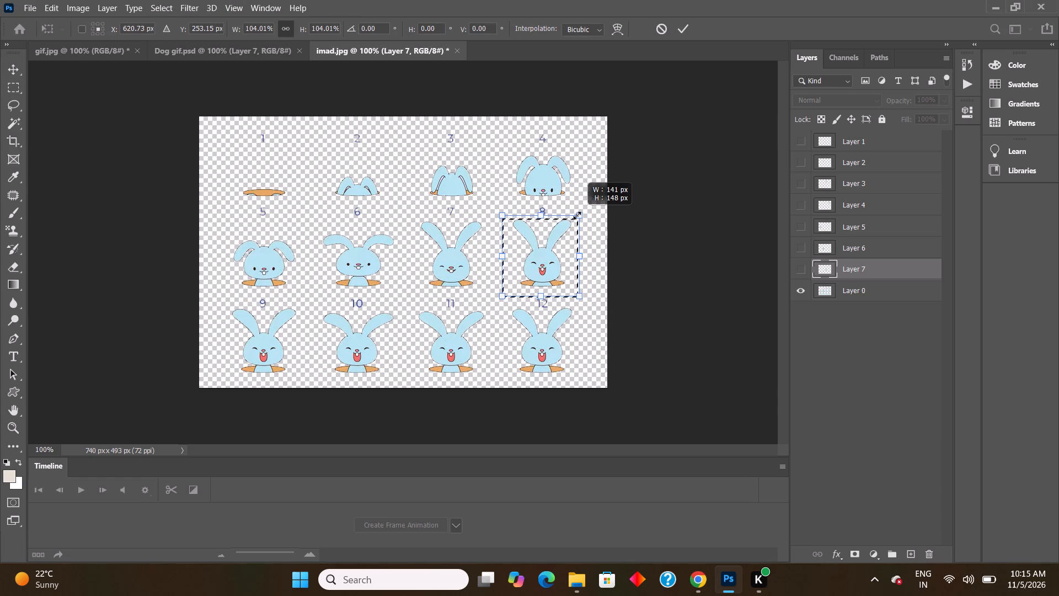
left_click_drag(577, 215, 576, 215)
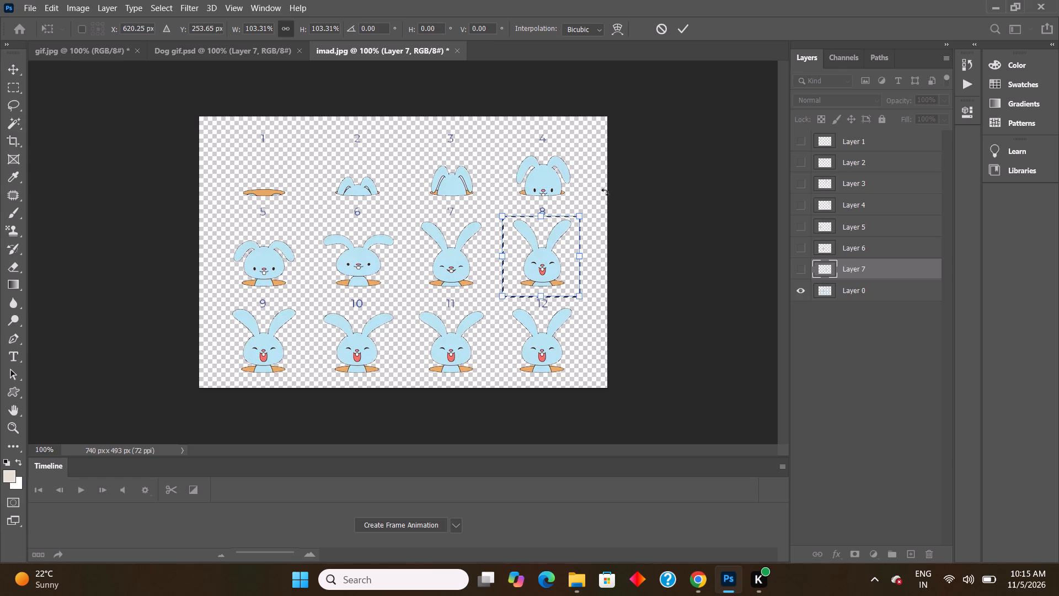
left_click(685, 27)
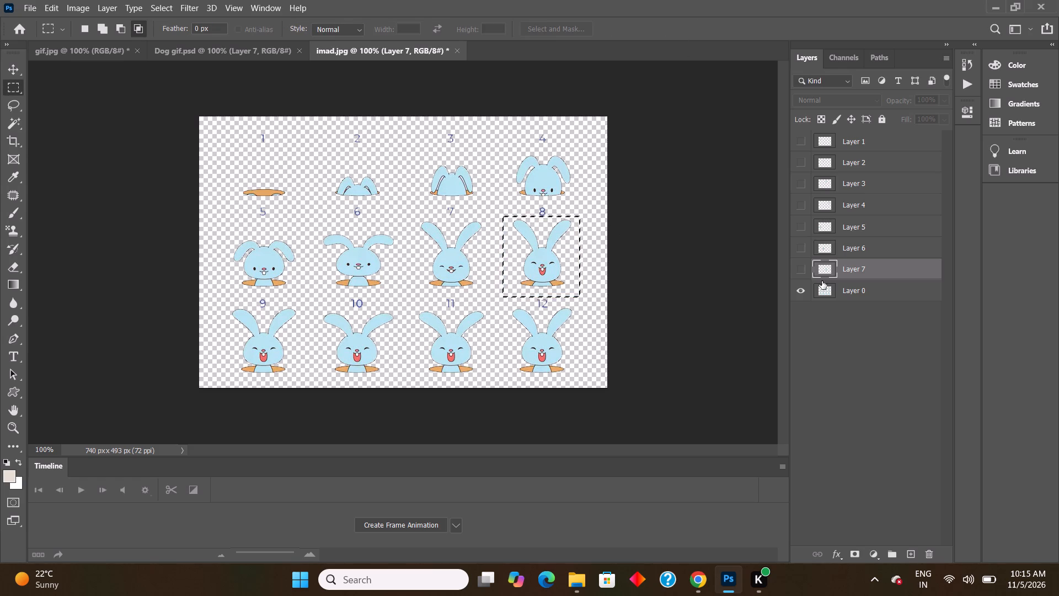
Copy the selected frame 8 rabbit from Layer 0 to a new layer and hide the new layer.
left_click(826, 296)
key("ctrl+j")
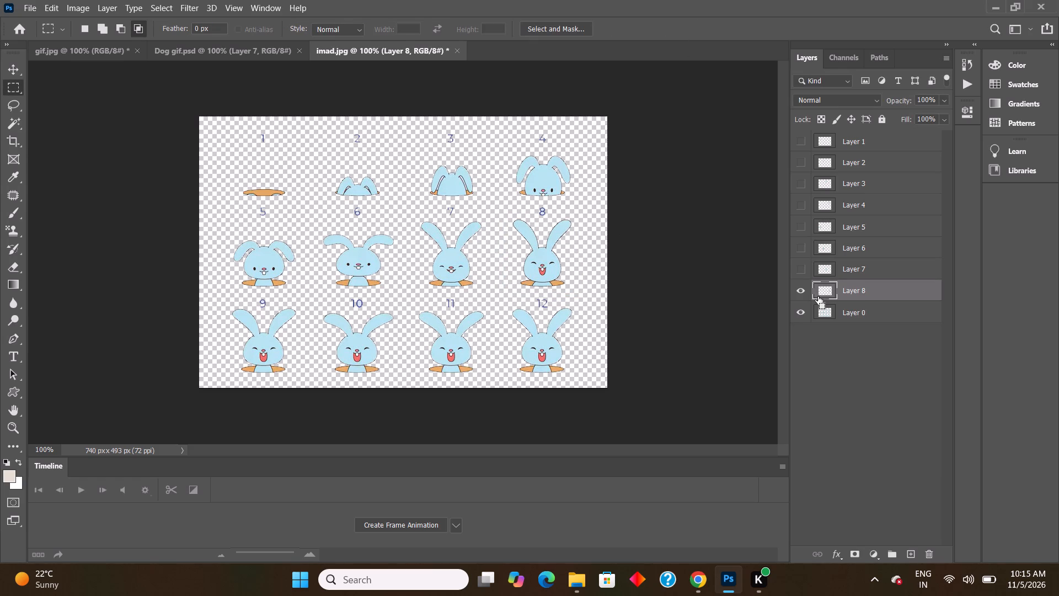
left_click(801, 289)
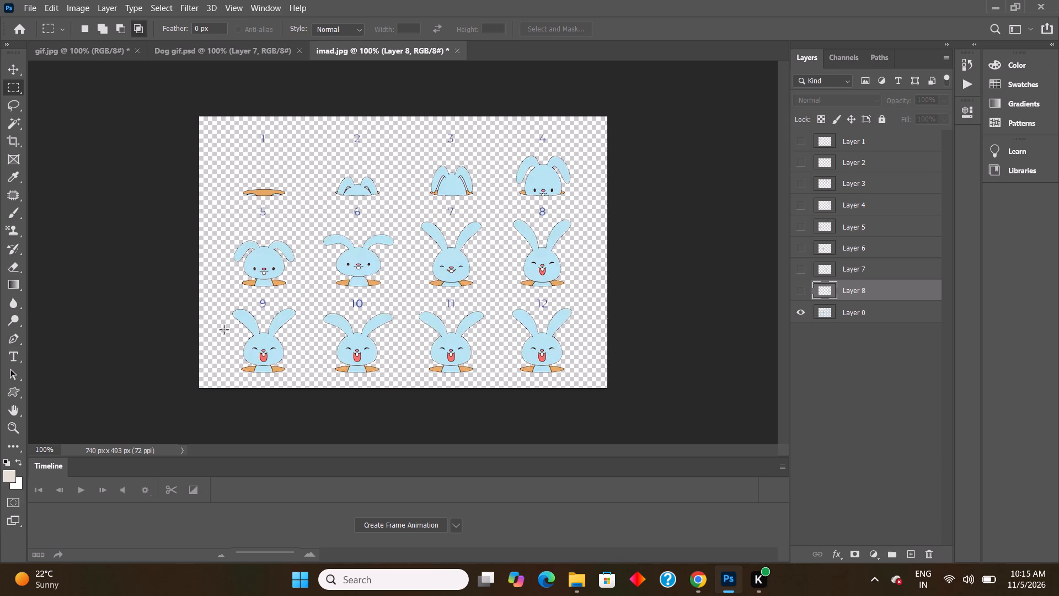
Marquee-select the frame 9 rabbit and lower the selection's top edge to about 97% height with Transform Selection.
left_click_drag(224, 305, 285, 354)
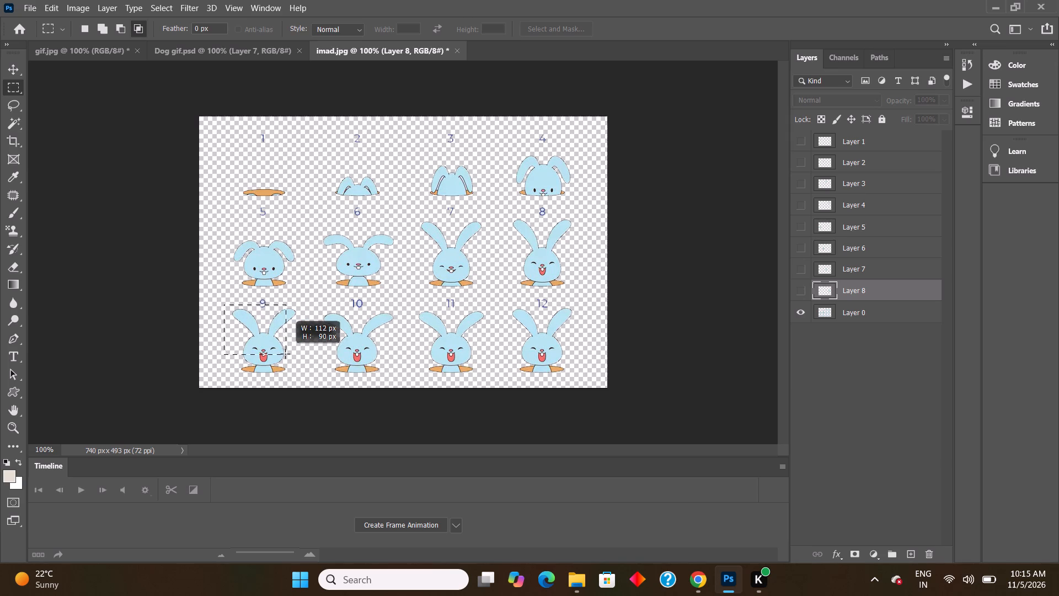
left_click_drag(285, 354, 303, 379)
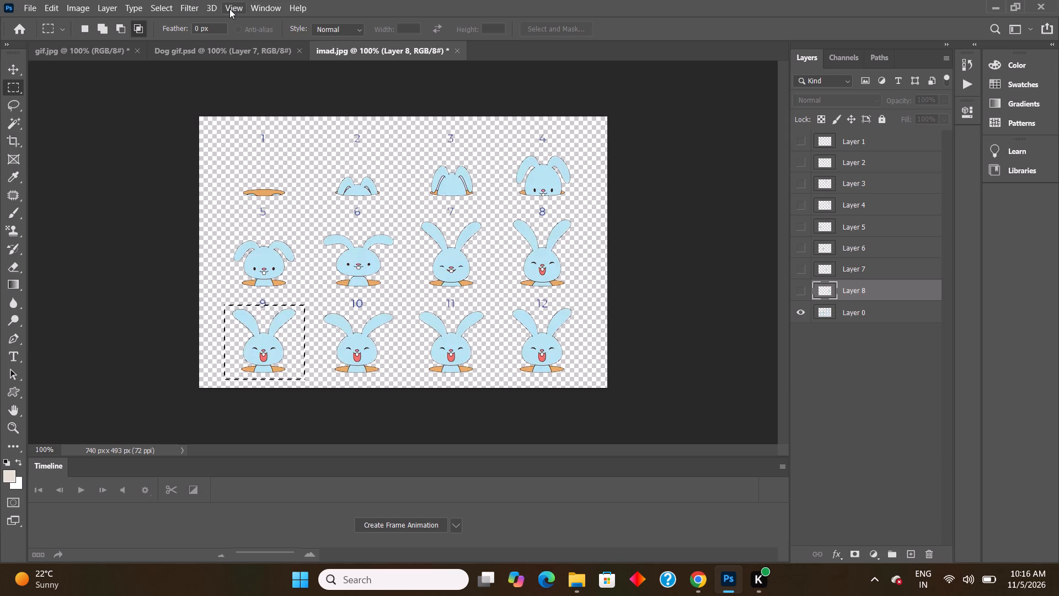
left_click(163, 8)
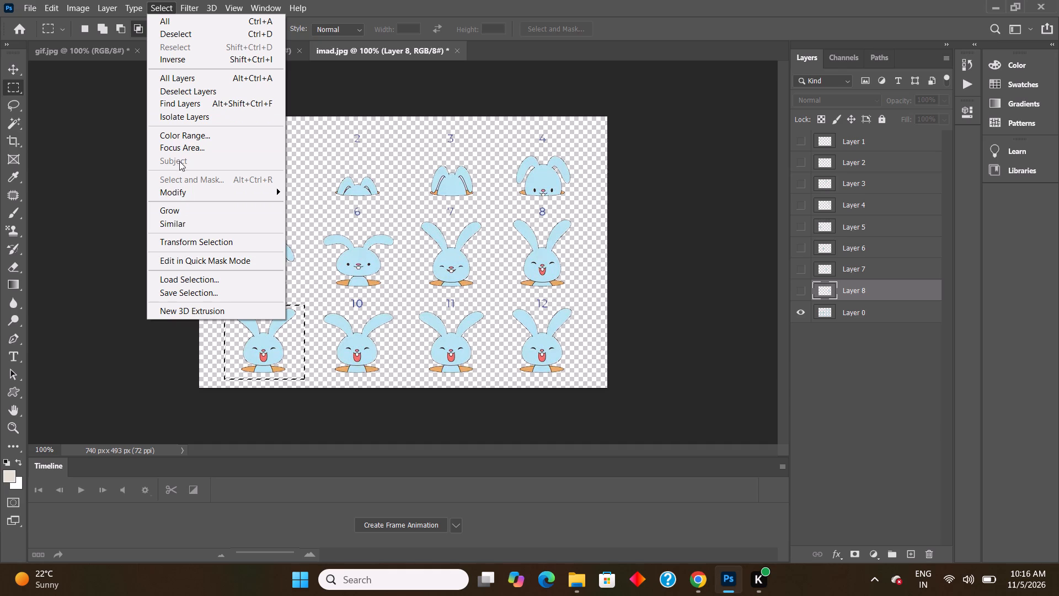
left_click(183, 242)
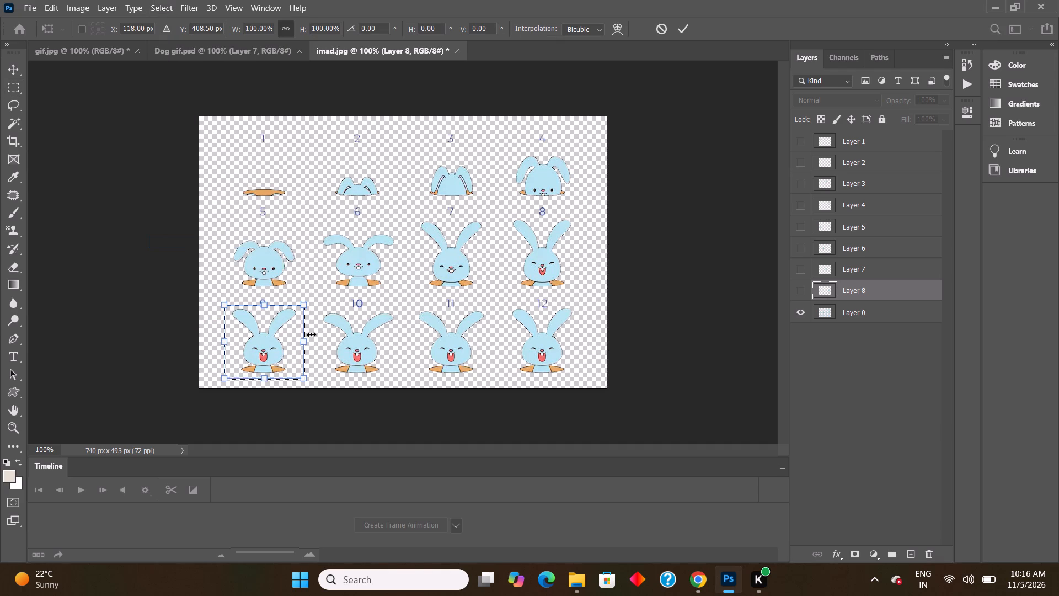
left_click(264, 308, "shift")
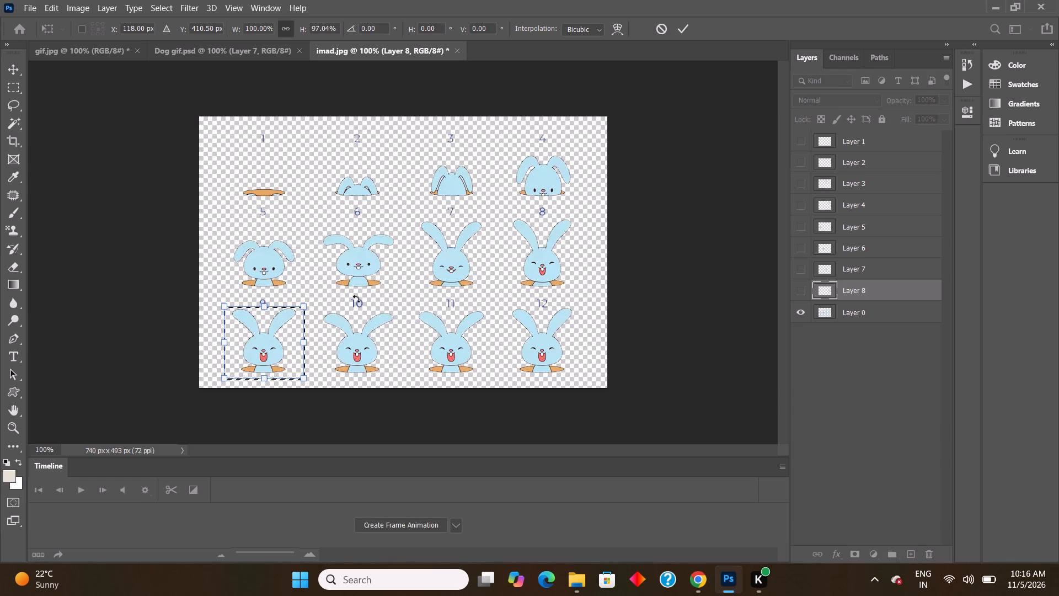
left_click(682, 29)
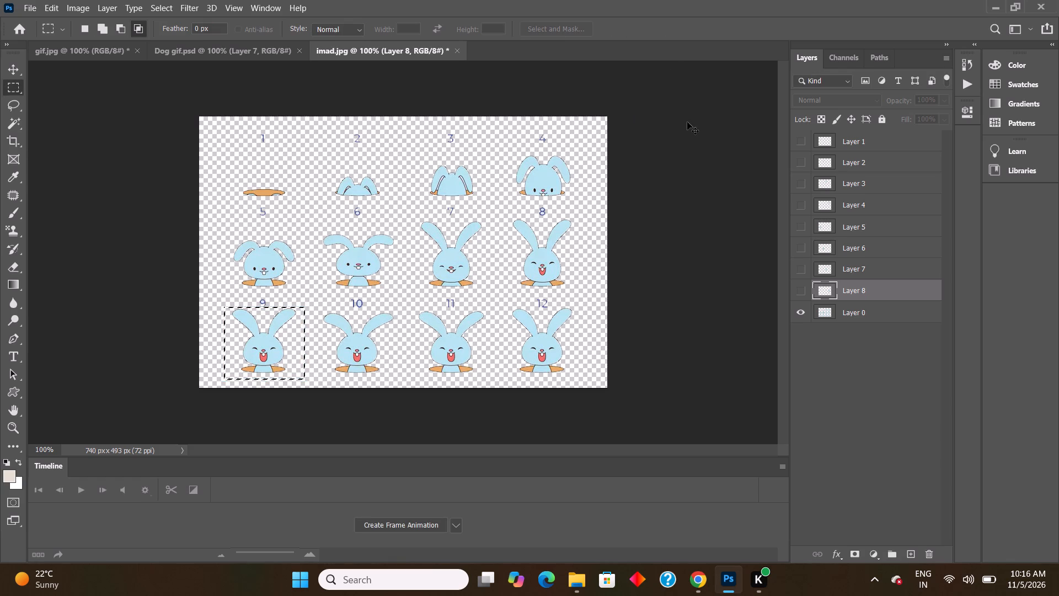
Copy the selected frame 9 rabbit from Layer 0 to a new layer and hide the new layer.
key("ctrl+j")
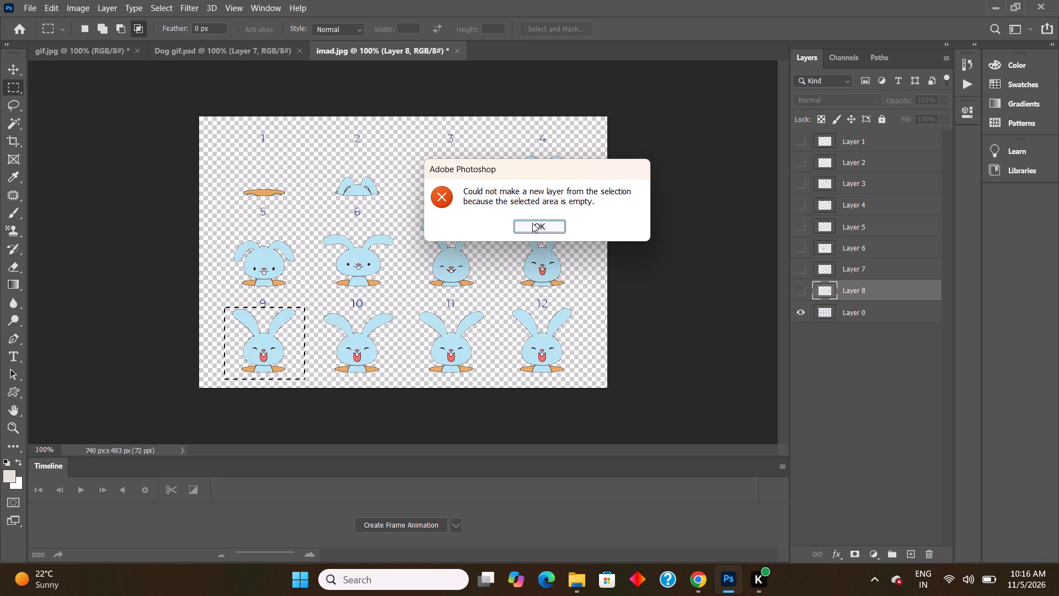
left_click(532, 223)
left_click(825, 310)
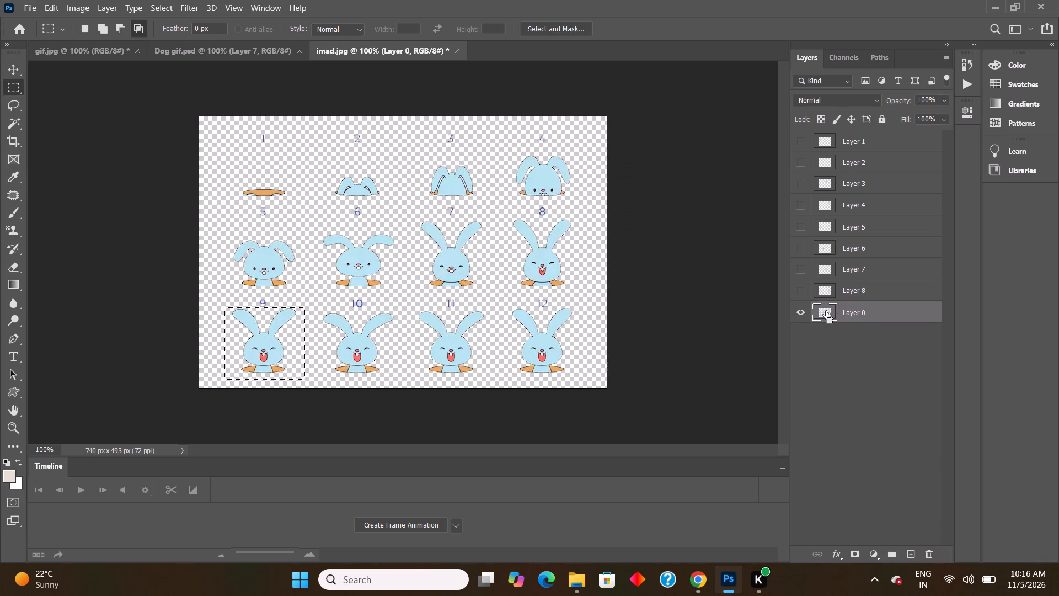
key("ctrl+j")
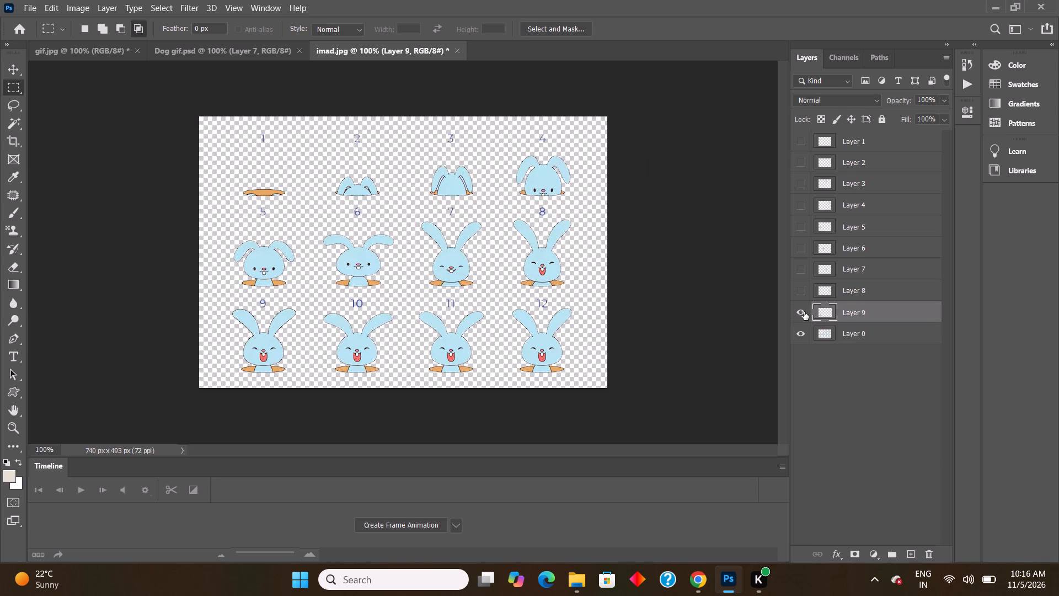
left_click(802, 312)
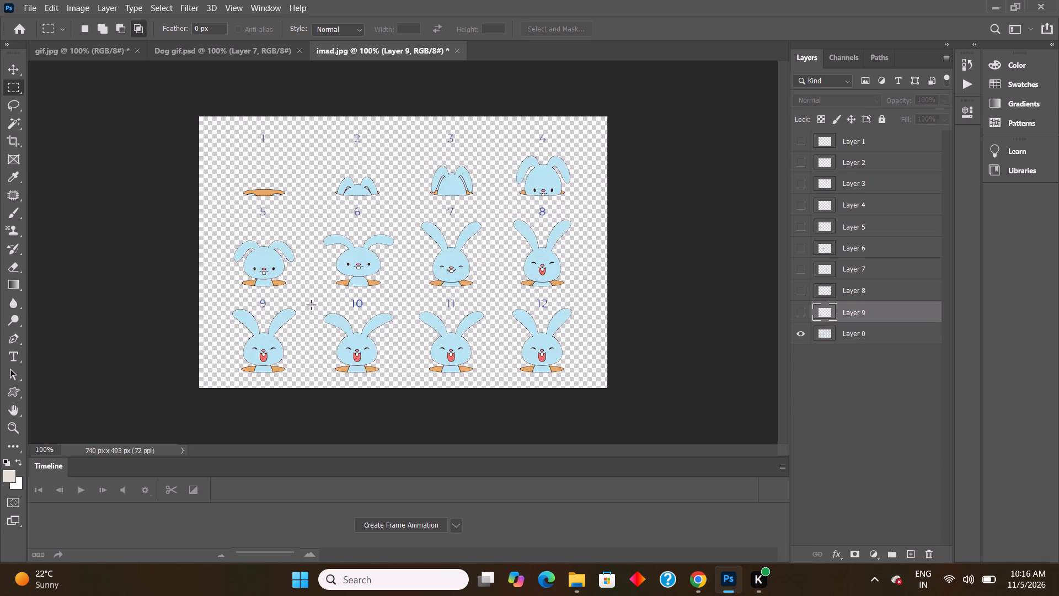
Marquee-select the frame 10 rabbit, copy it from Layer 0 to a new layer, and hide the new layer.
left_click_drag(312, 309, 365, 344)
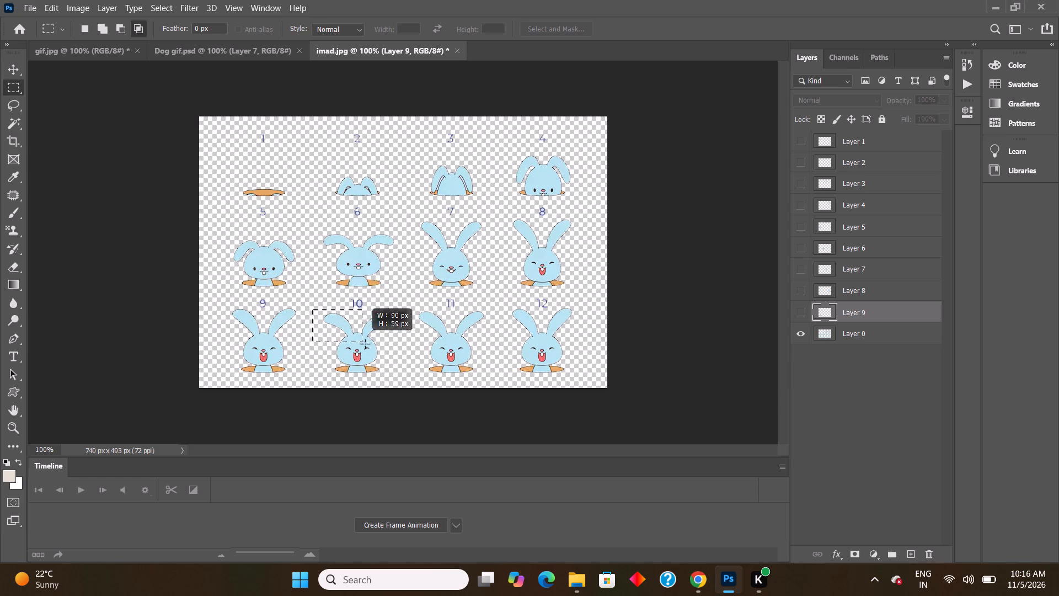
left_click_drag(365, 344, 405, 381)
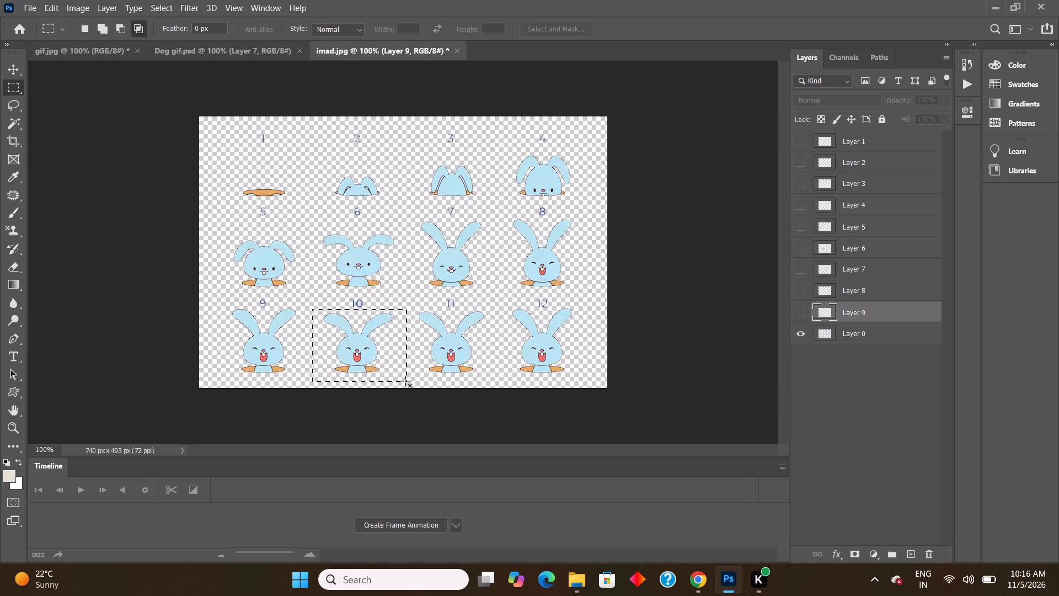
left_click(822, 335)
key("ctrl+j")
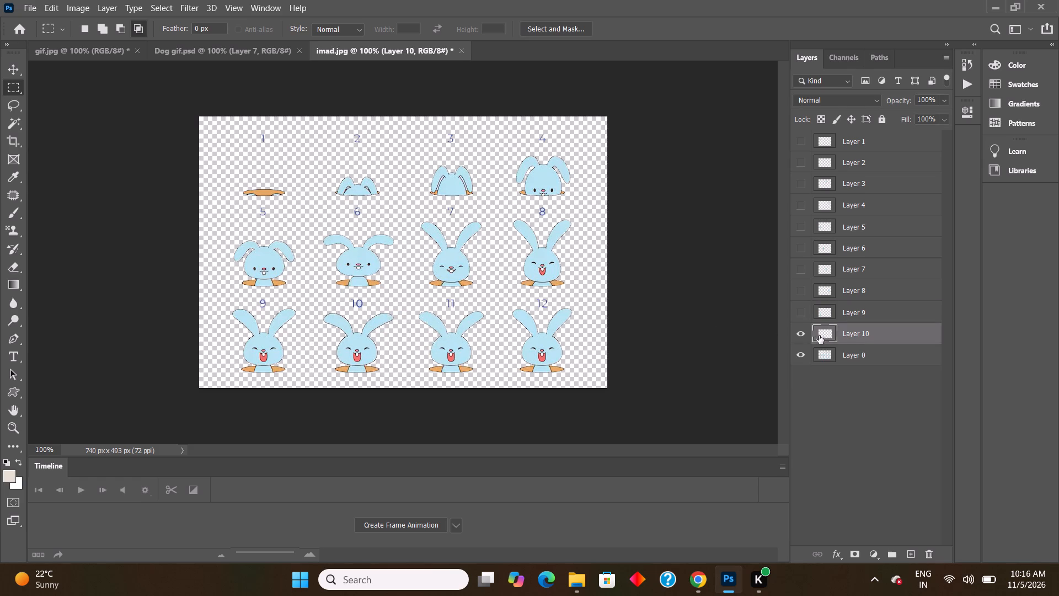
left_click(802, 335)
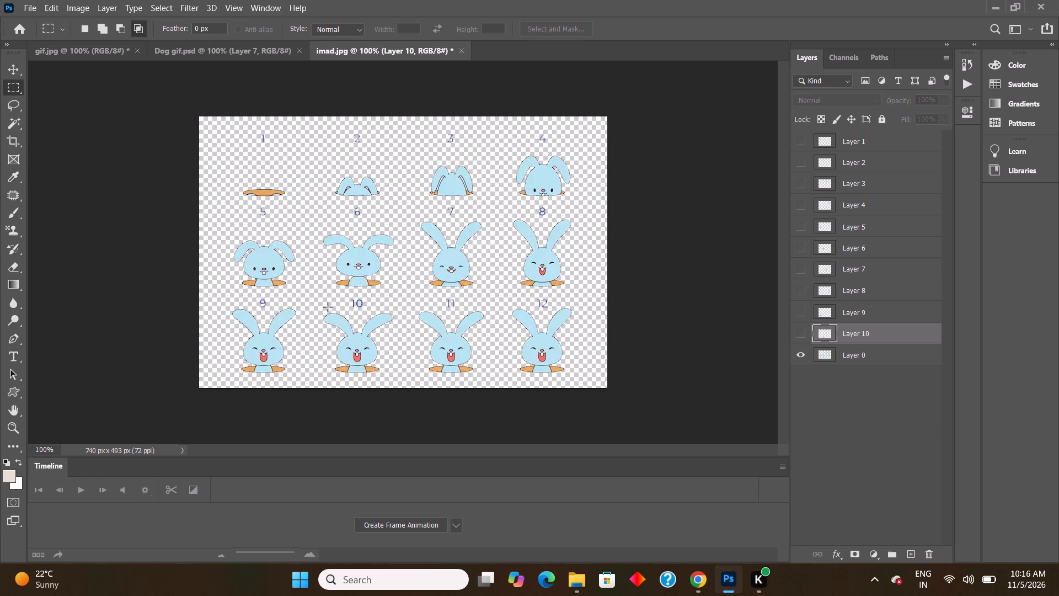
Marquee-select the frame 11 rabbit, copy it from Layer 0 to a new layer, and hide the new layer.
left_click_drag(406, 307, 459, 356)
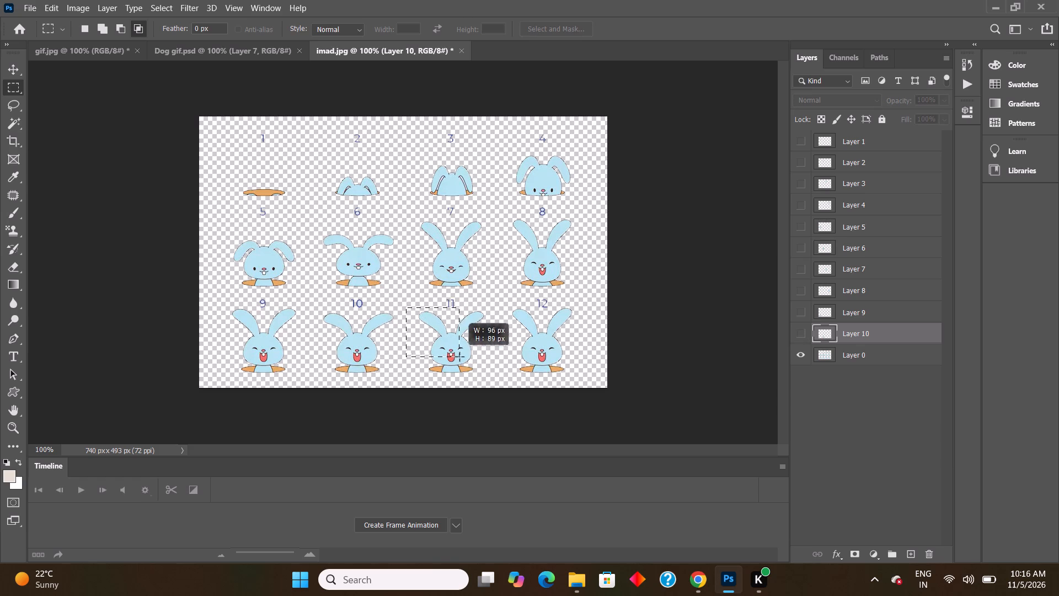
left_click_drag(459, 356, 493, 382)
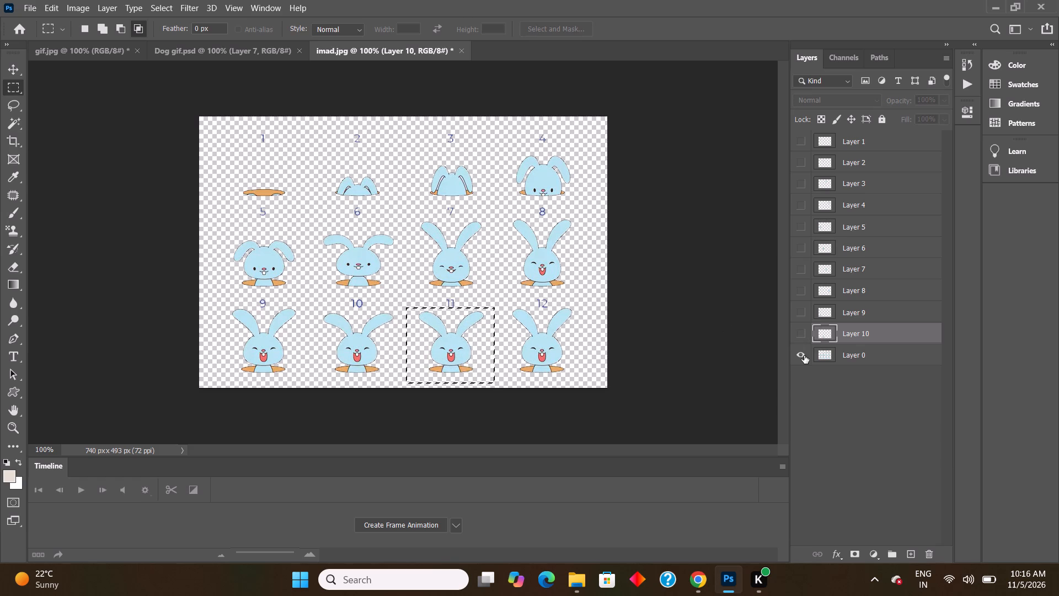
left_click(821, 354)
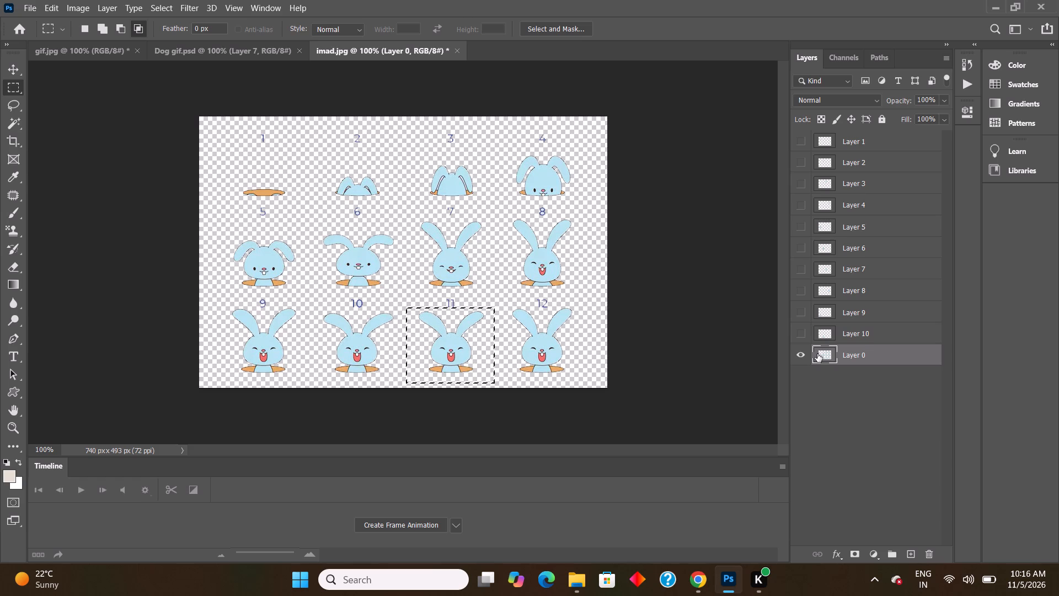
key("ctrl+j")
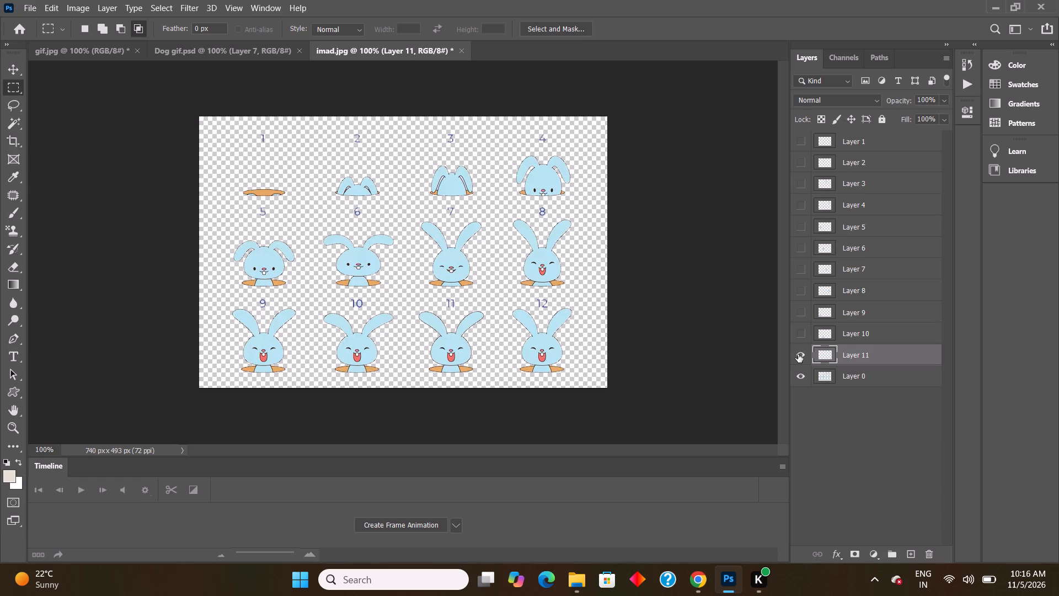
left_click(798, 354)
Marquee-select the frame 12 rabbit and copy it from Layer 0 to a new layer.
left_click_drag(497, 307, 508, 320)
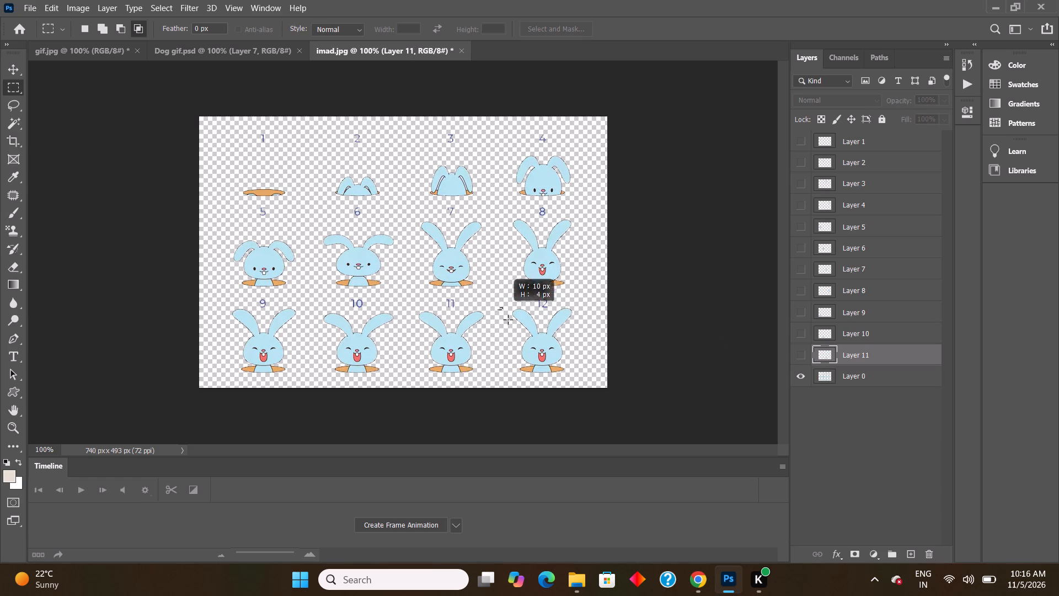
left_click_drag(508, 320, 589, 381)
left_click(823, 375)
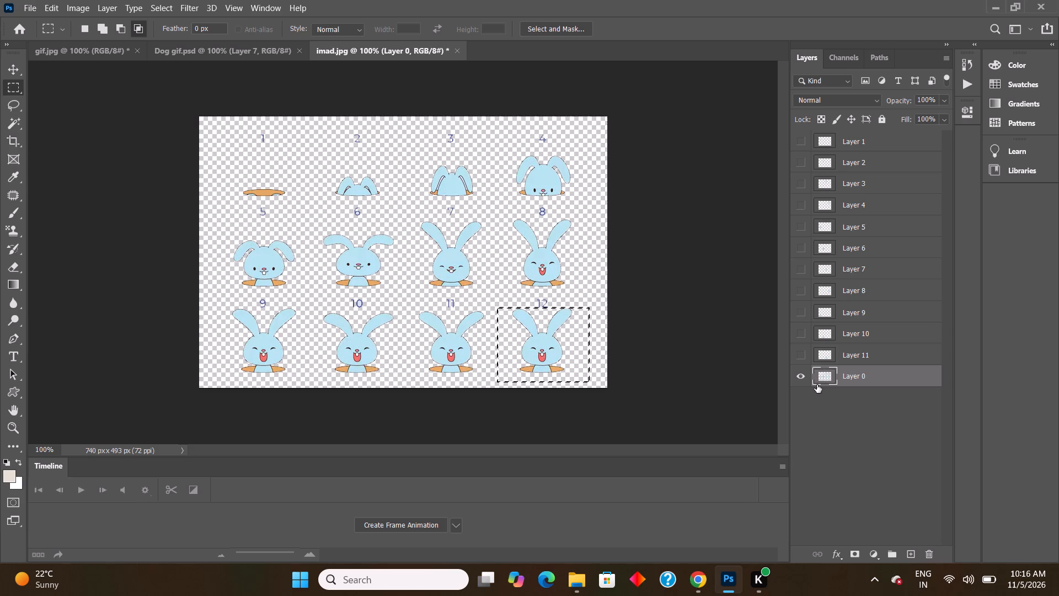
key("ctrl+j")
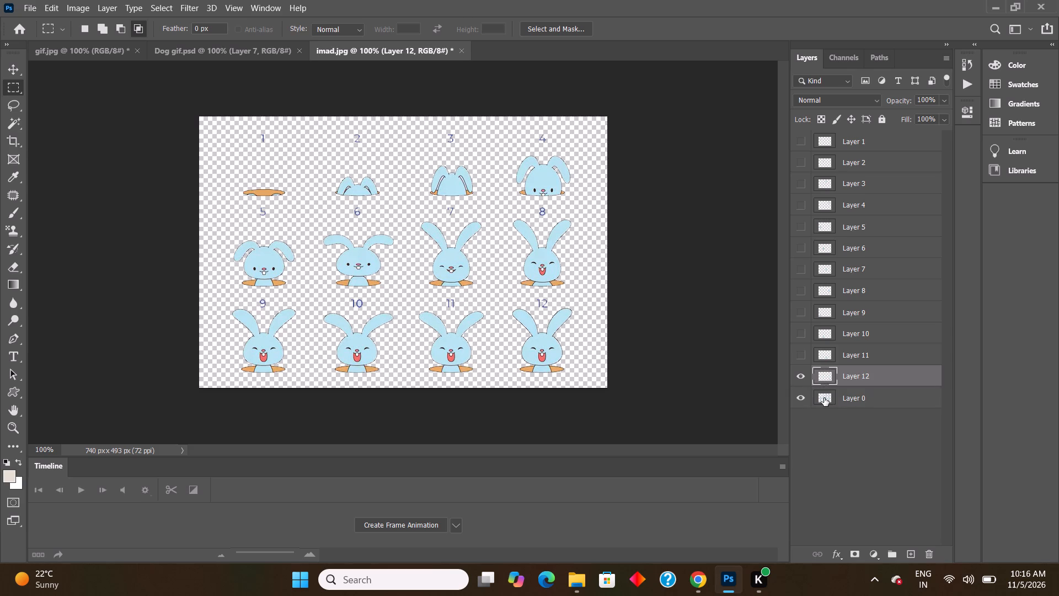
Fill Layer 0 with the white background color and hide Layer 12.
left_click(824, 398)
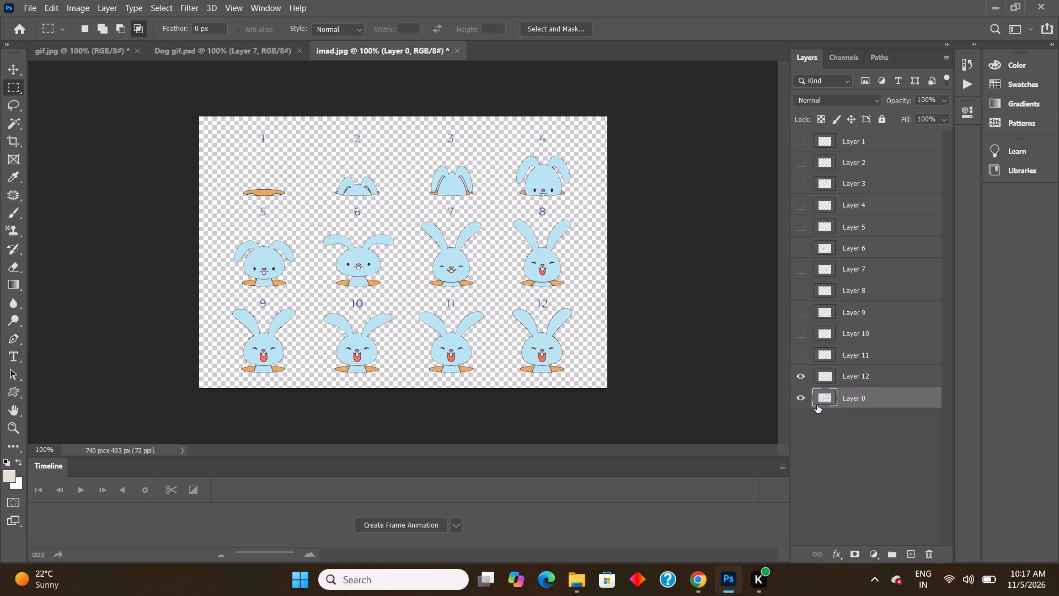
key("ctrl+BackSpace")
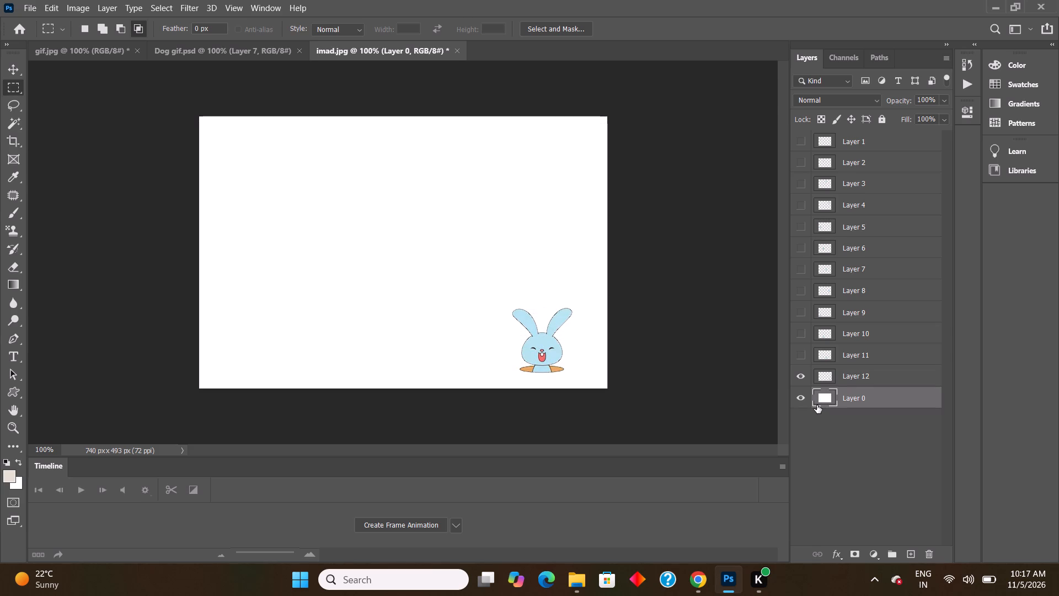
left_click(802, 377)
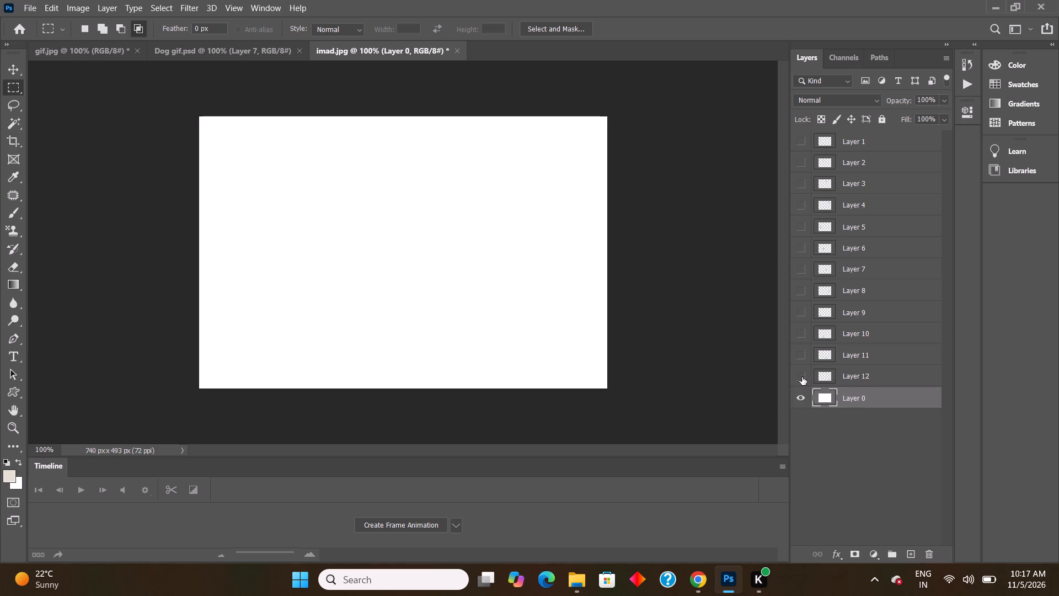
Select Layers 1 through 12 with the Move tool active and make all twelve layers visible.
left_click(800, 141)
left_click(16, 72)
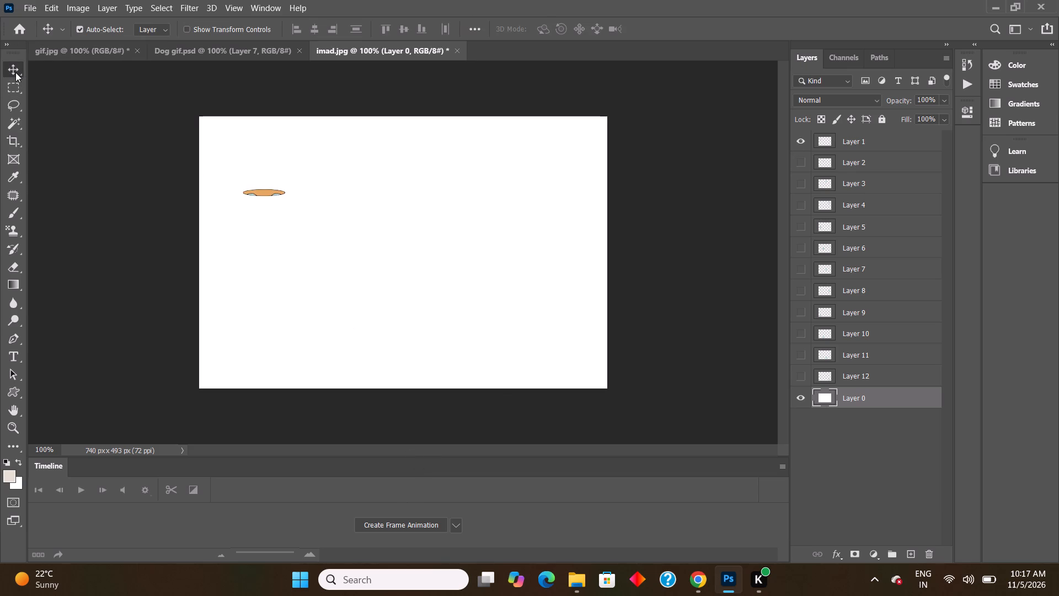
left_click(823, 374)
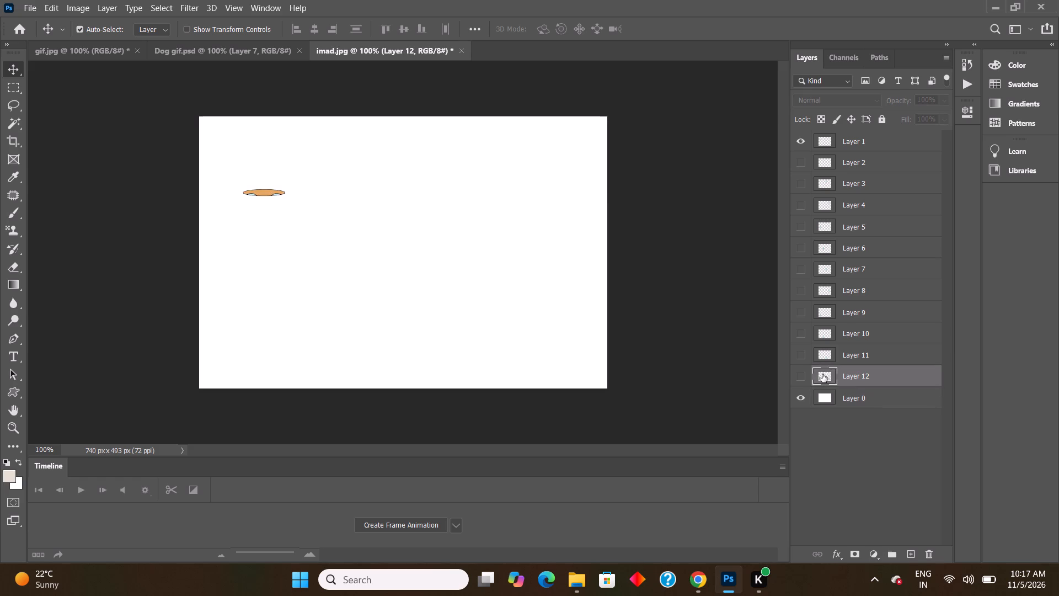
left_click(814, 141, "shift")
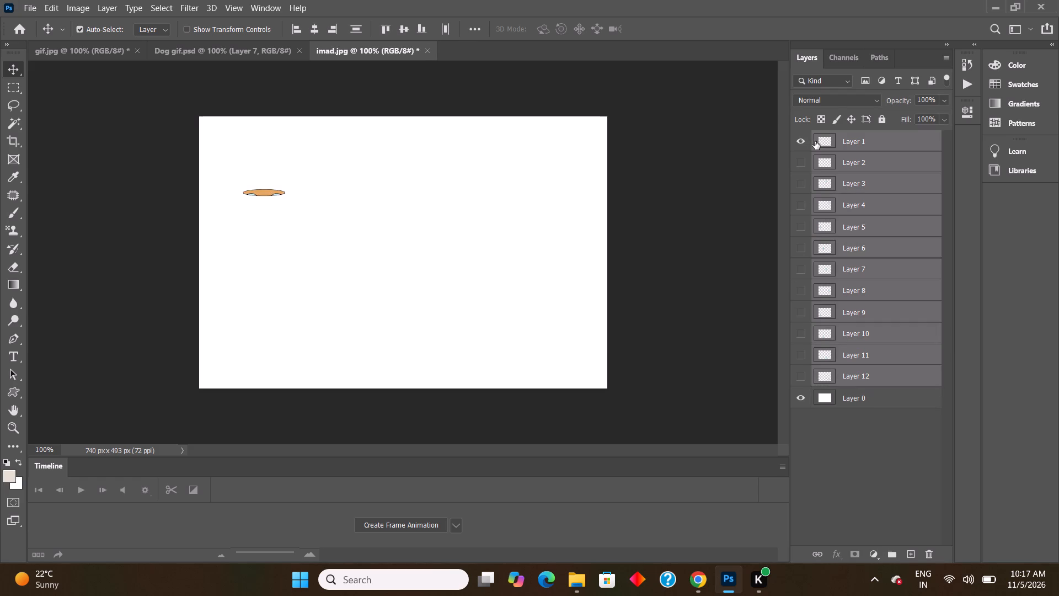
left_click(803, 160, "shift")
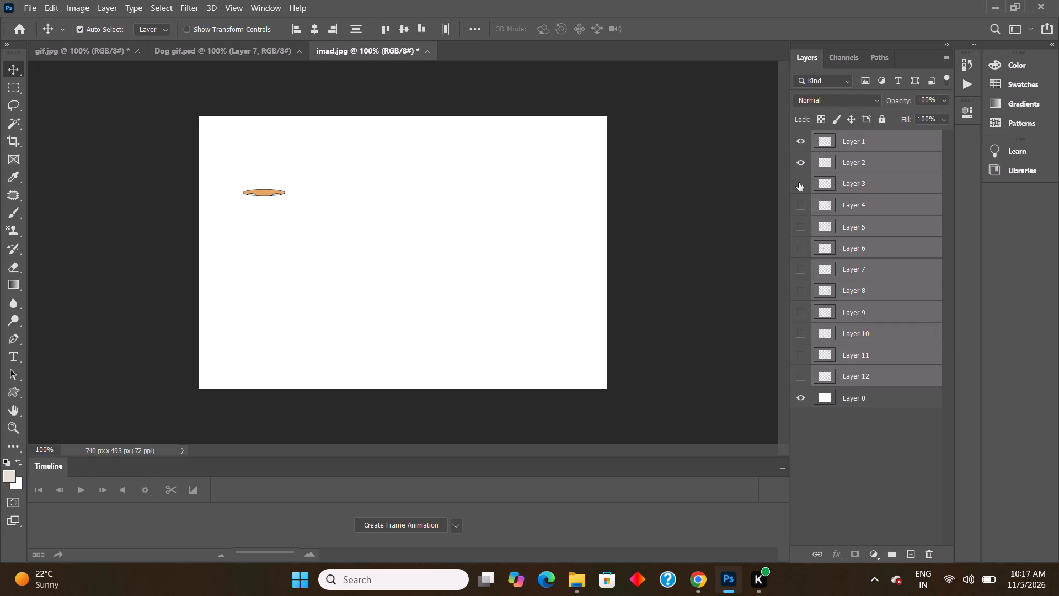
left_click(799, 183, "shift")
left_click(799, 206, "shift")
left_click(800, 230, "shift")
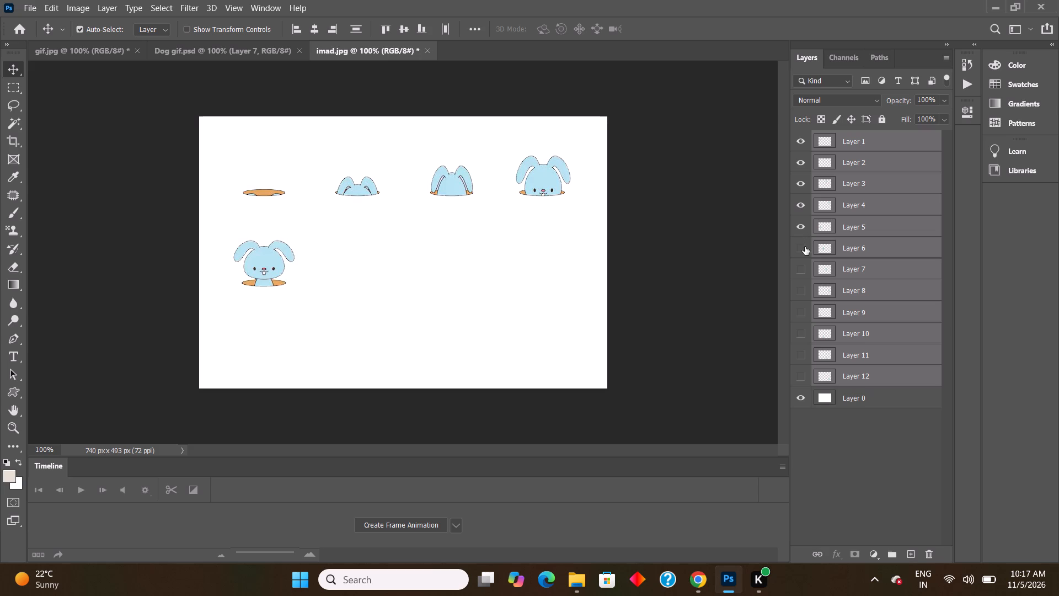
left_click(800, 249, "shift")
left_click(801, 270, "shift")
left_click(801, 292, "shift")
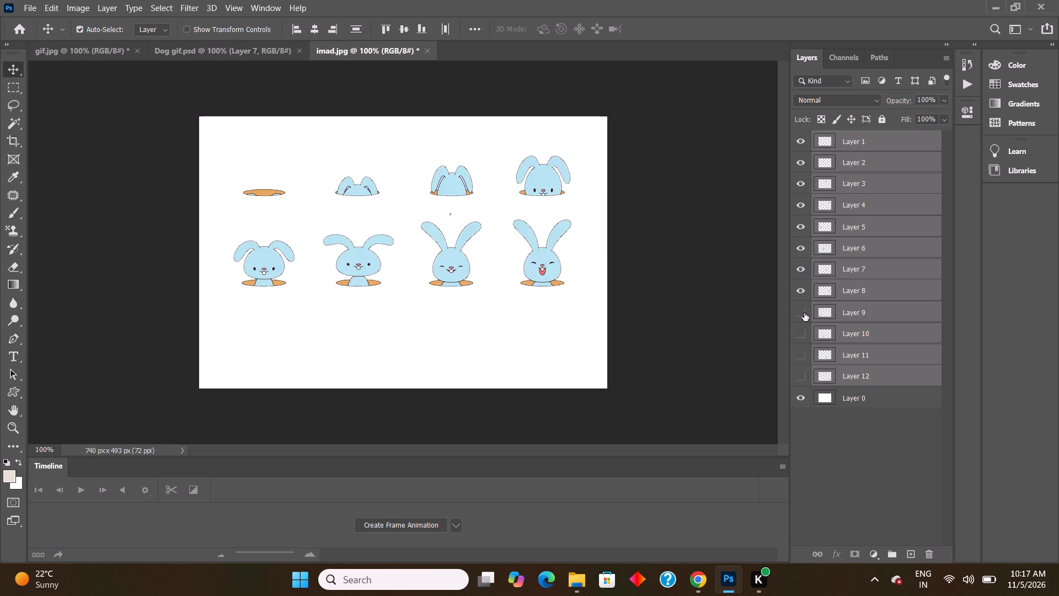
left_click(804, 313, "shift")
left_click(800, 334, "shift")
left_click(802, 353, "shift")
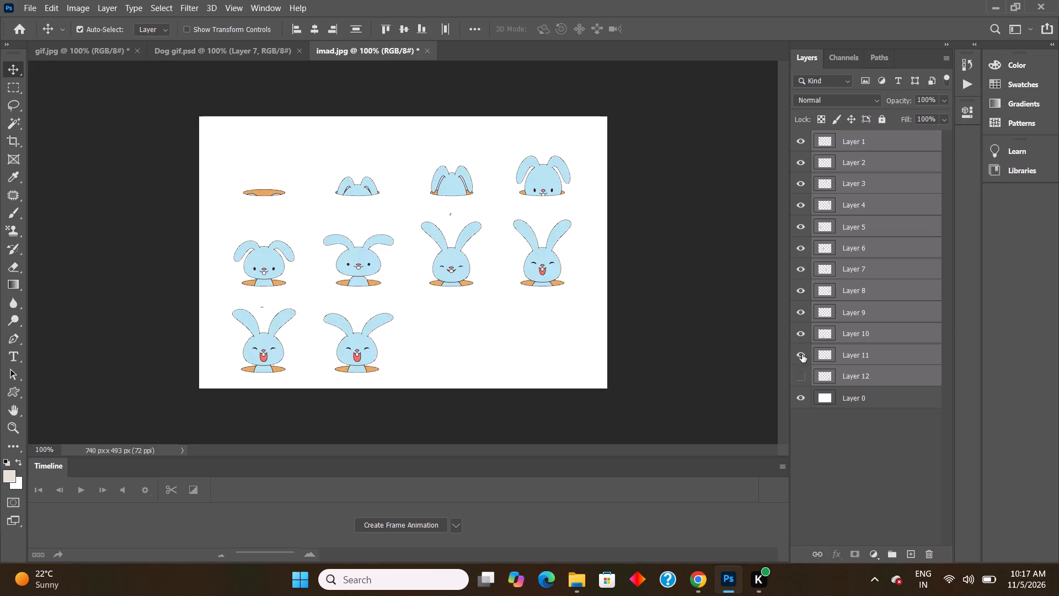
left_click(800, 378, "shift")
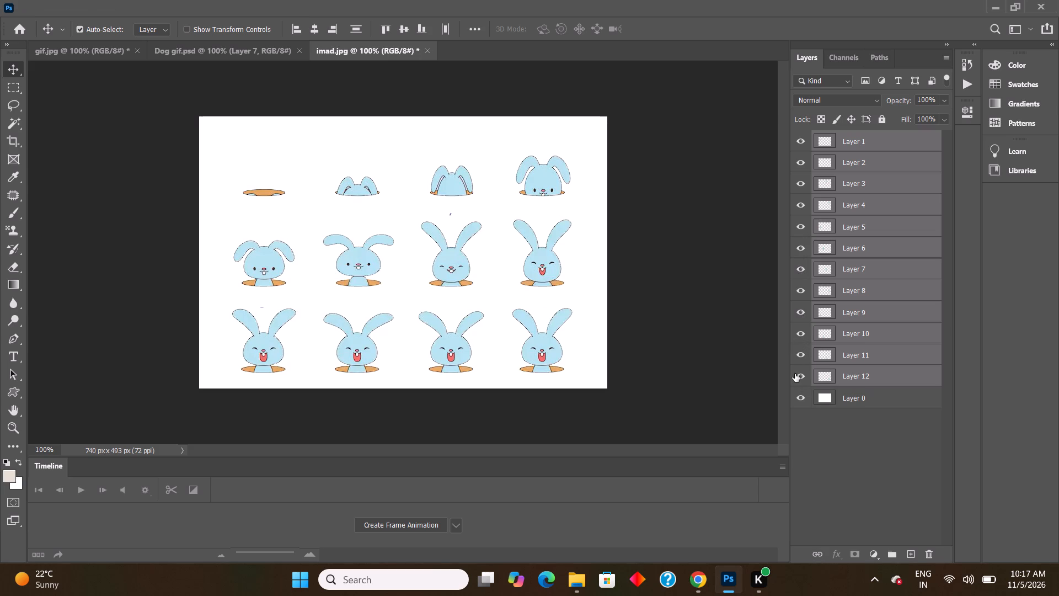
Align the twelve selected rabbit layers by their horizontal centers and vertical centers.
left_click(314, 29)
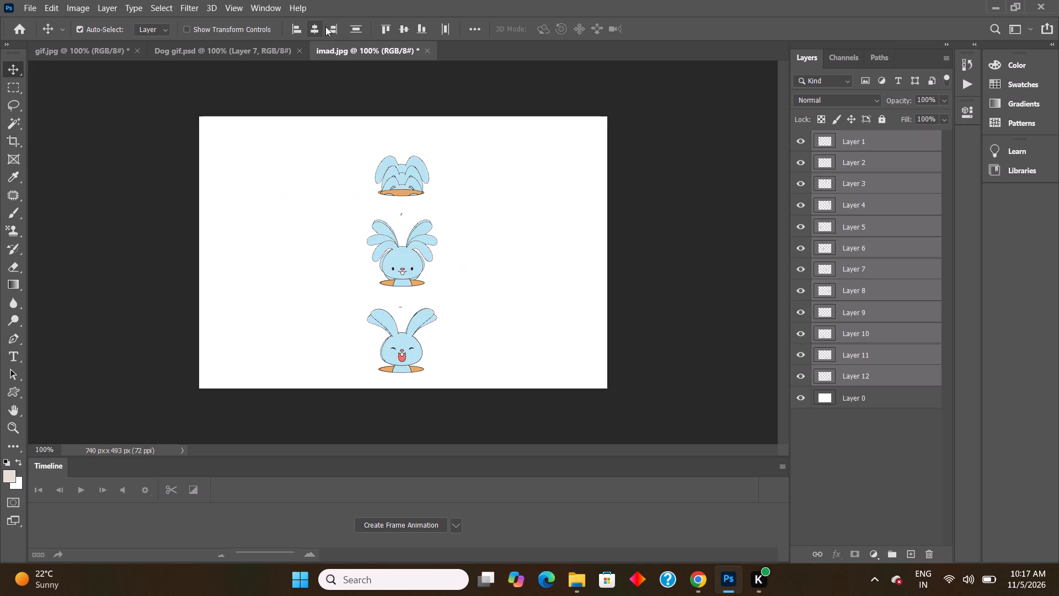
left_click(405, 28)
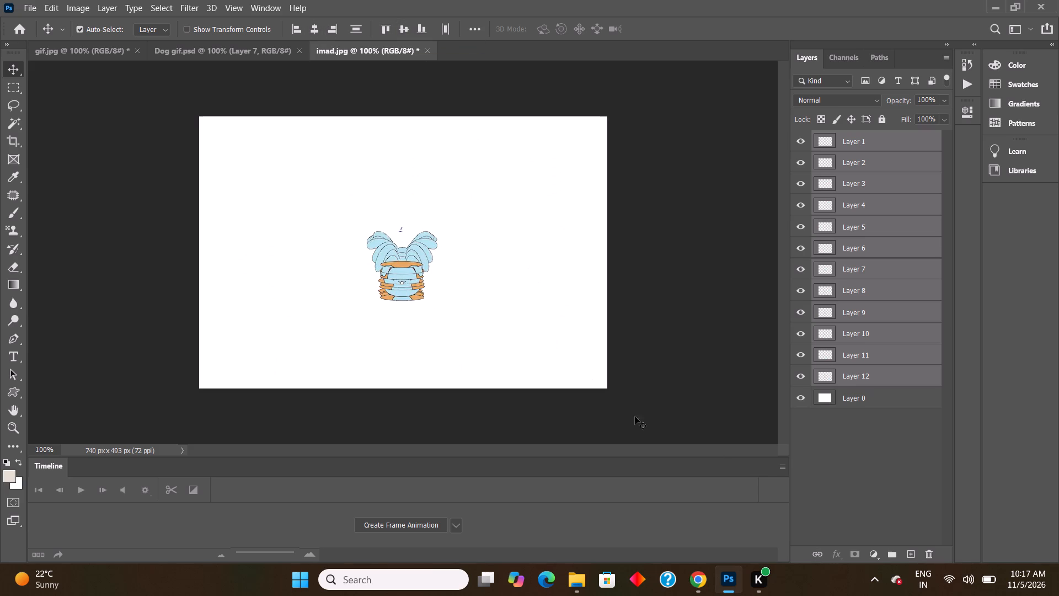
Create a frame animation in the timeline and make frames from all the layers.
left_click(782, 464)
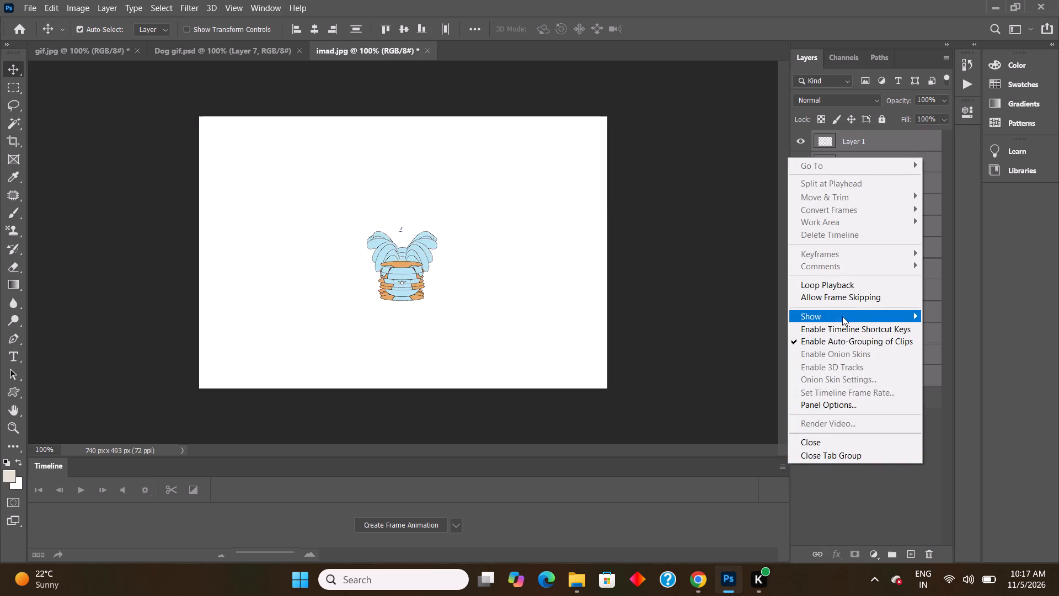
left_click(403, 523)
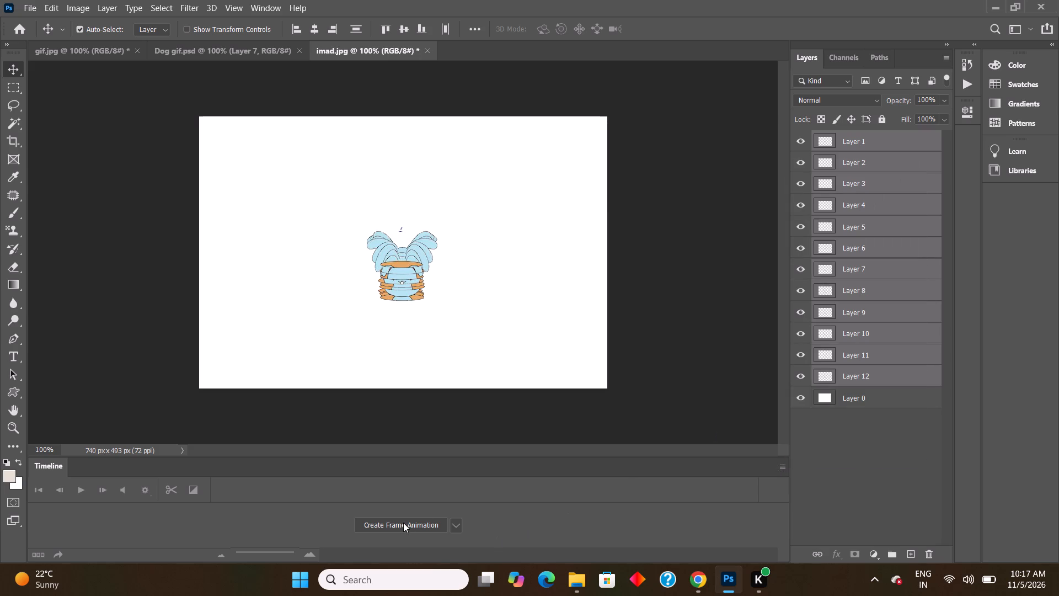
left_click(403, 525)
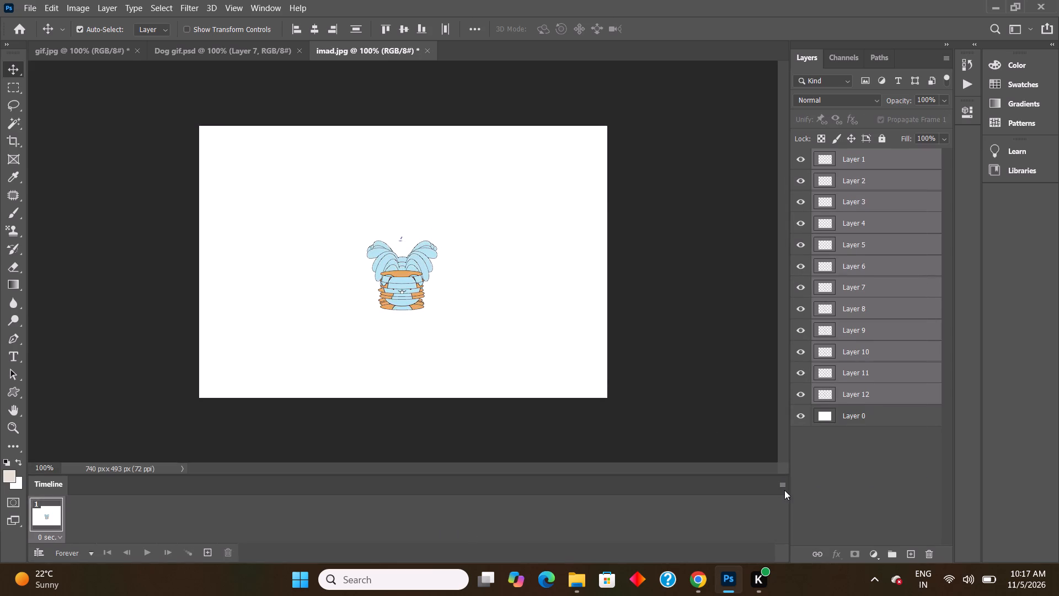
left_click(782, 487)
left_click(825, 347)
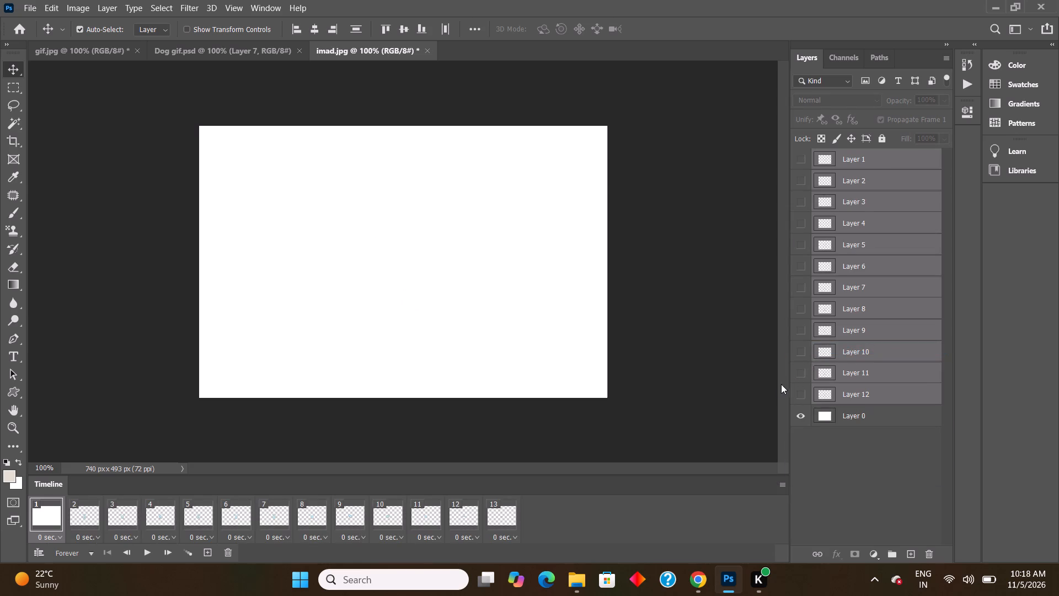
Make the white background Layer 0 visible in animation frames 2 through 7.
left_click(814, 447)
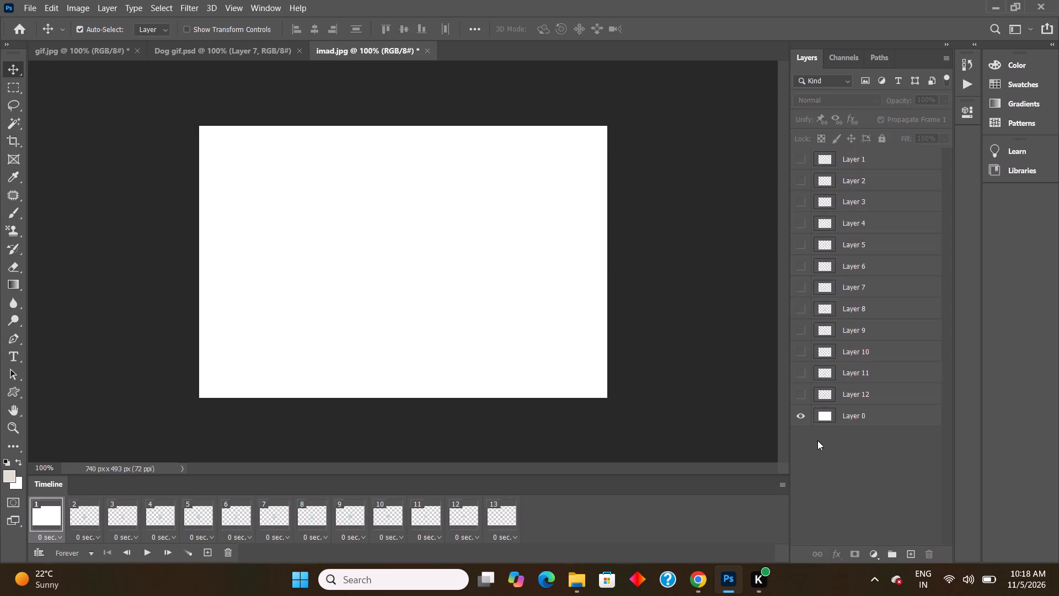
left_click(825, 416)
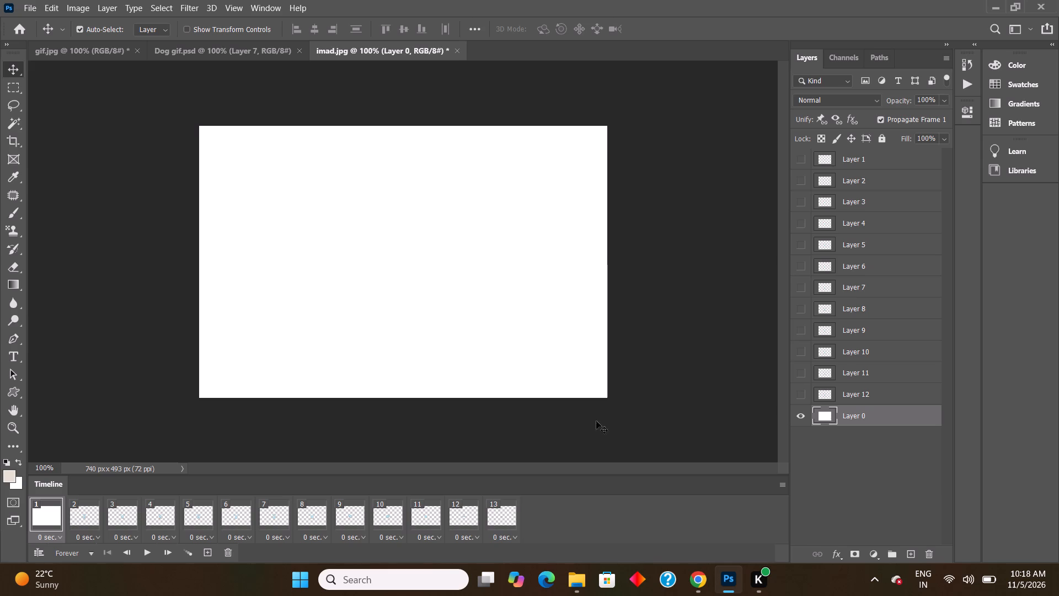
left_click(90, 521)
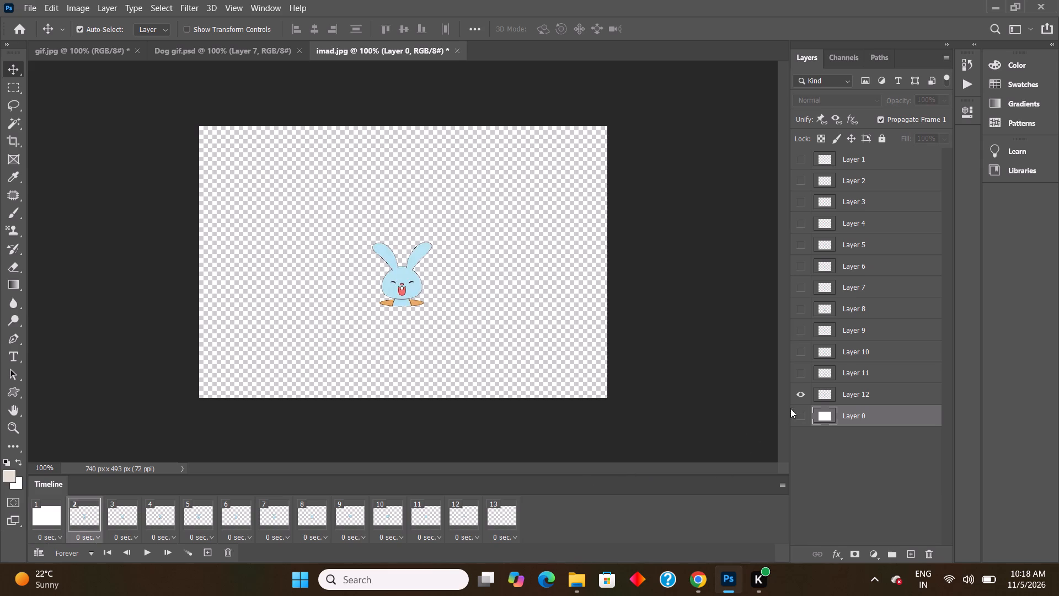
left_click(800, 415)
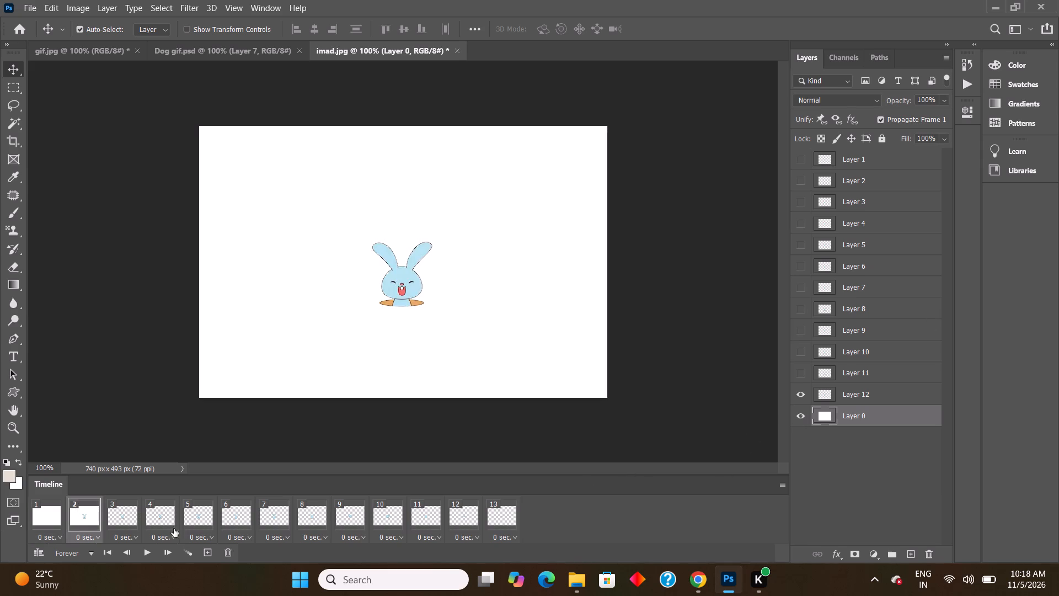
left_click(125, 515)
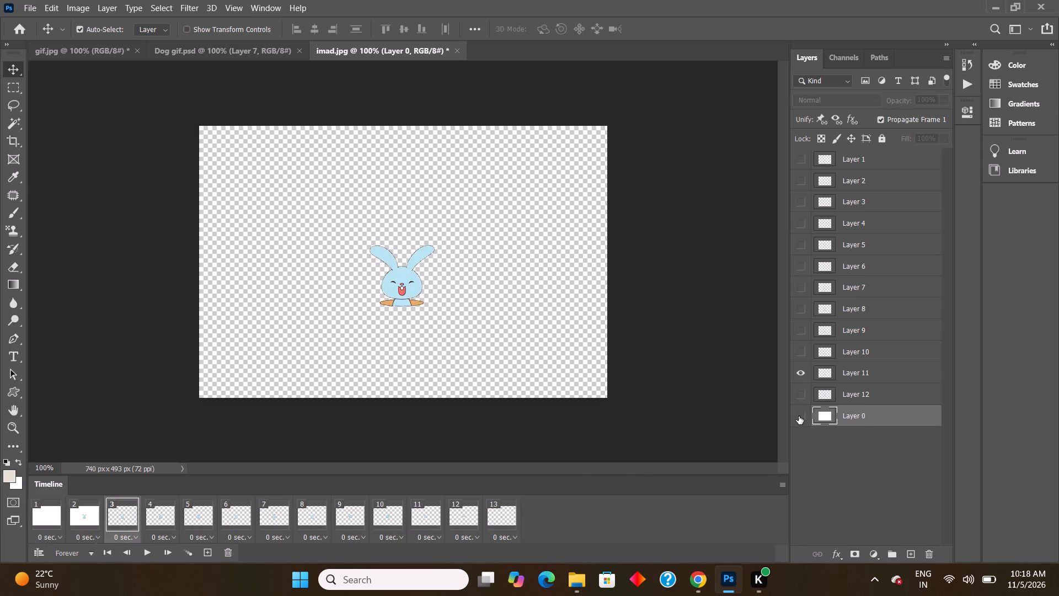
left_click(800, 416)
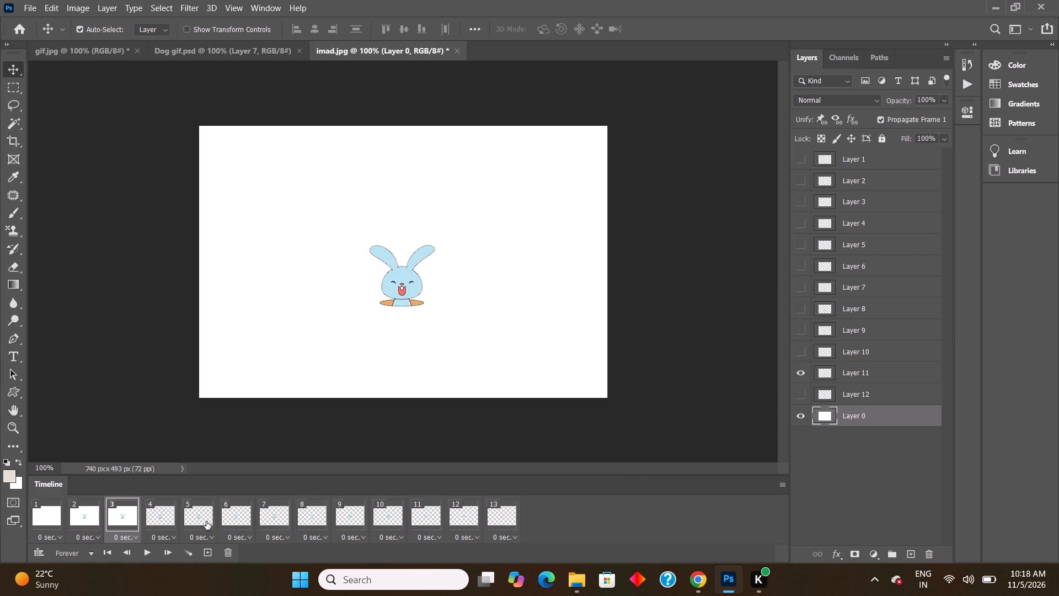
left_click(162, 516)
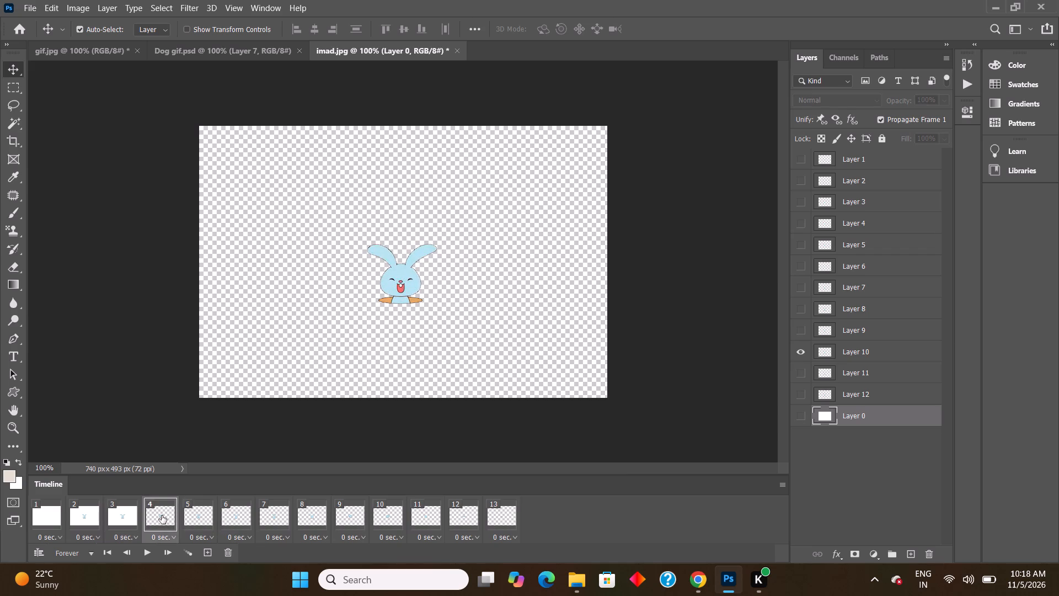
left_click(803, 414)
left_click(192, 517)
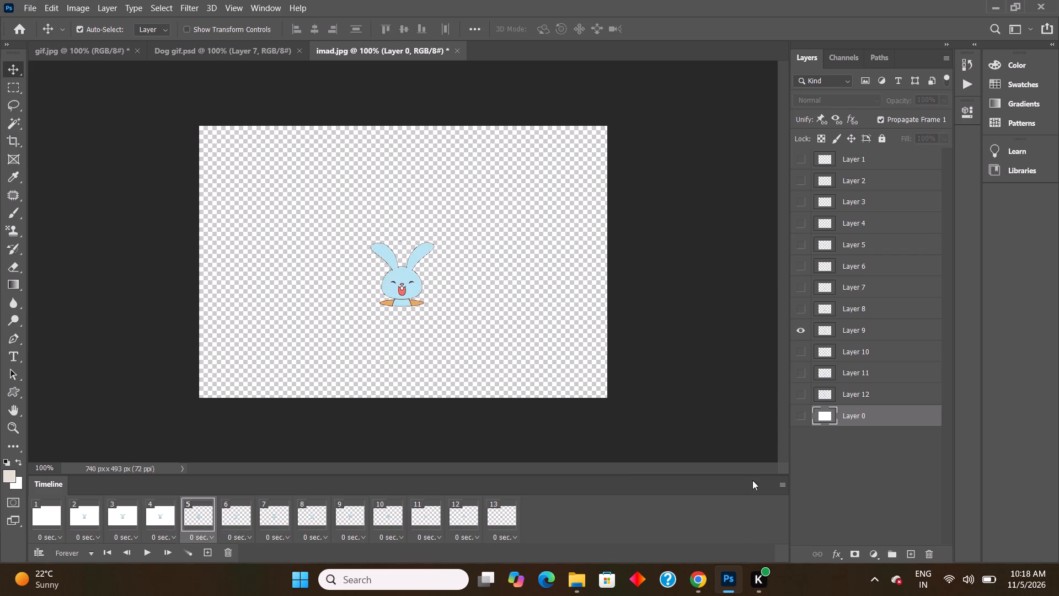
left_click(803, 416)
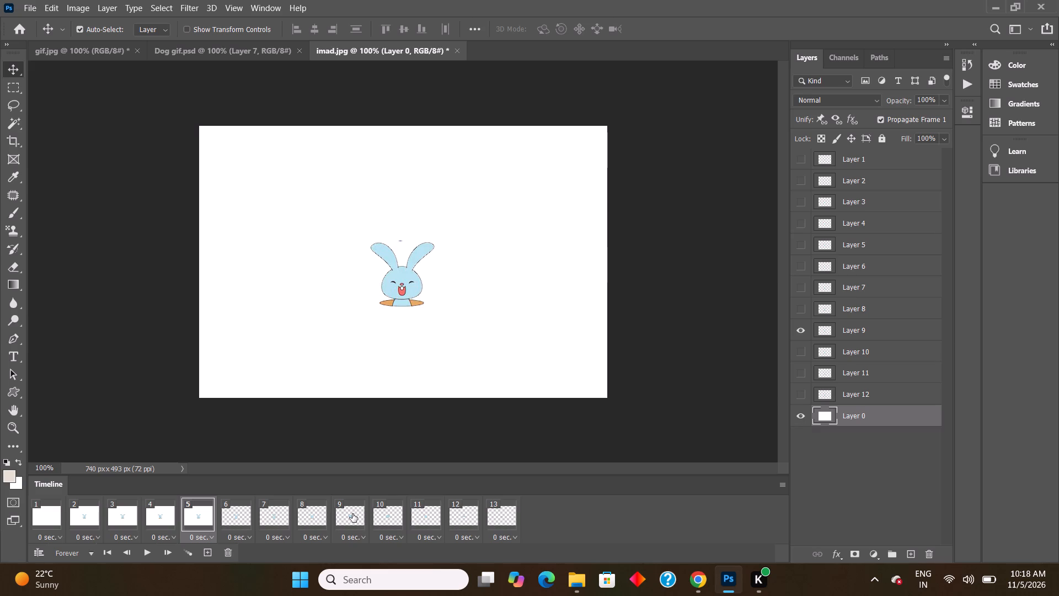
left_click(237, 519)
left_click(803, 414)
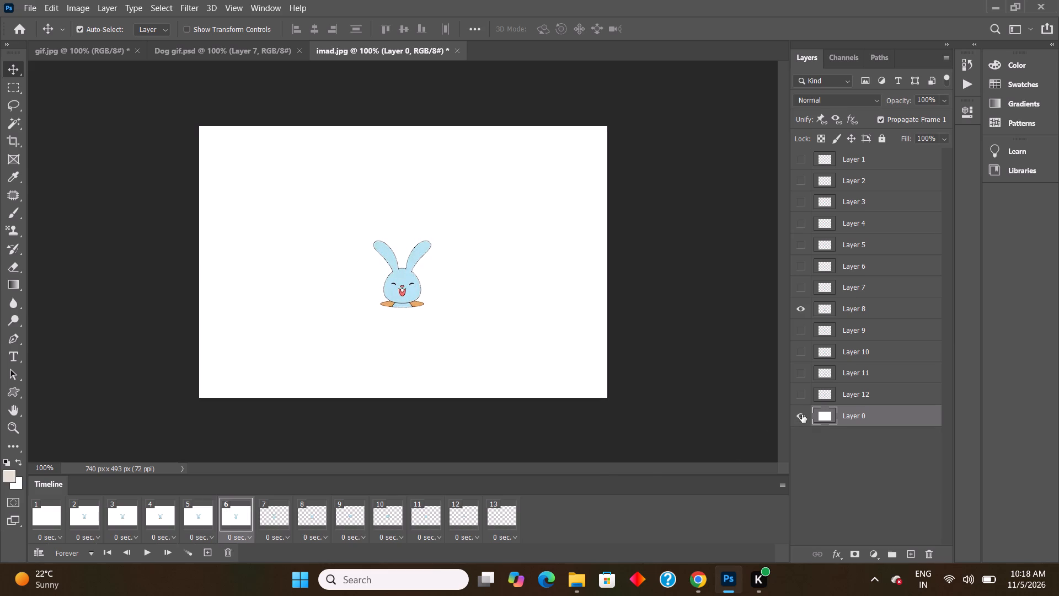
left_click(284, 515)
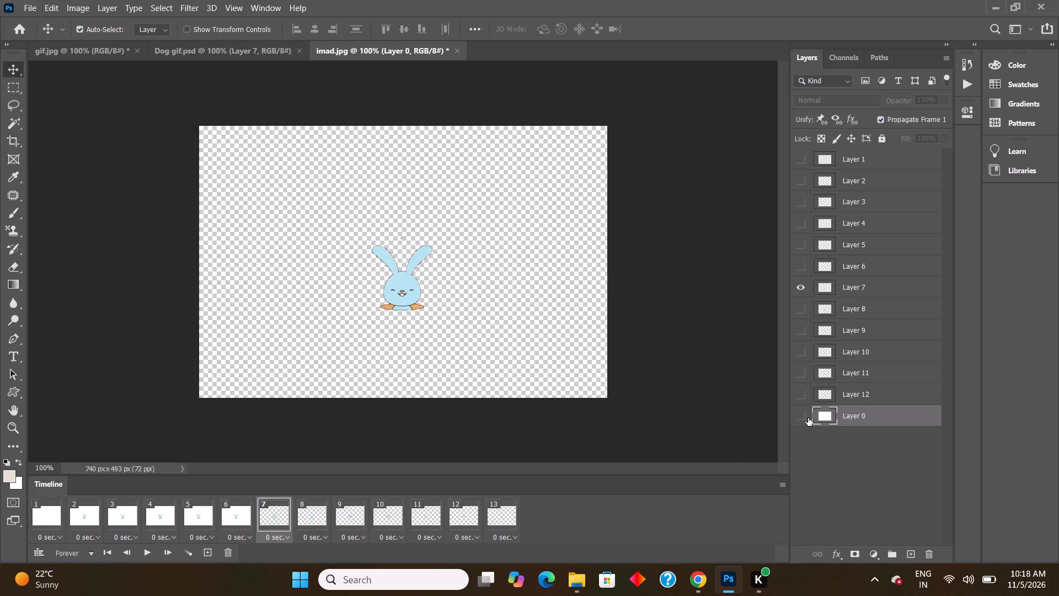
left_click(806, 418)
Make the white background Layer 0 visible in the remaining animation frames, 8 through 13.
left_click(319, 520)
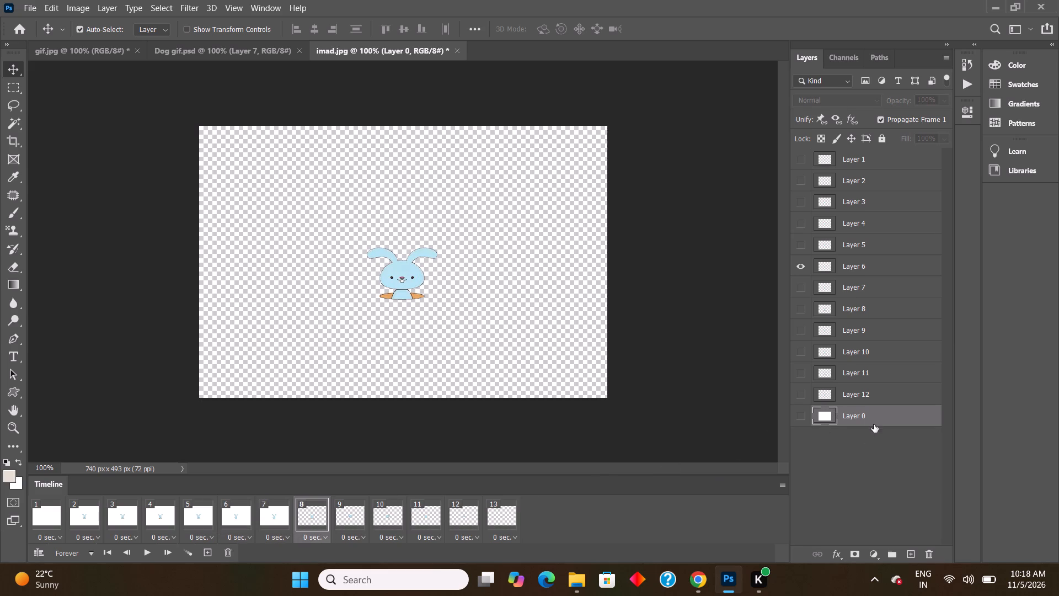
left_click(803, 418)
left_click(351, 515)
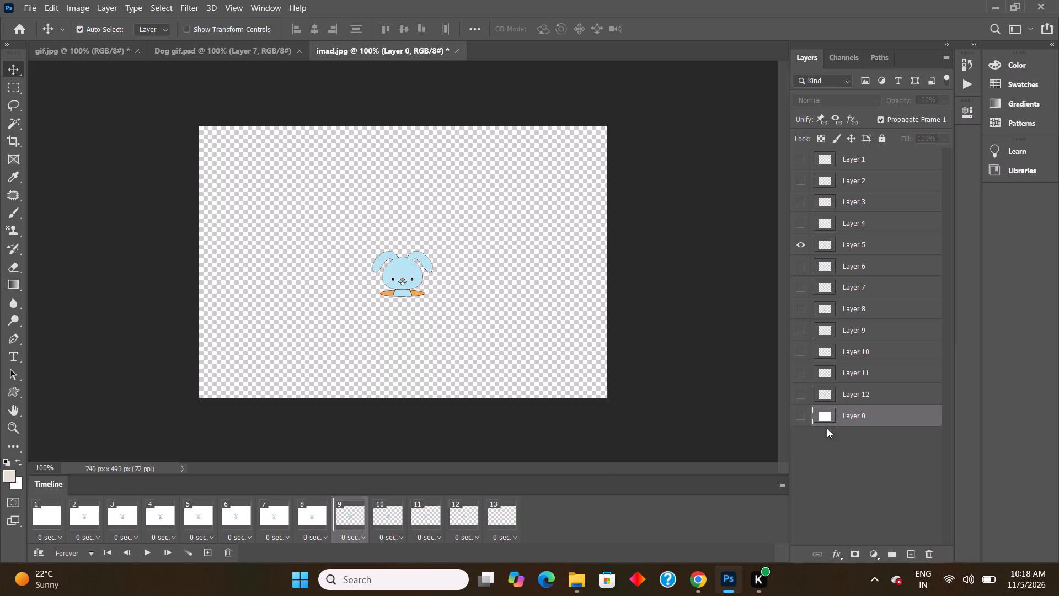
left_click(805, 417)
left_click(387, 520)
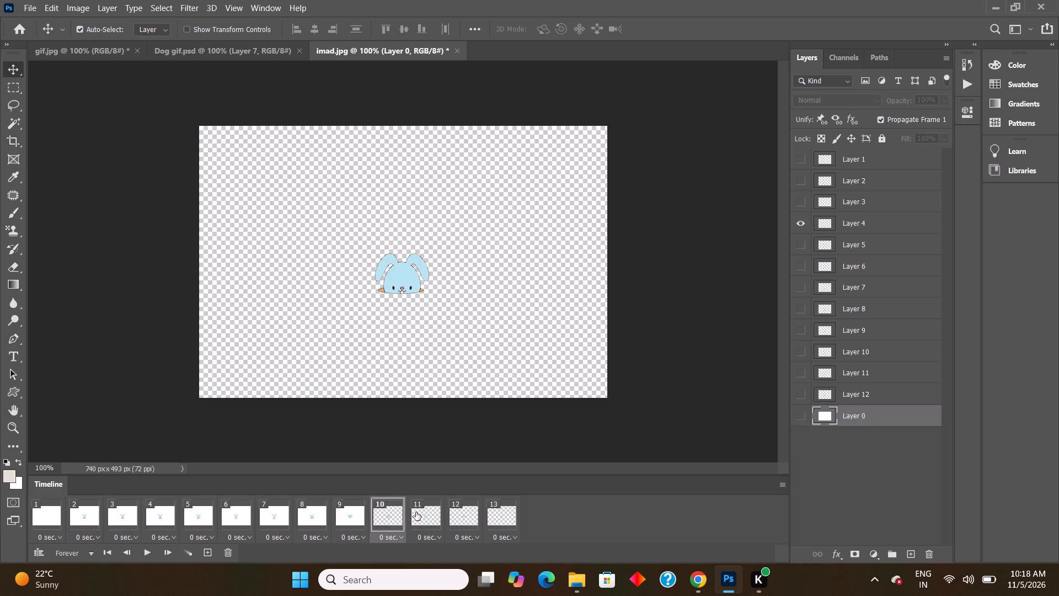
left_click(805, 416)
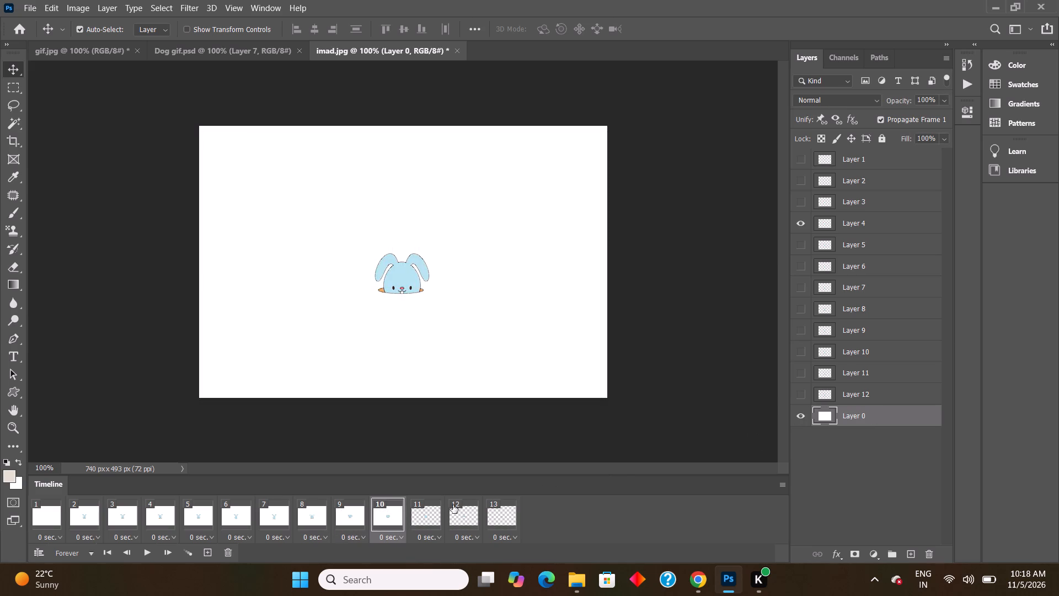
left_click(427, 518)
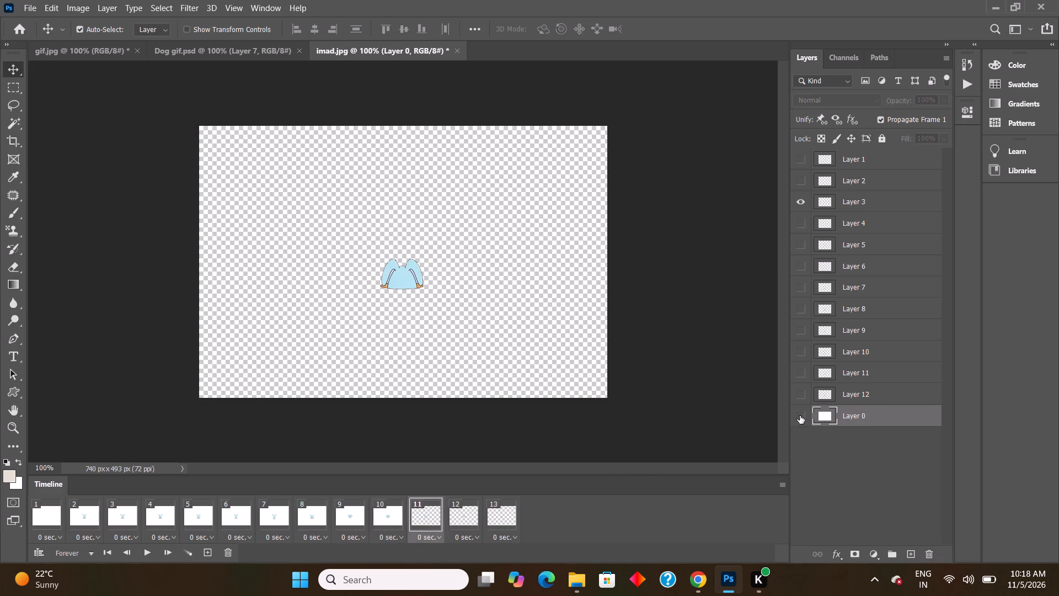
left_click(800, 416)
left_click(467, 513)
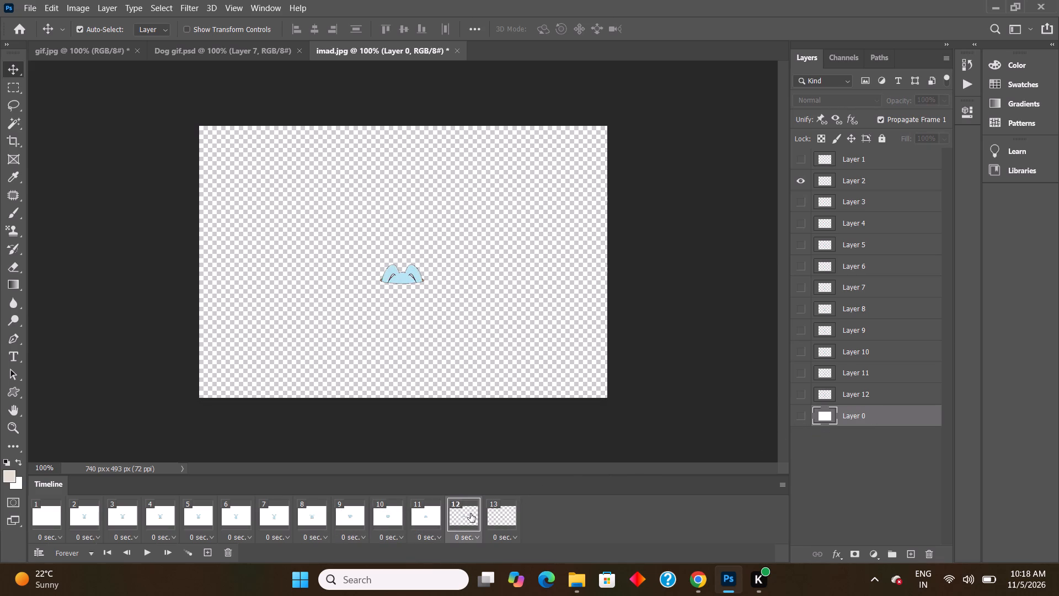
left_click(804, 415)
left_click(500, 511)
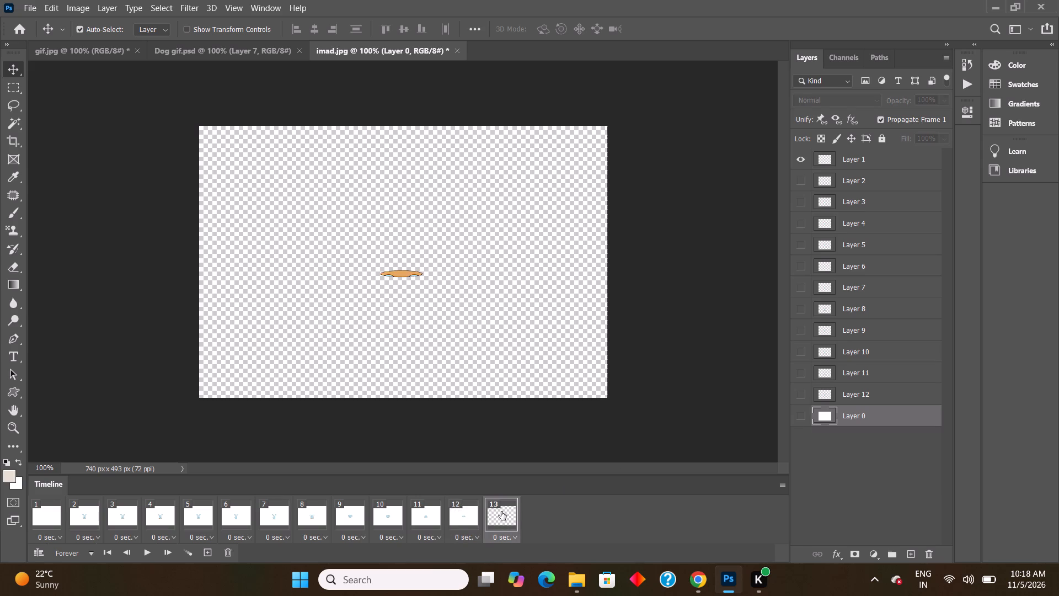
left_click(800, 418)
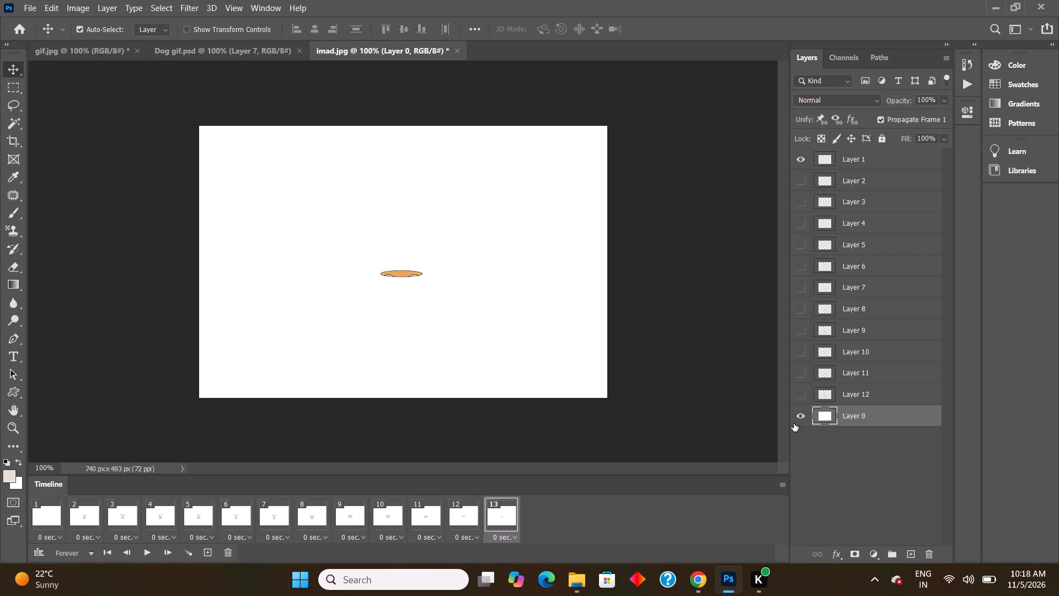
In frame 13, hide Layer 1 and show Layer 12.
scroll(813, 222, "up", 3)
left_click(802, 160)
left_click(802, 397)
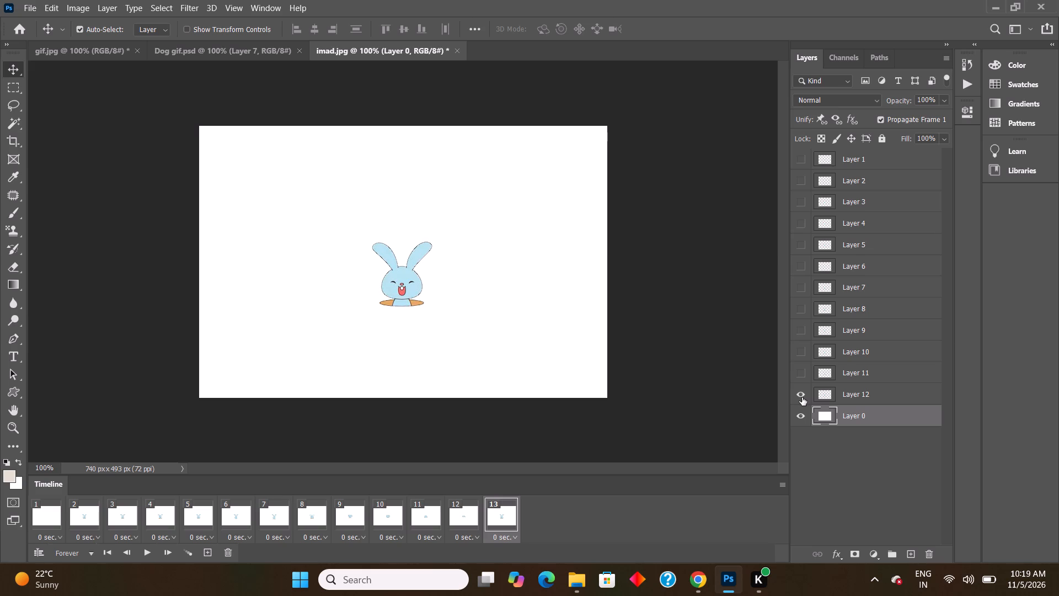
In frame 1, switch Layer 12 on and off again and make Layer 1 visible over the background.
left_click(49, 520)
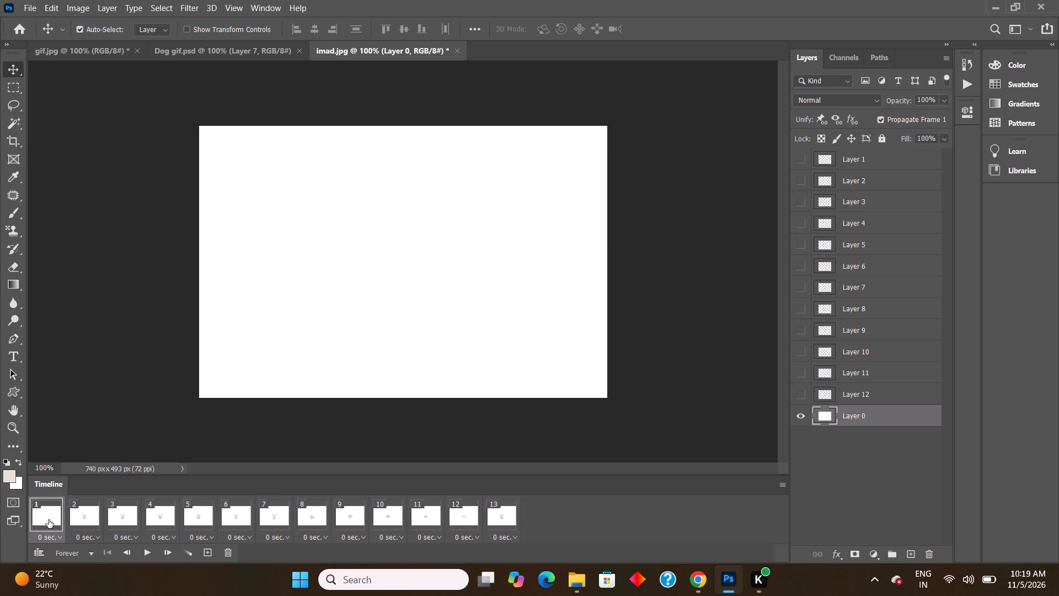
left_click(801, 396)
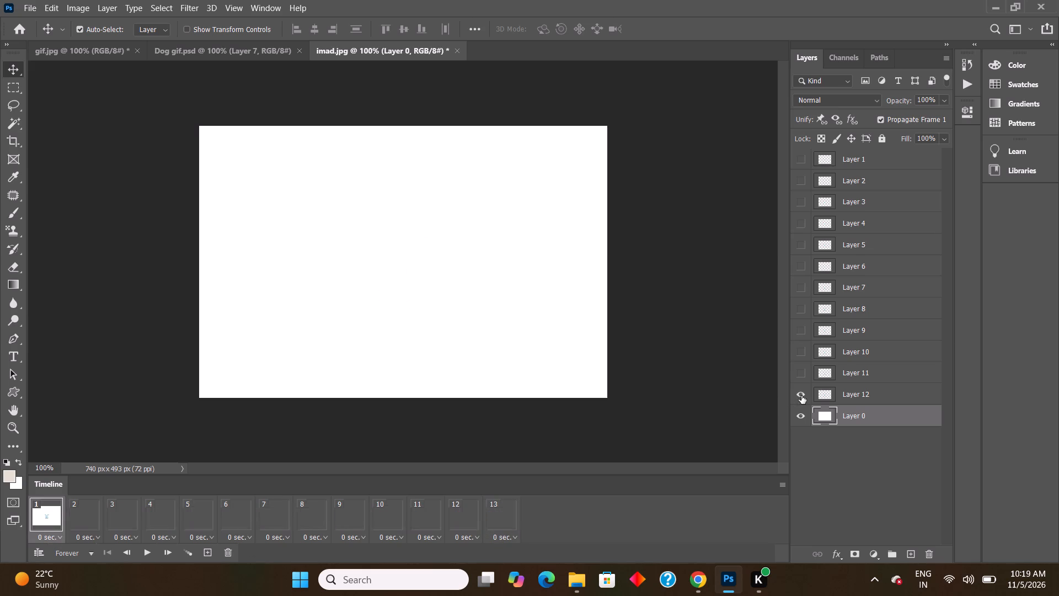
left_click(801, 396)
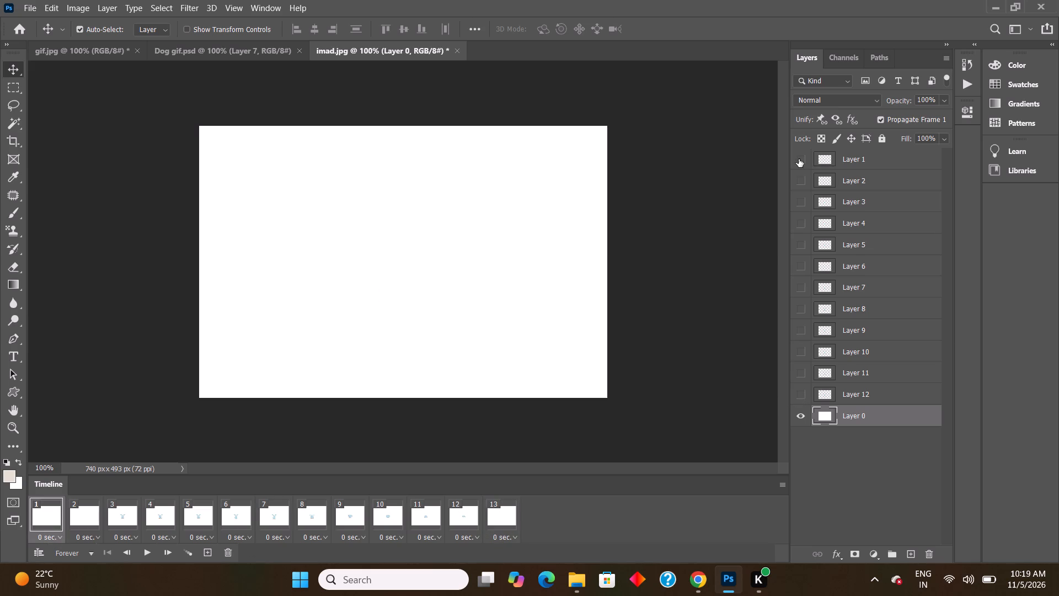
left_click(799, 159)
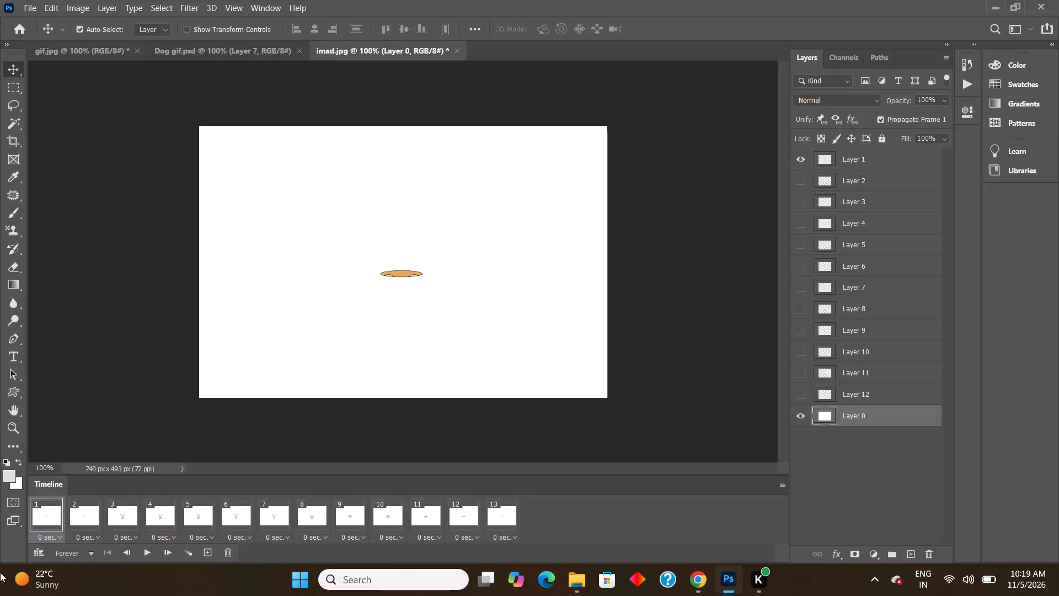
In frame 2, hide Layer 1 and show Layer 2.
left_click(90, 518)
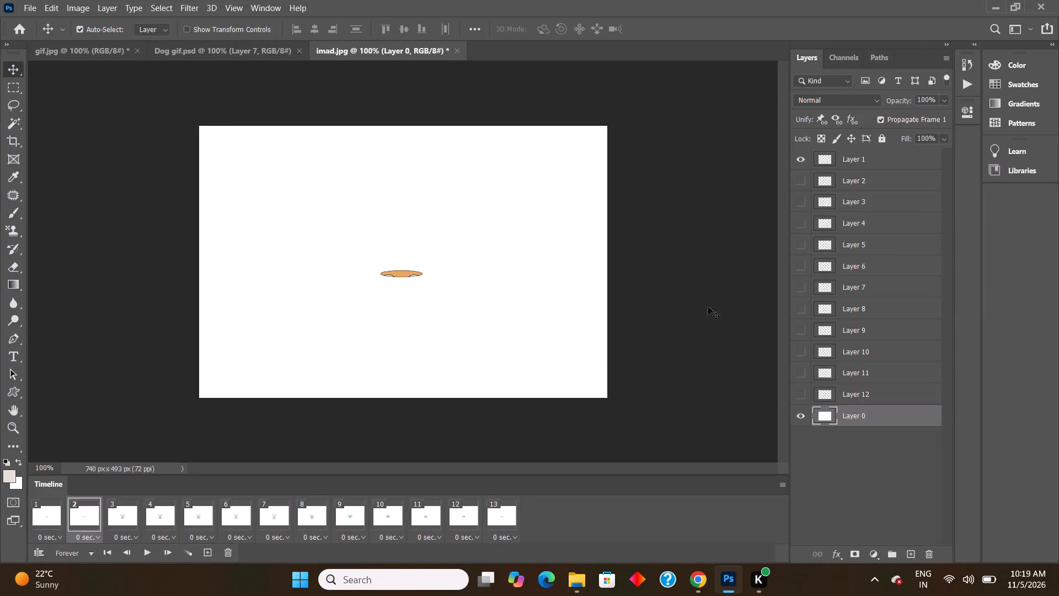
left_click(803, 159)
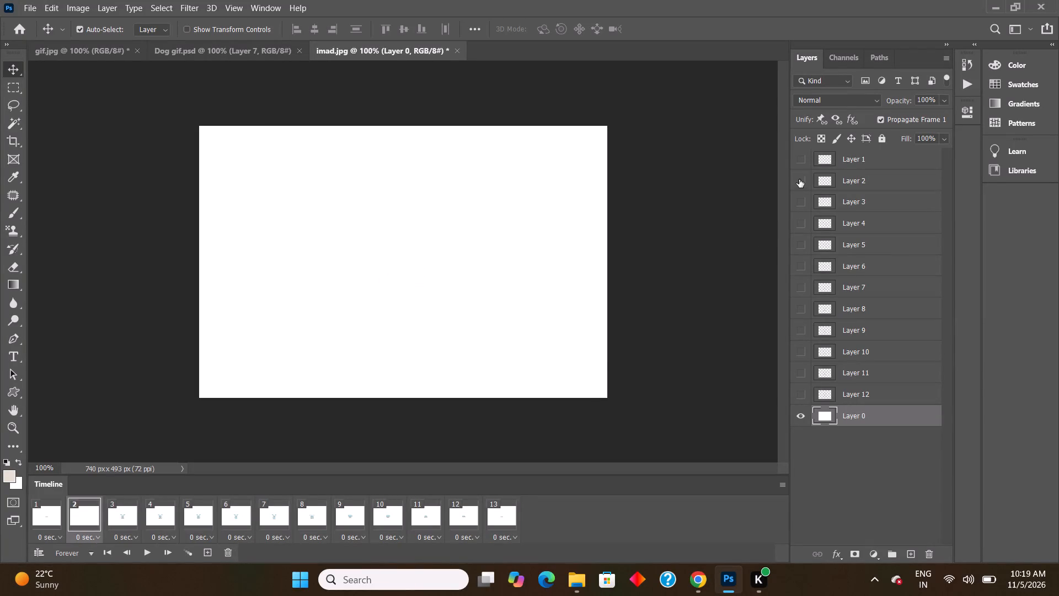
left_click(799, 182)
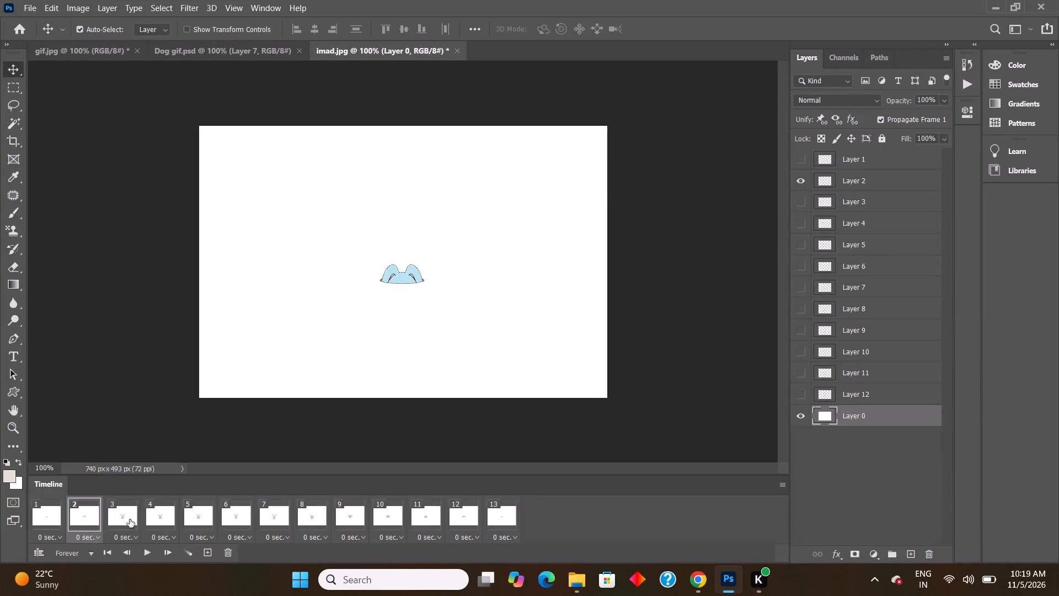
In frame 3, hide Layer 11 and make Layers 1, 2 and 3 visible together.
left_click(117, 519)
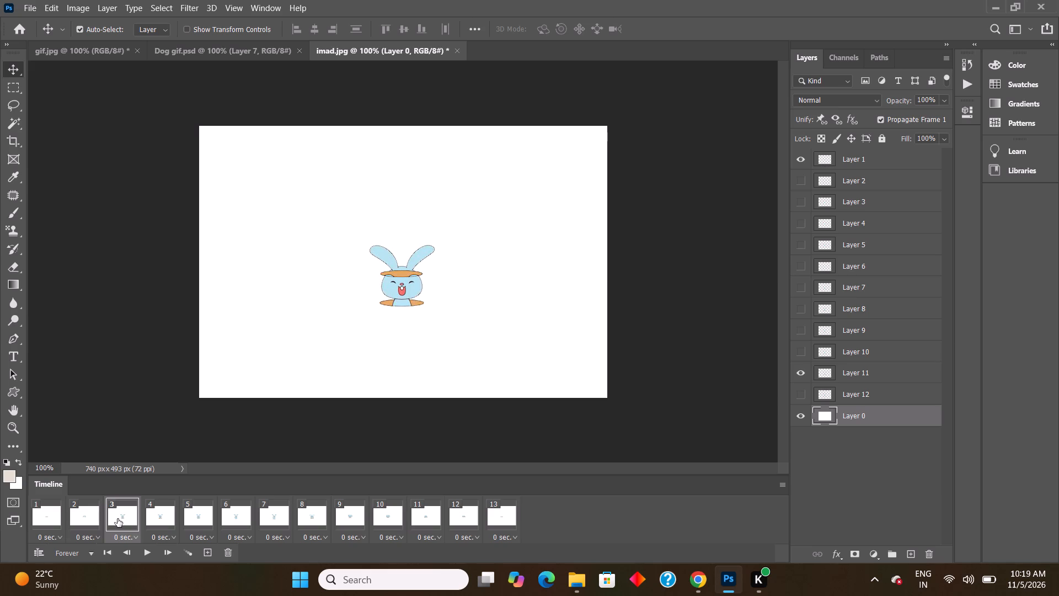
left_click(801, 160)
left_click(799, 205)
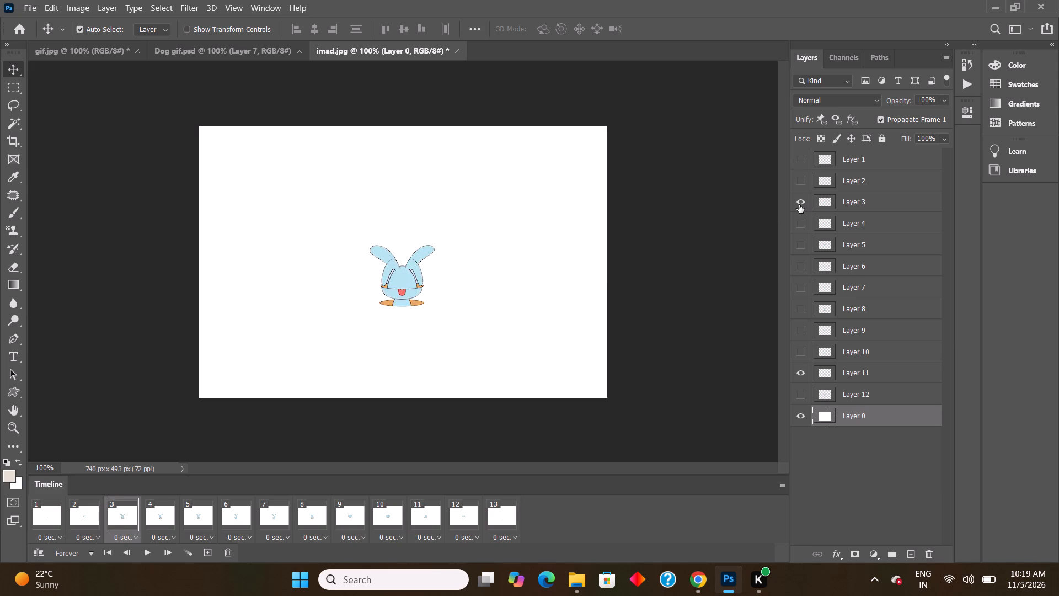
left_click(801, 373)
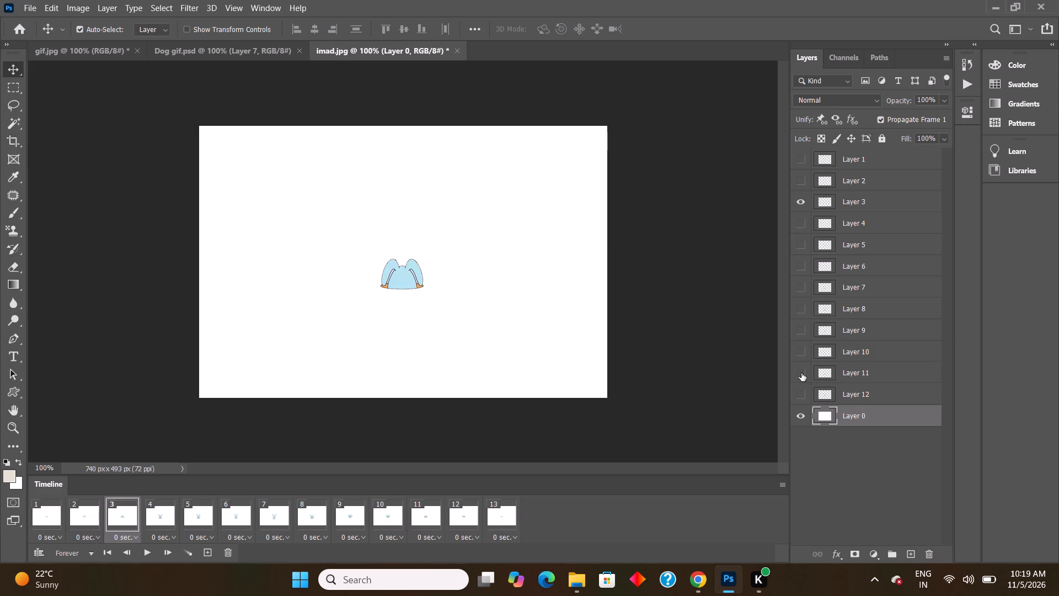
left_click(801, 161)
left_click(800, 180)
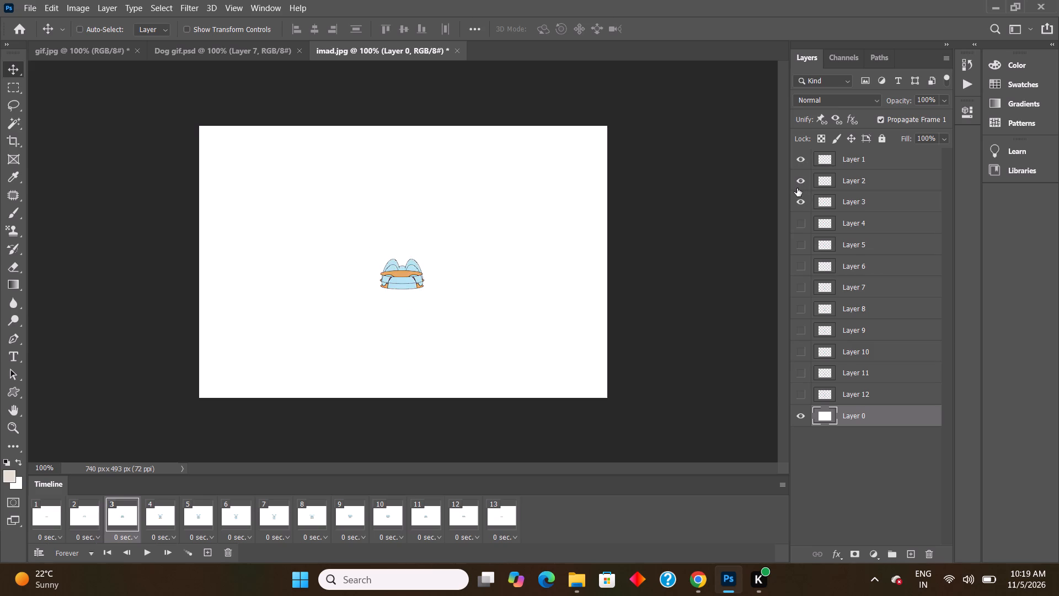
Undo the latest layer visibility changes in frame 3 and the showing of Layer 2 in frame 2.
key("ctrl+z")
key("ctrl+z")
key("ctrl+z")
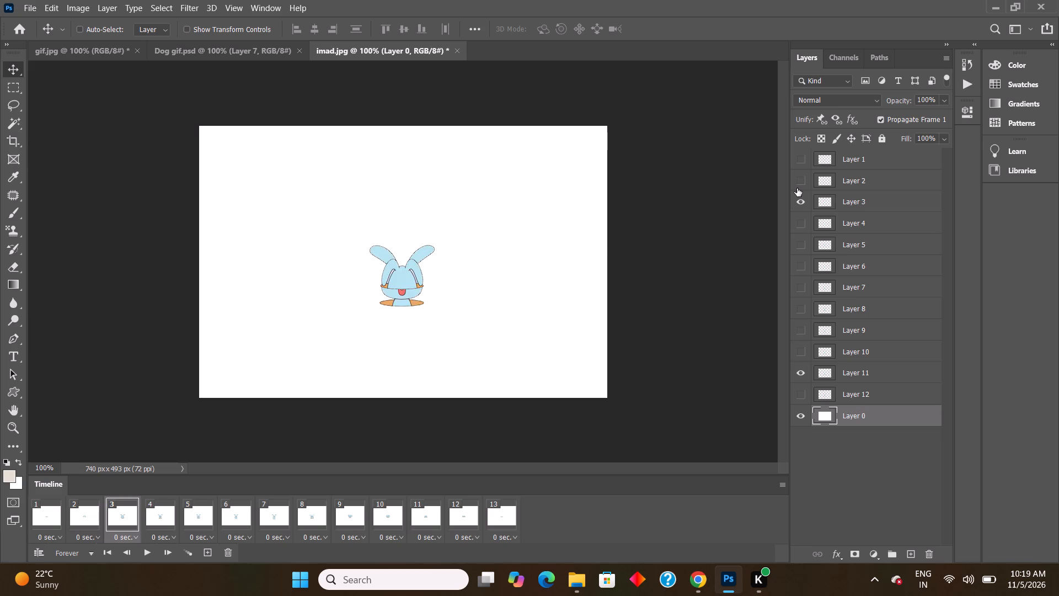
key("ctrl+z")
key("ctrl+z")
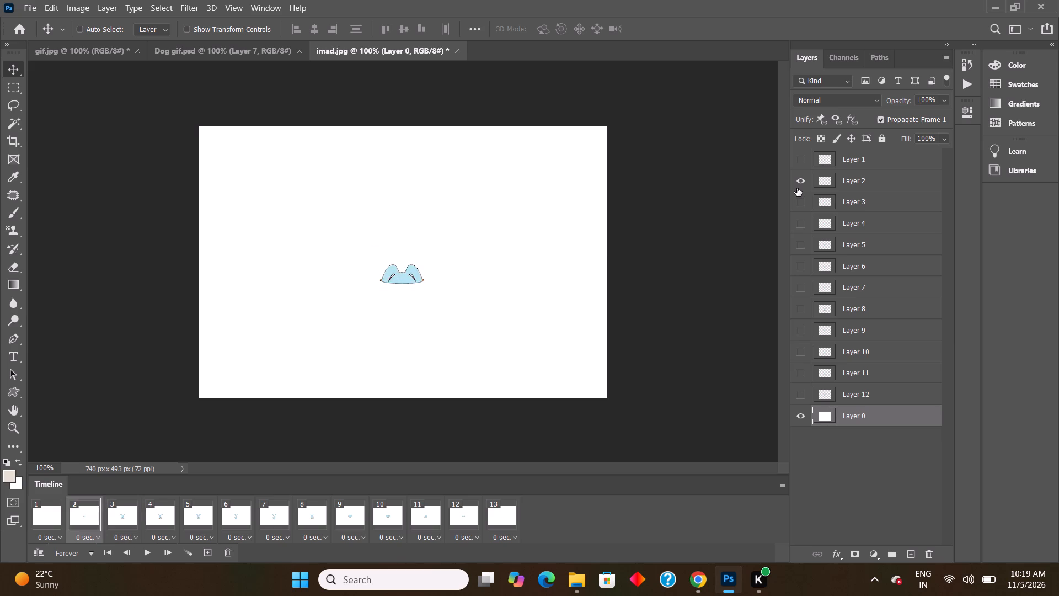
key("ctrl+z")
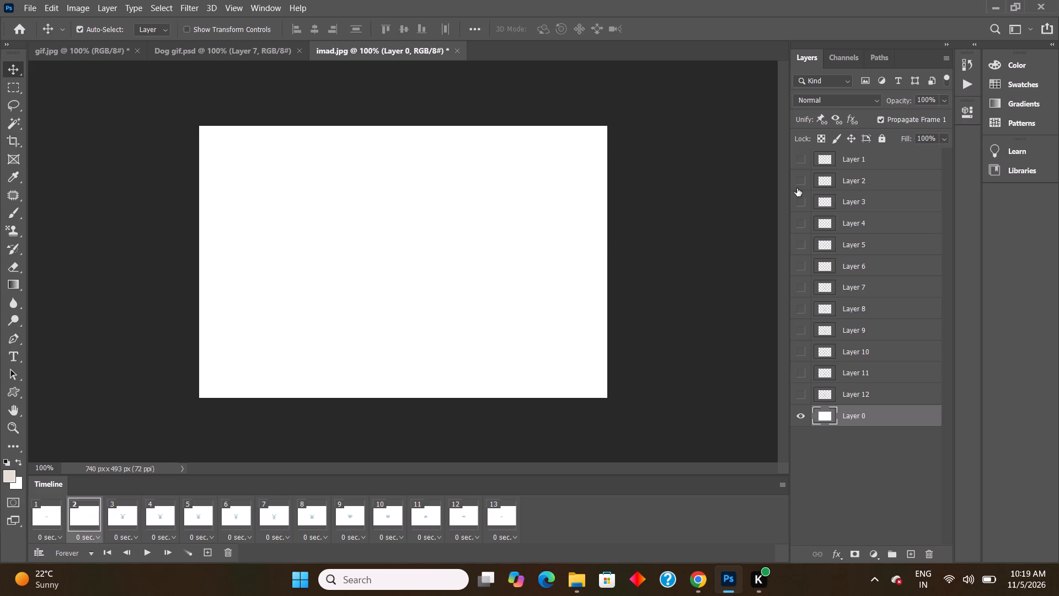
In frame 2, show Layer 2 over the white background and compare the neighbouring frames.
left_click(53, 516)
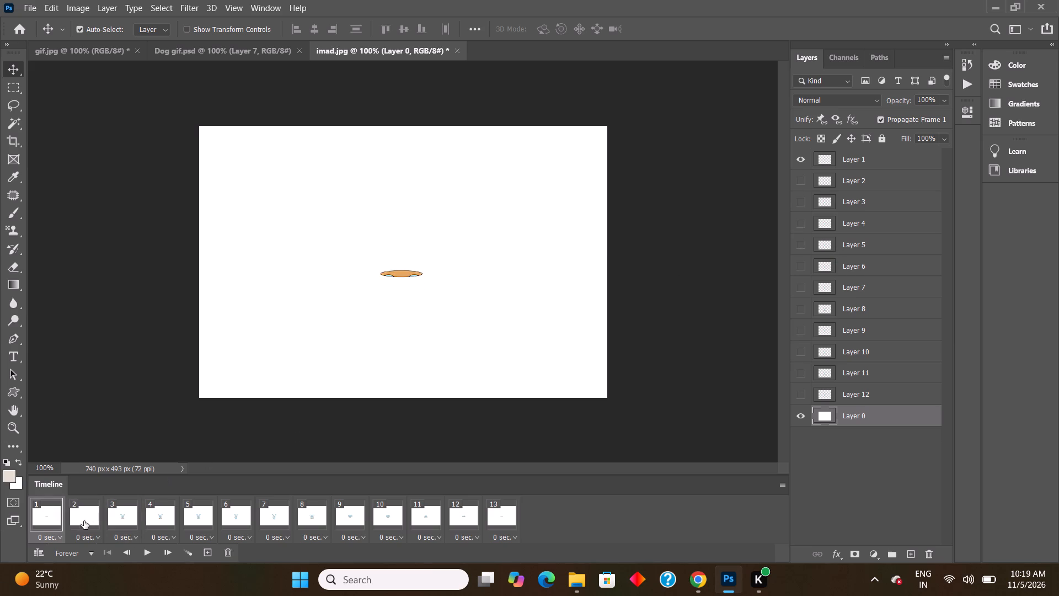
left_click(79, 525)
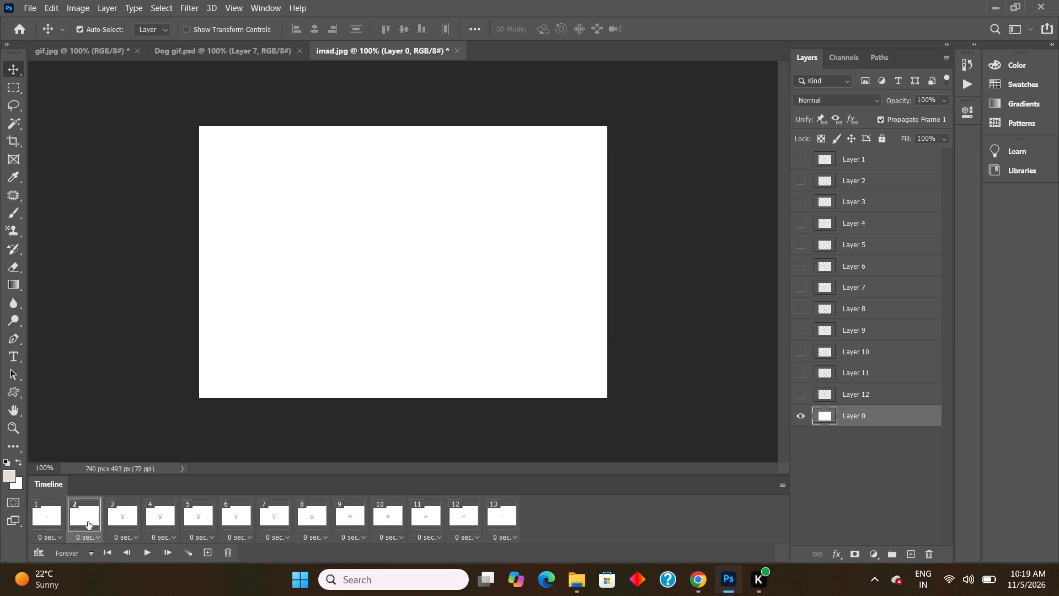
left_click(804, 180)
left_click(121, 517)
left_click(80, 519)
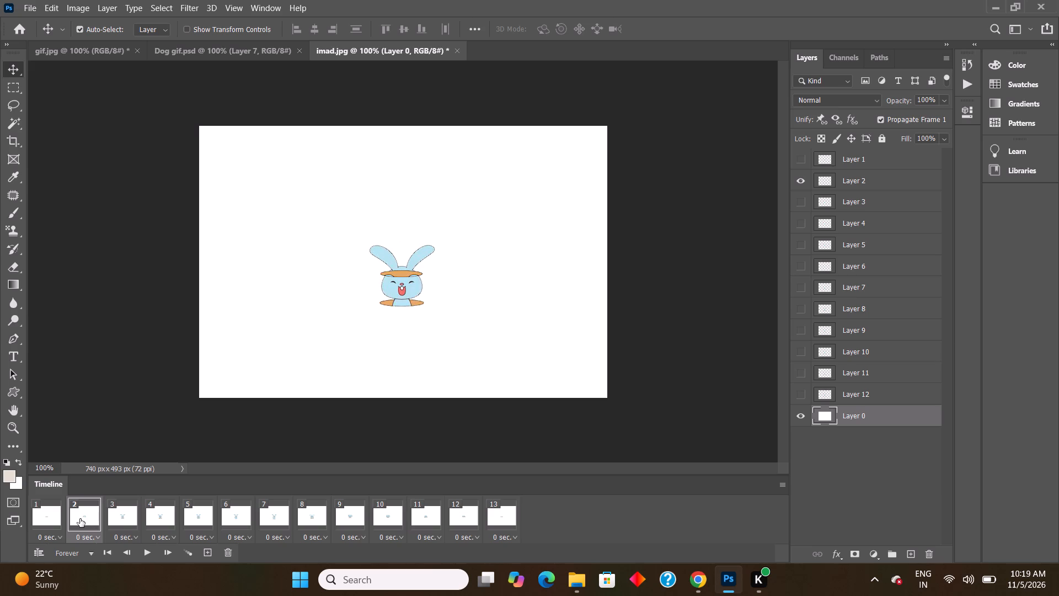
In frame 3, hide Layers 11 and 1 and show Layer 3 over the background.
left_click(122, 514)
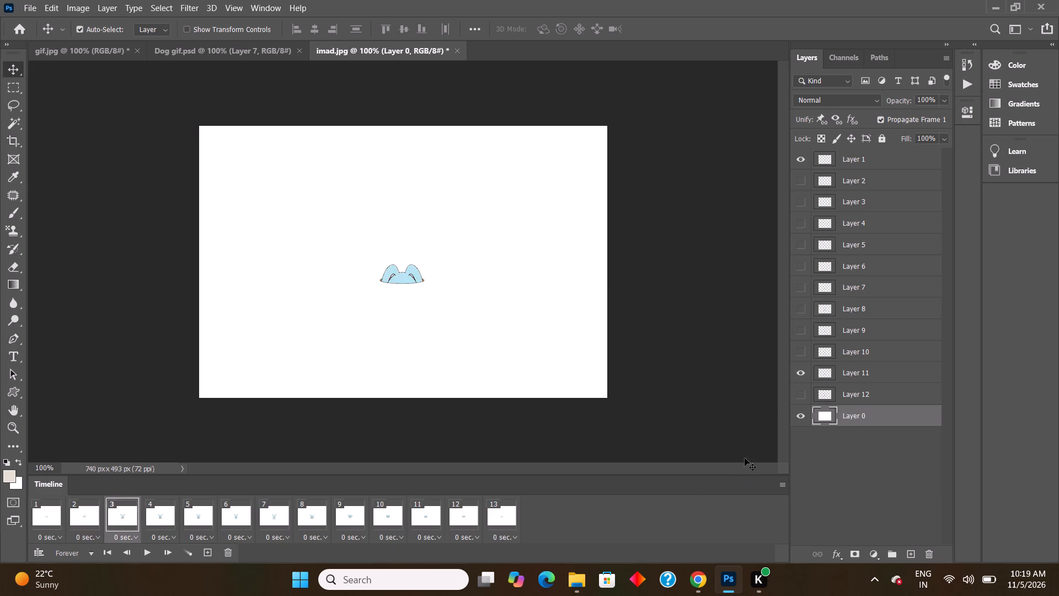
left_click(800, 369)
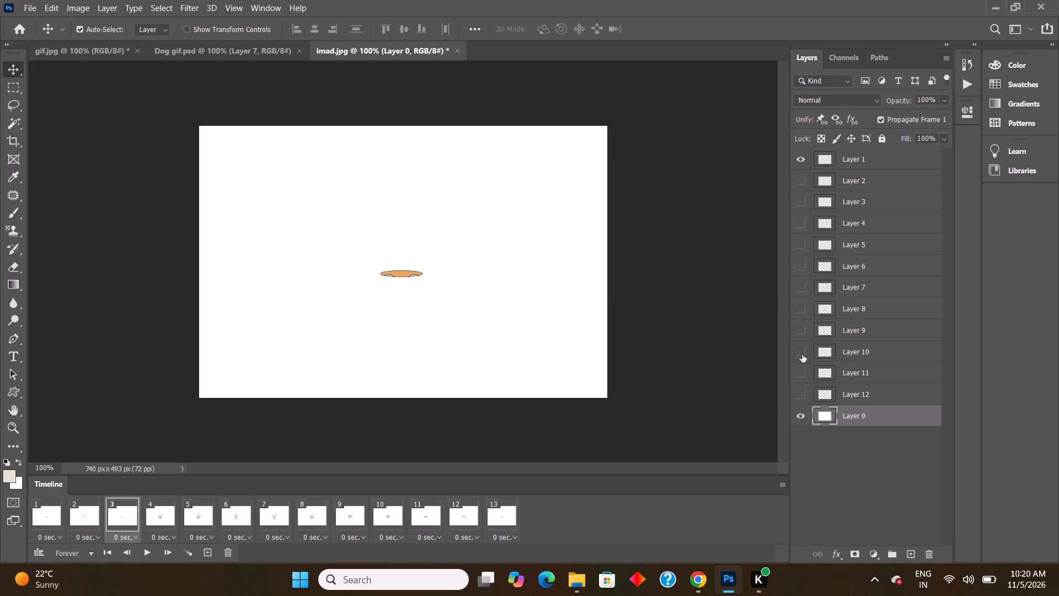
left_click(802, 158)
left_click(803, 201)
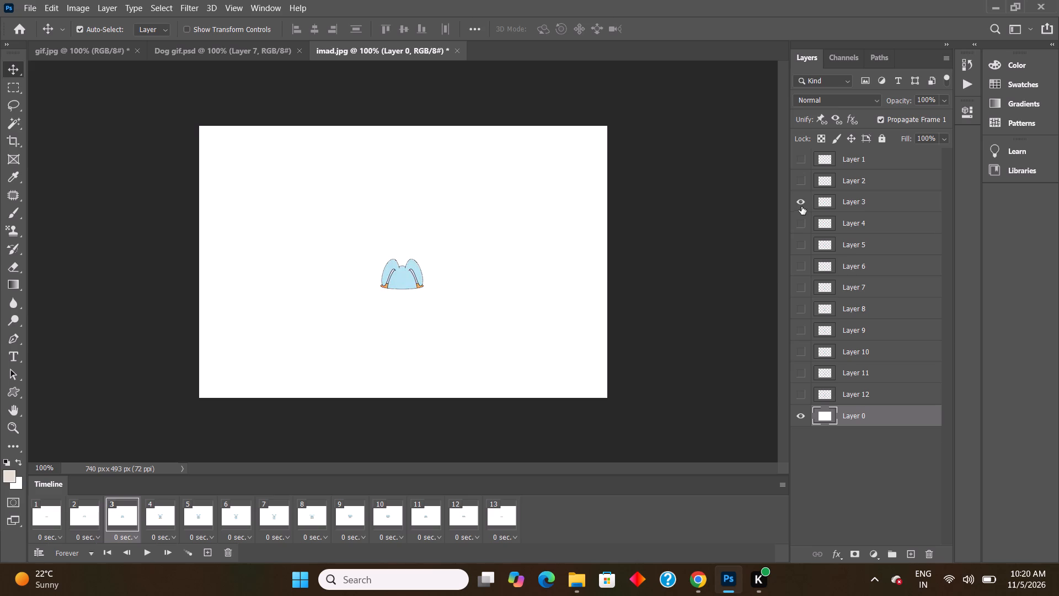
In frame 4, hide Layers 10 and 1 and show Layer 4 over the background.
left_click(163, 515)
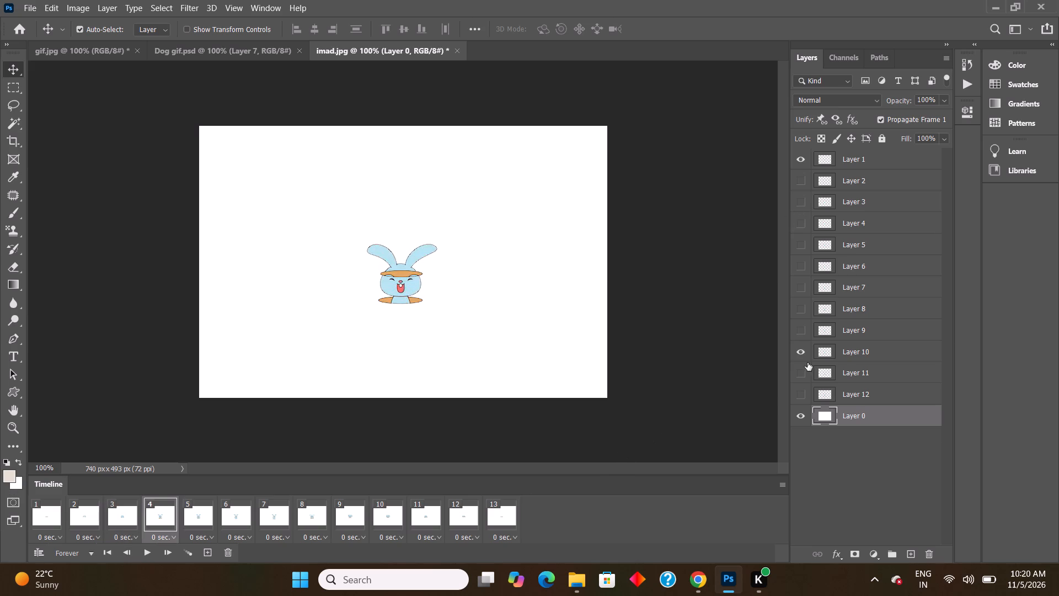
left_click(804, 350)
left_click(800, 158)
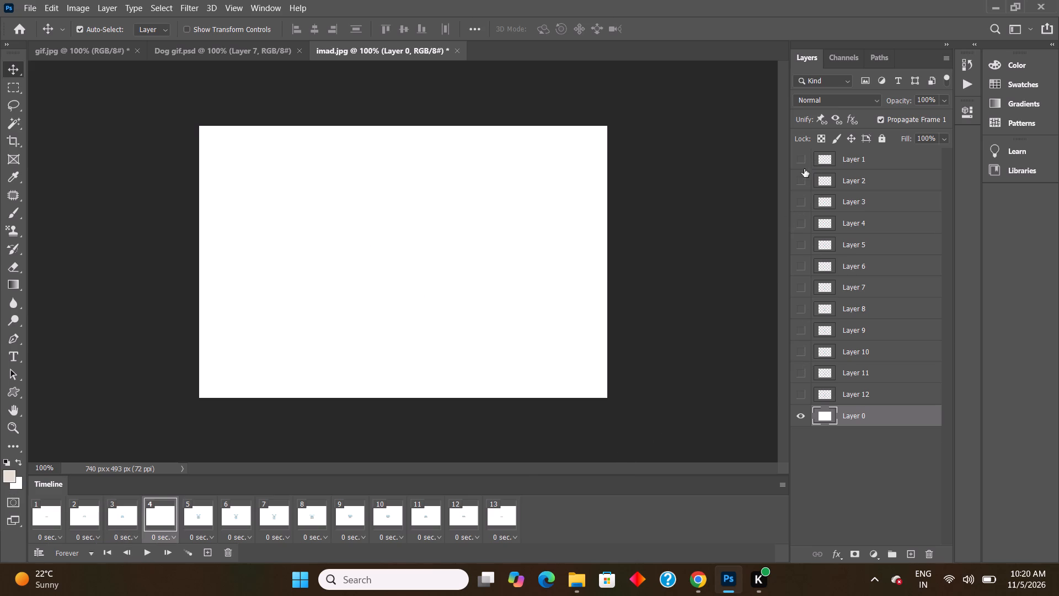
left_click(799, 225)
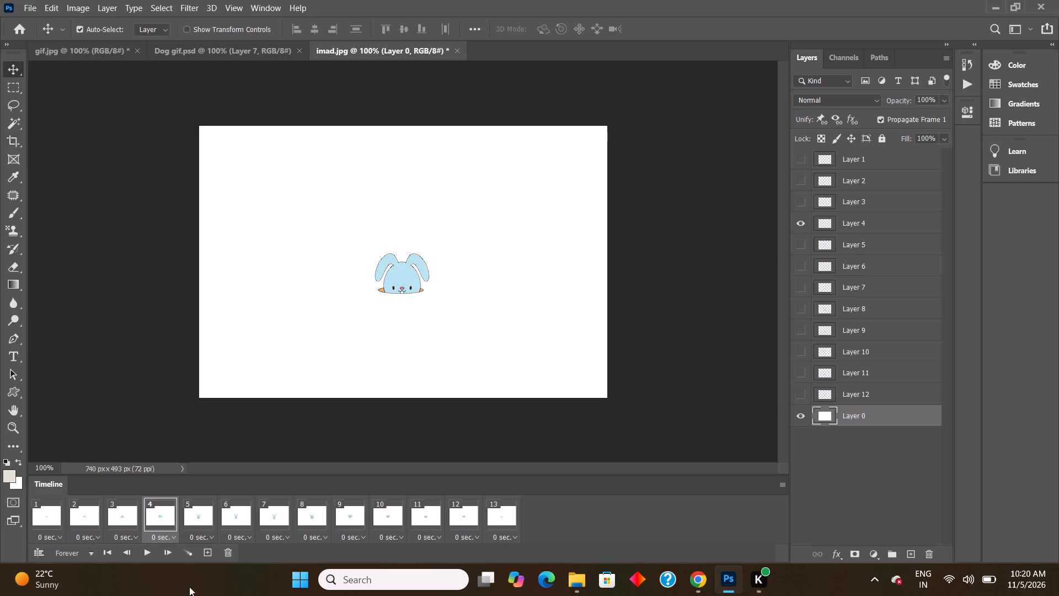
In frame 5, hide Layers 9 and 1 and show Layer 5 over the background.
left_click(203, 517)
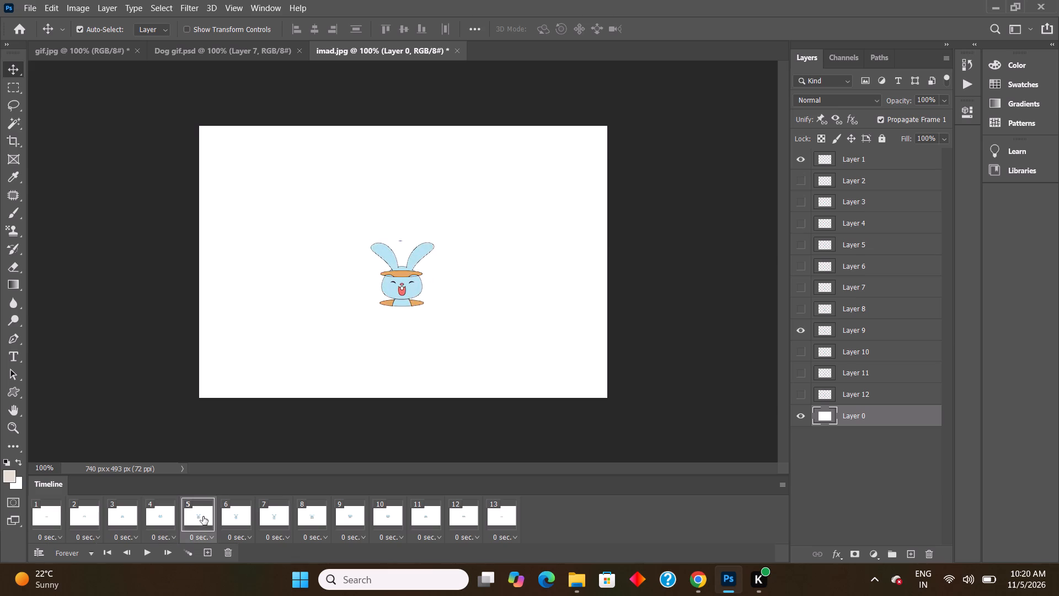
left_click(800, 331)
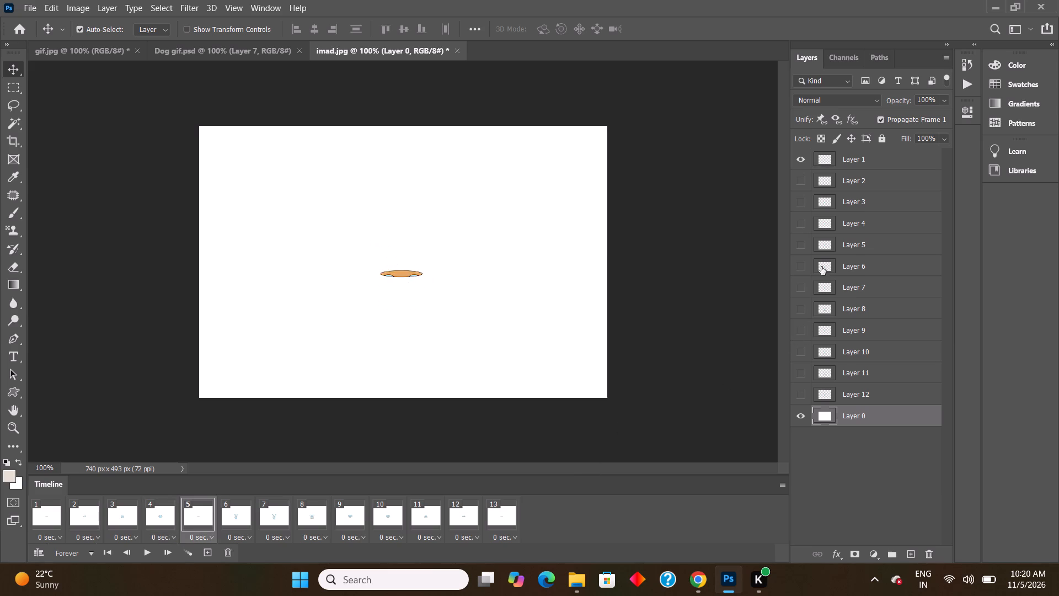
left_click(801, 157)
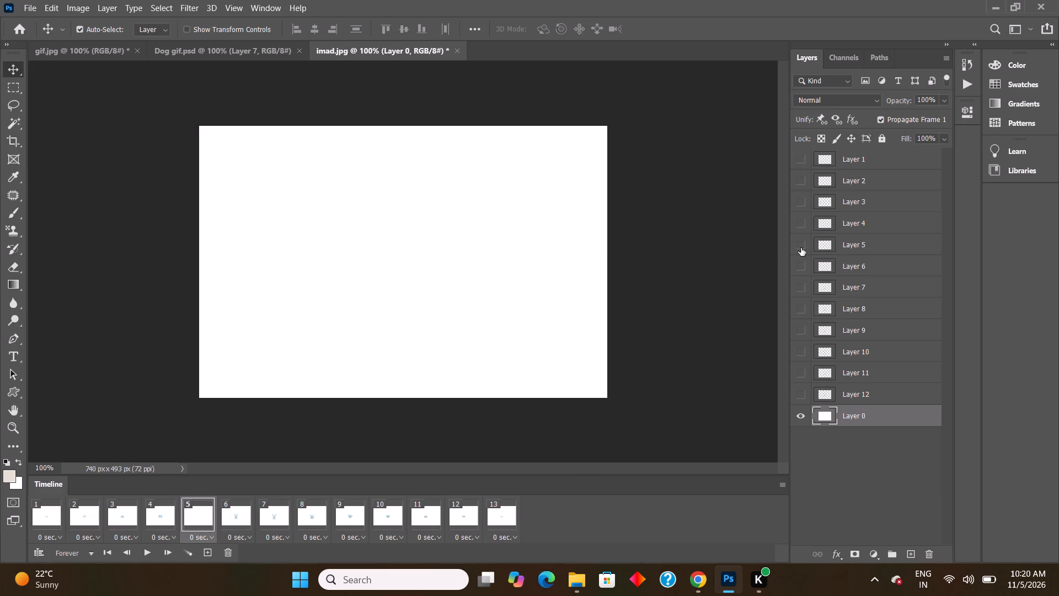
left_click(801, 248)
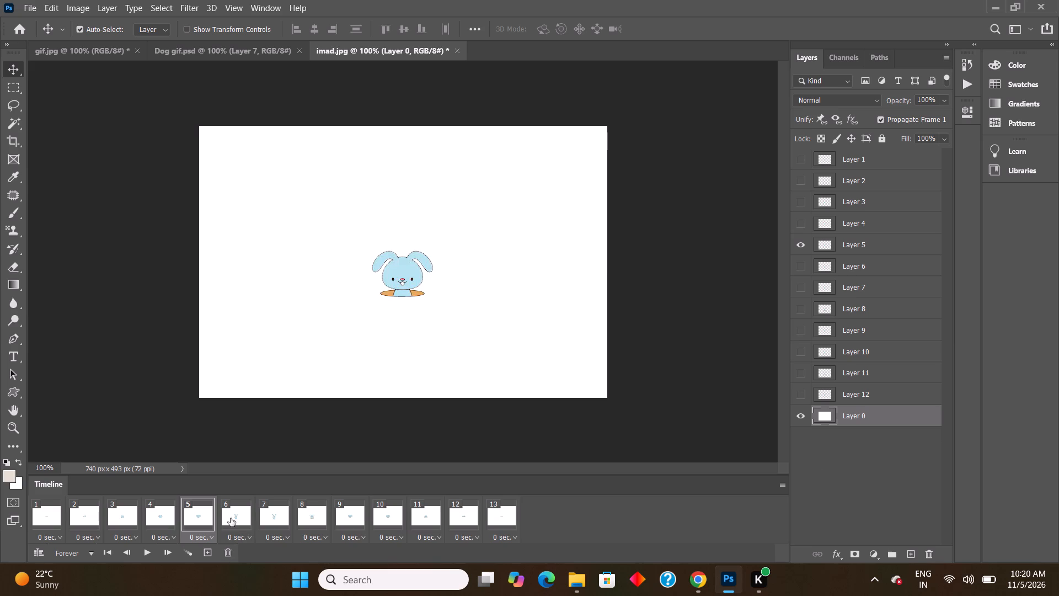
In frame 6, hide Layers 8 and 1 and show Layer 6 over the background.
left_click(231, 518)
left_click(801, 307)
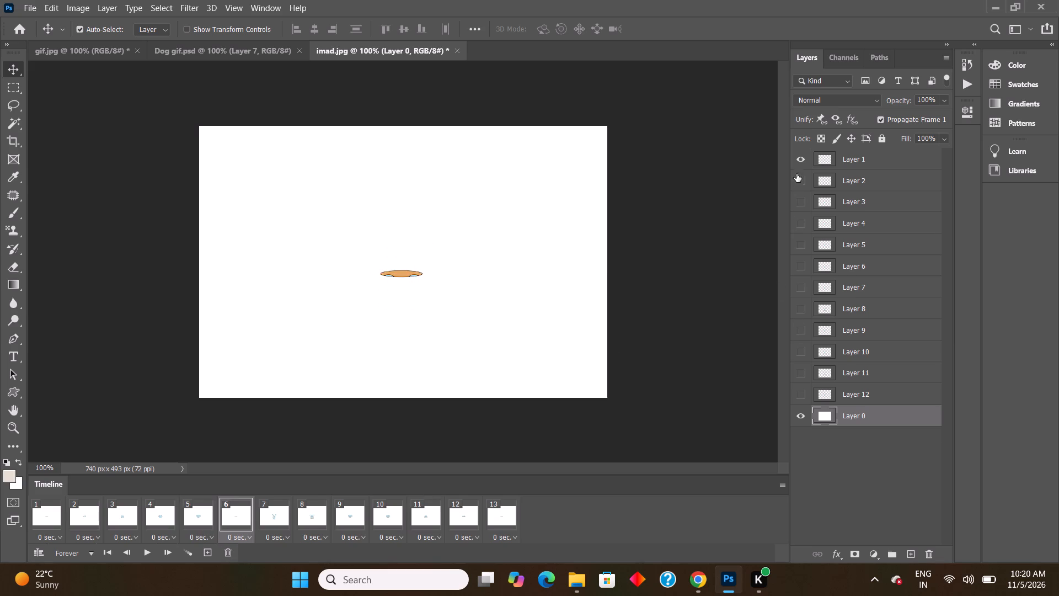
left_click(803, 158)
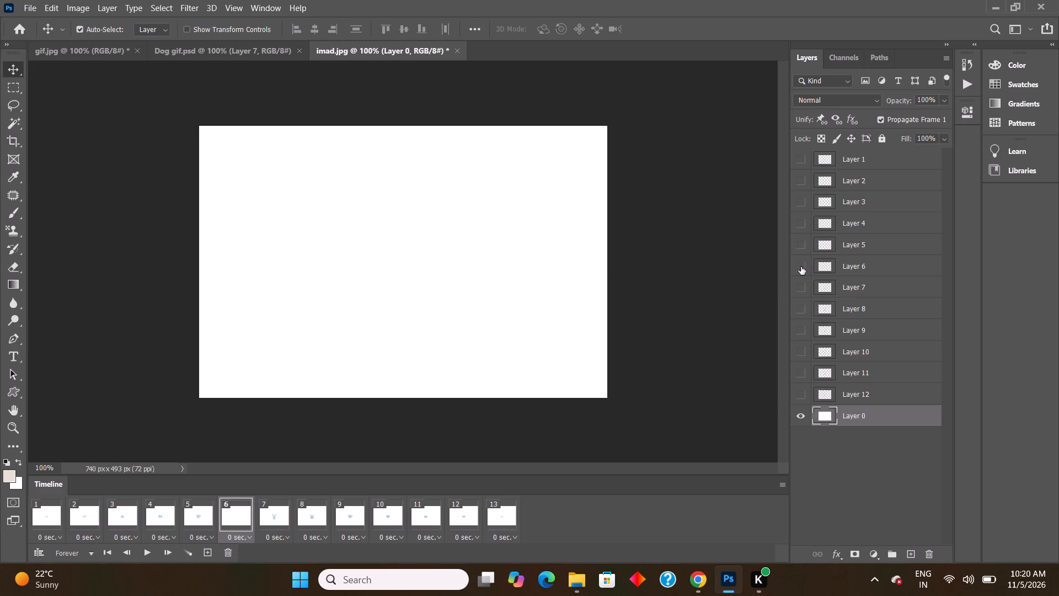
left_click(801, 267)
In frame 7, hide Layers 7 and 1, and show Layer 7 again over the background.
left_click(267, 524)
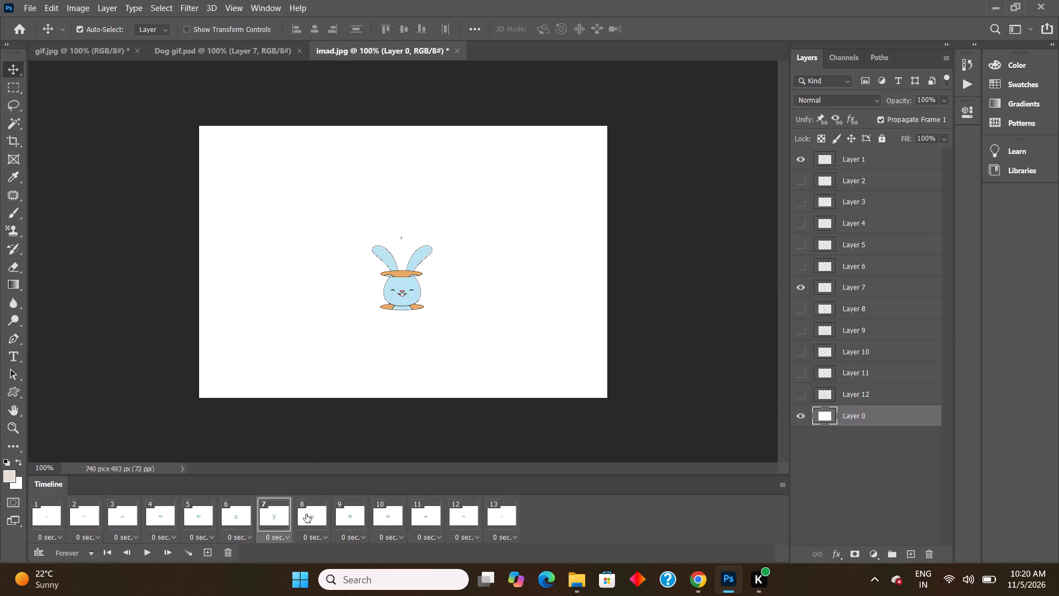
left_click(803, 290)
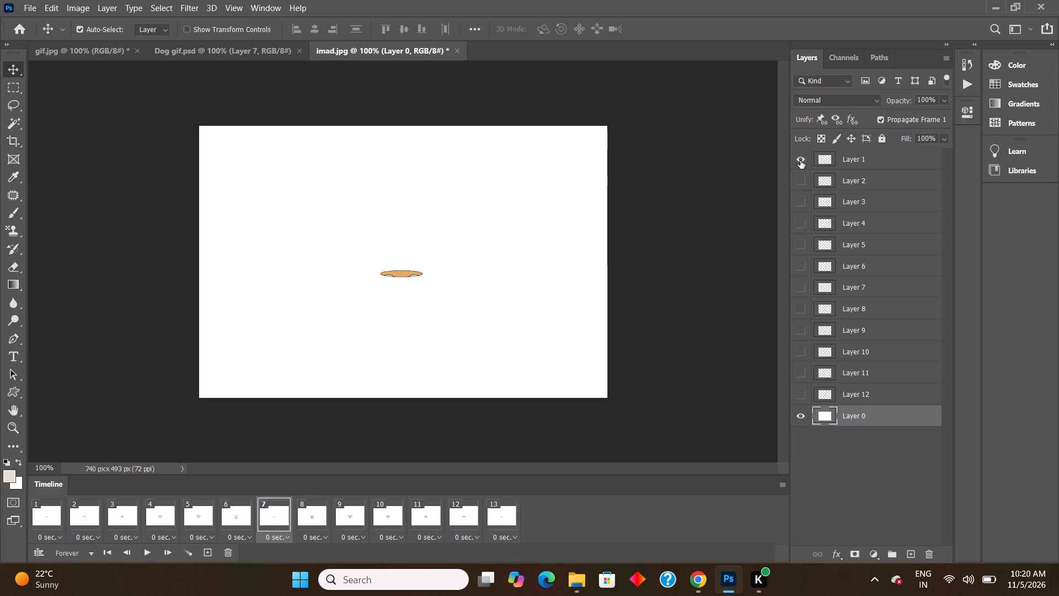
left_click(801, 157)
left_click(801, 284)
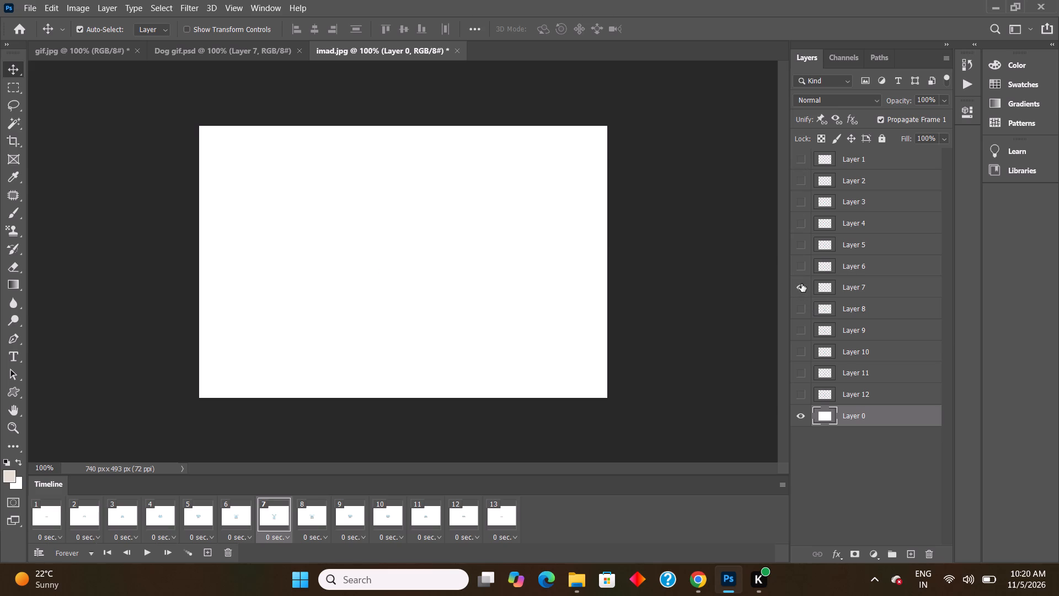
In frame 8, hide Layers 6 and 1 and show Layer 8 over the background.
left_click(310, 521)
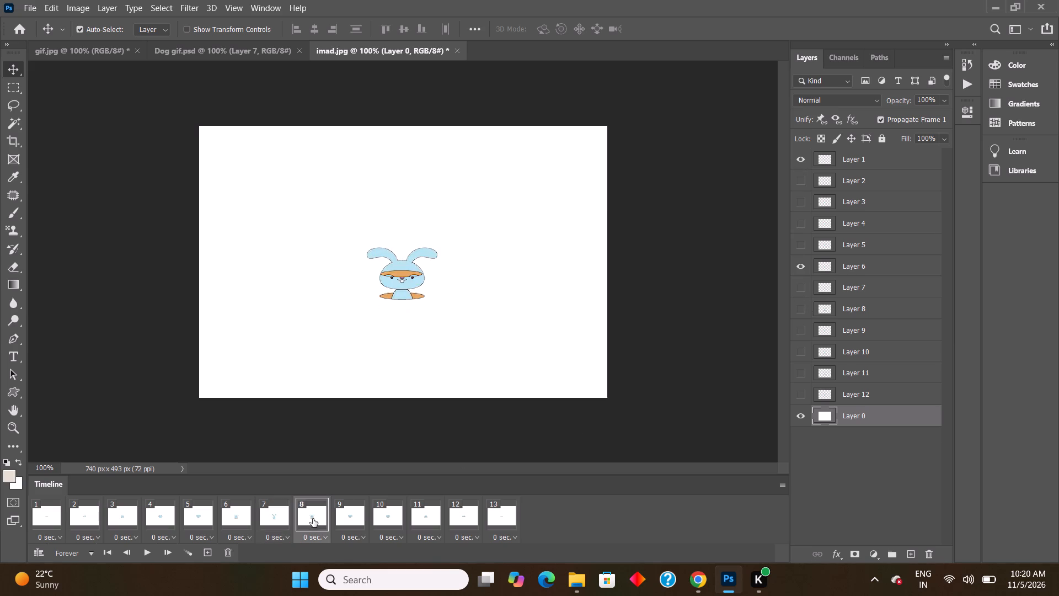
left_click(803, 264)
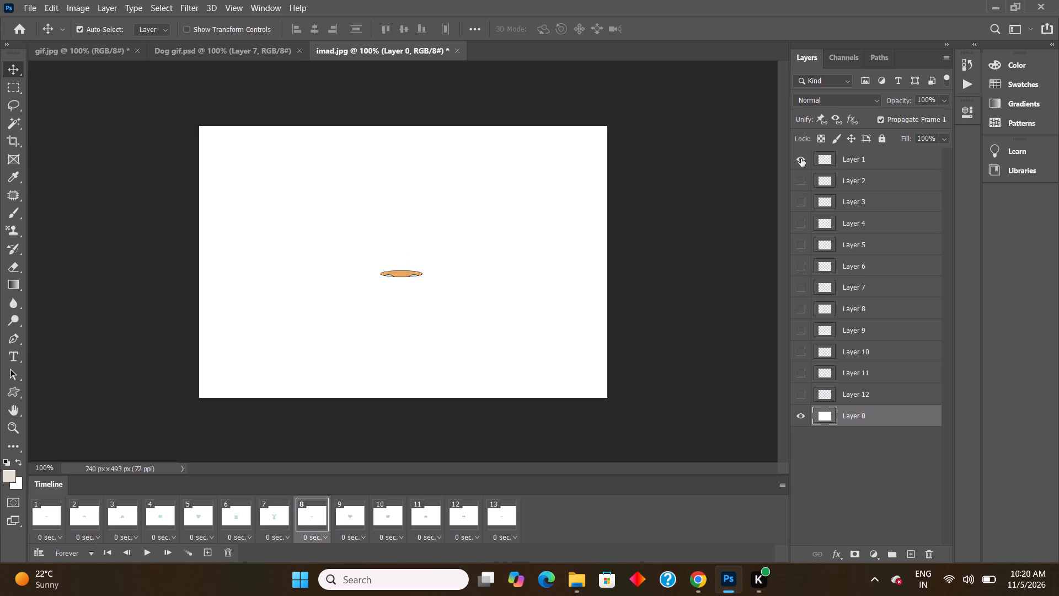
left_click(801, 158)
left_click(798, 308)
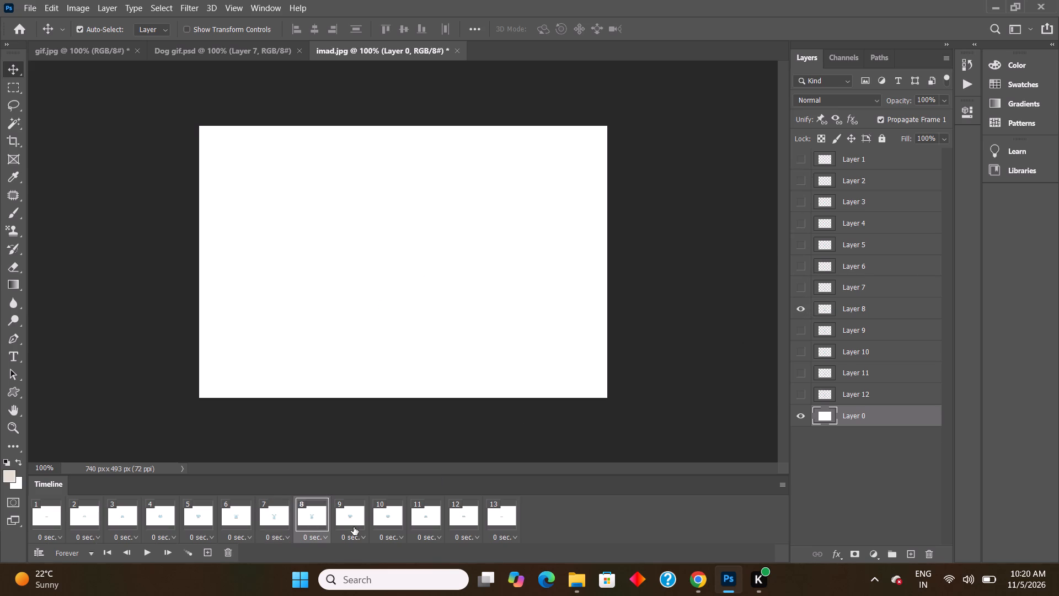
In frame 9, hide Layers 5 and 1 and show Layer 9 over the background.
left_click(351, 521)
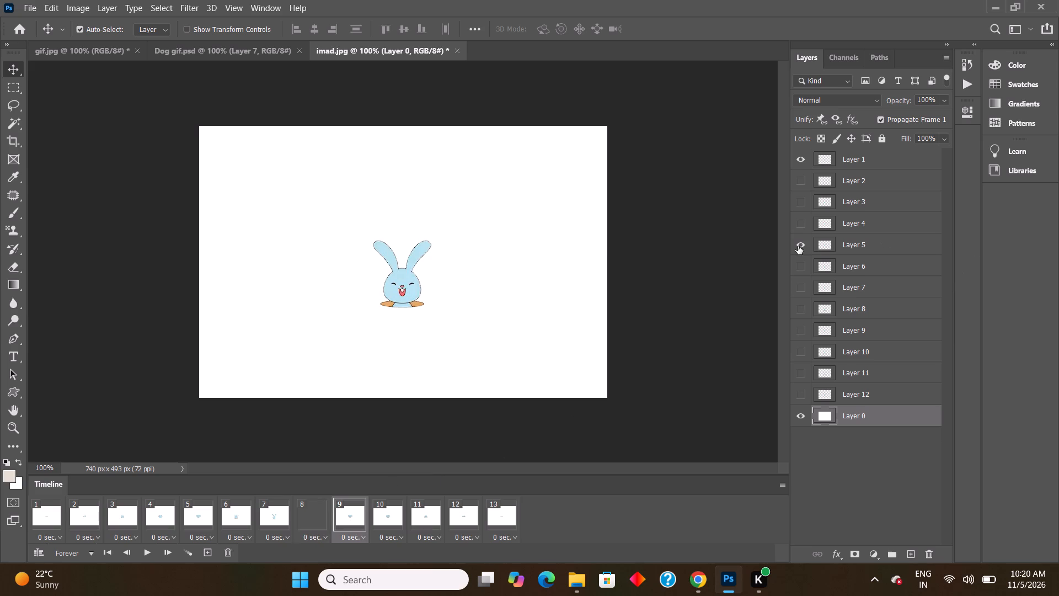
left_click(798, 246)
left_click(801, 156)
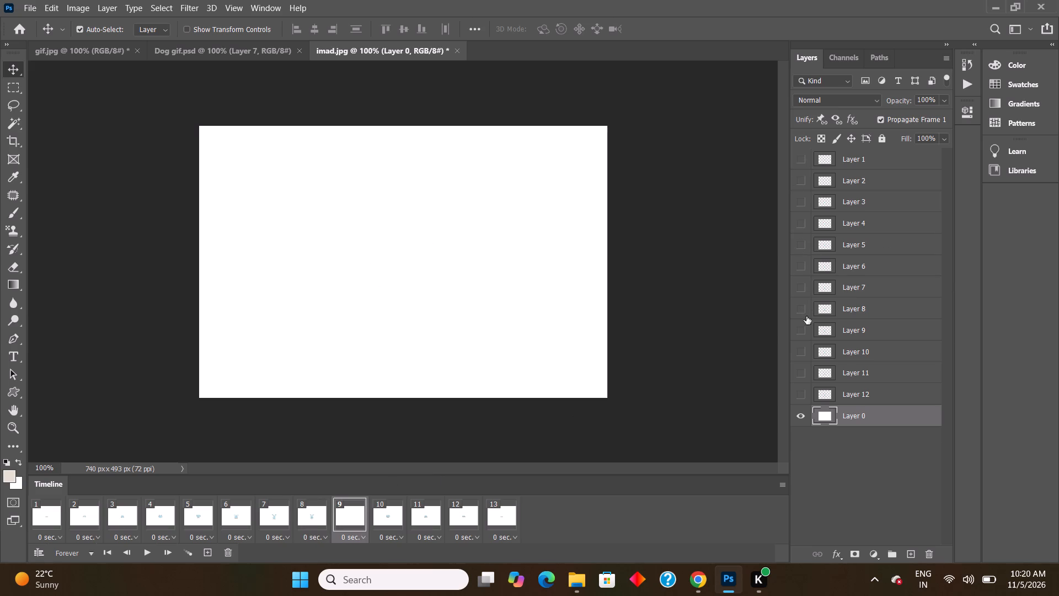
left_click(802, 327)
In frame 10, hide Layers 4 and 1 and show Layer 10 over the background.
left_click(391, 515)
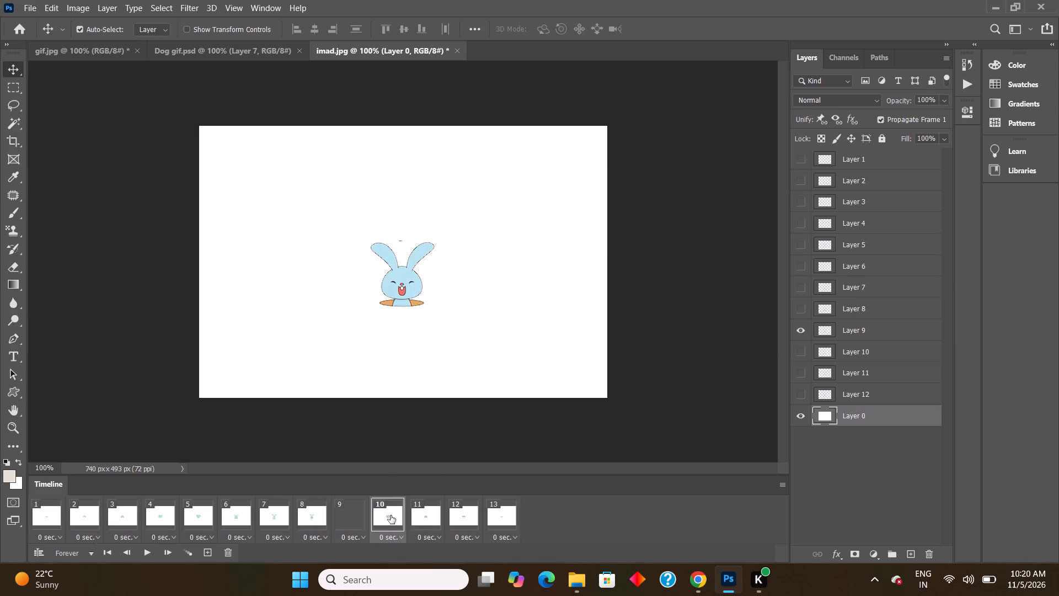
left_click(801, 224)
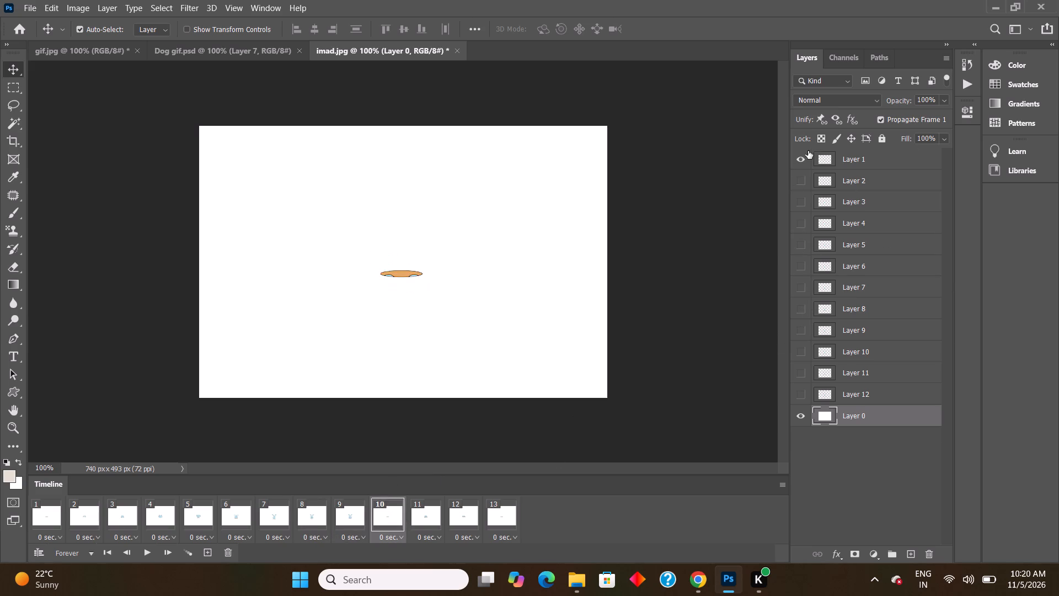
left_click(802, 158)
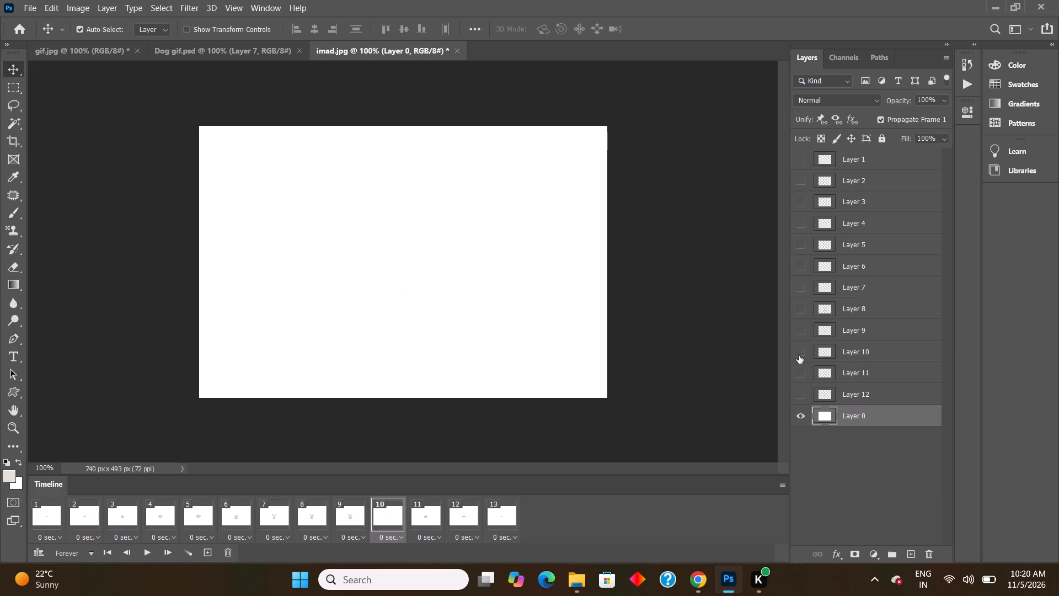
left_click(799, 355)
In frame 11, hide Layers 3 and 1 and show Layer 11 over the background.
left_click(426, 518)
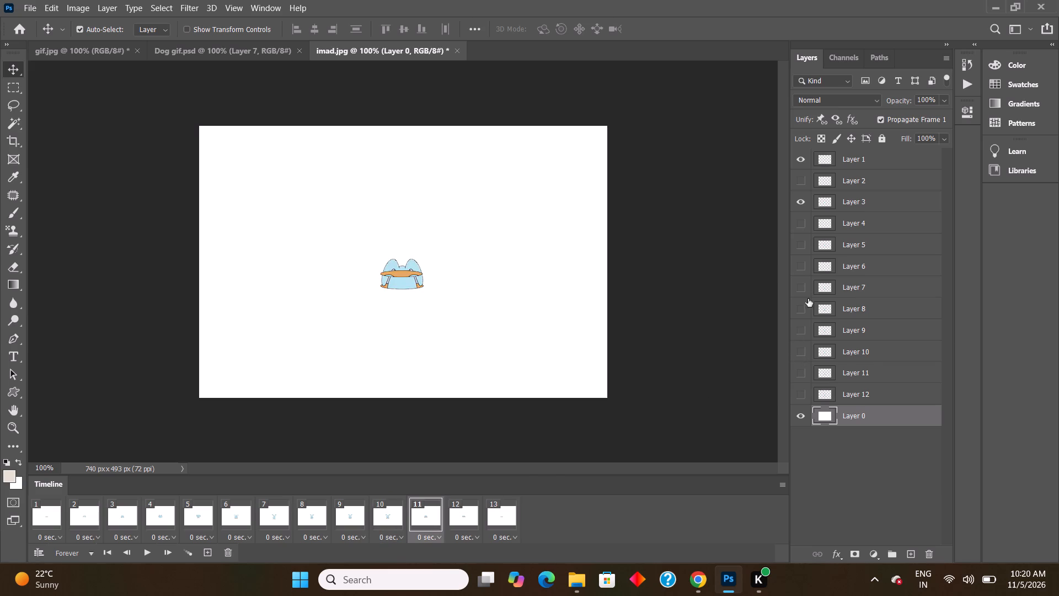
left_click(803, 203)
left_click(800, 157)
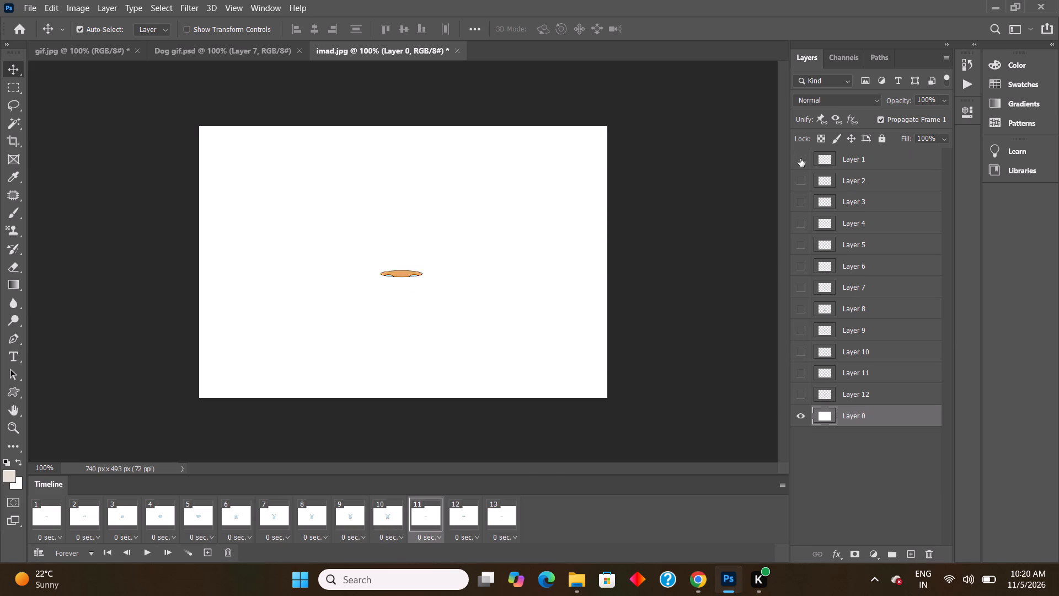
left_click(800, 371)
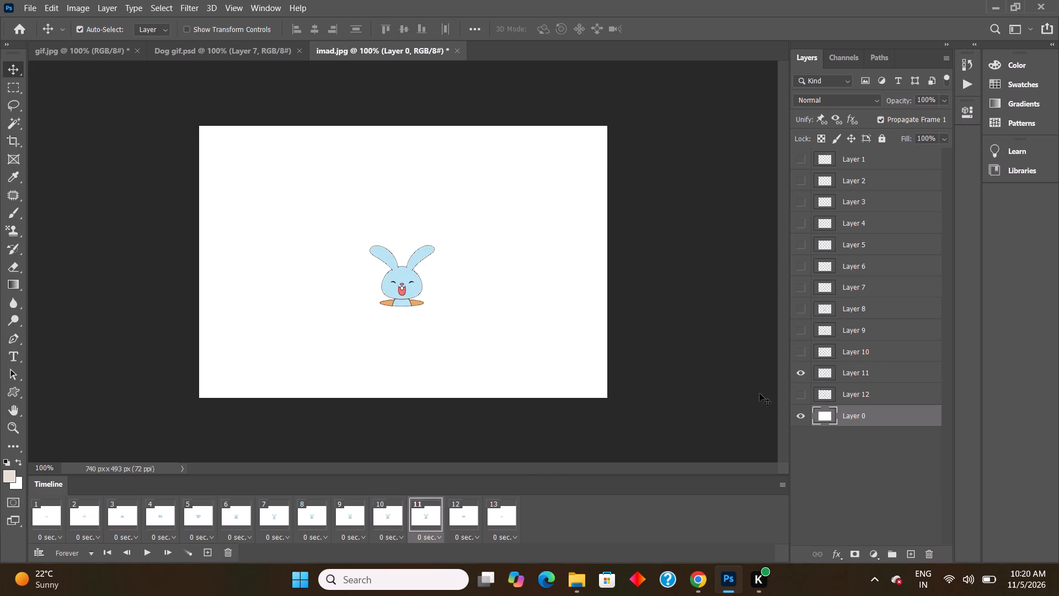
In frame 12, hide Layers 2 and 1 and show Layer 12 over the background.
left_click(461, 519)
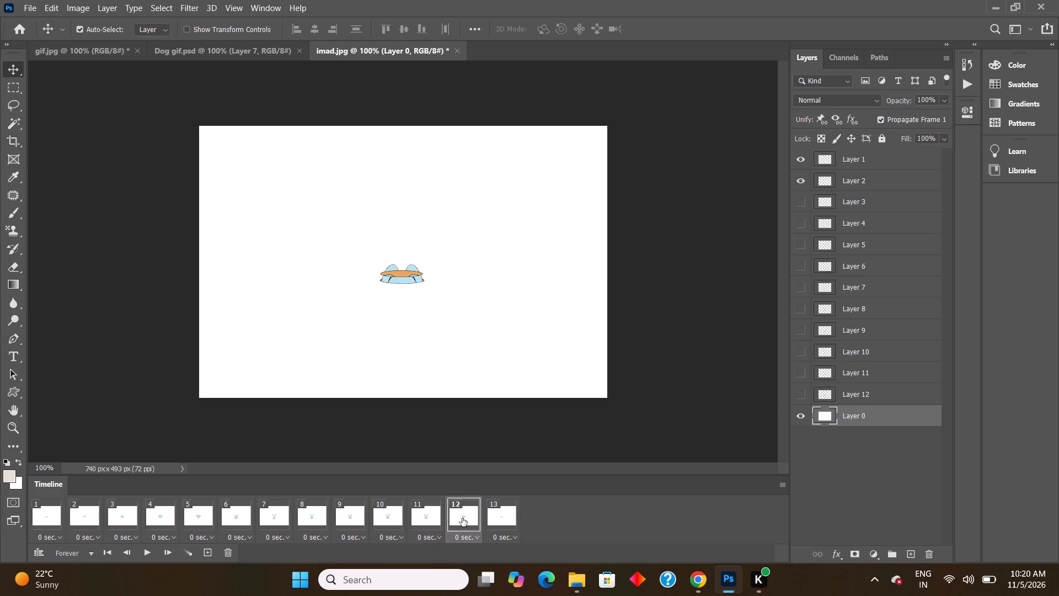
left_click(801, 180)
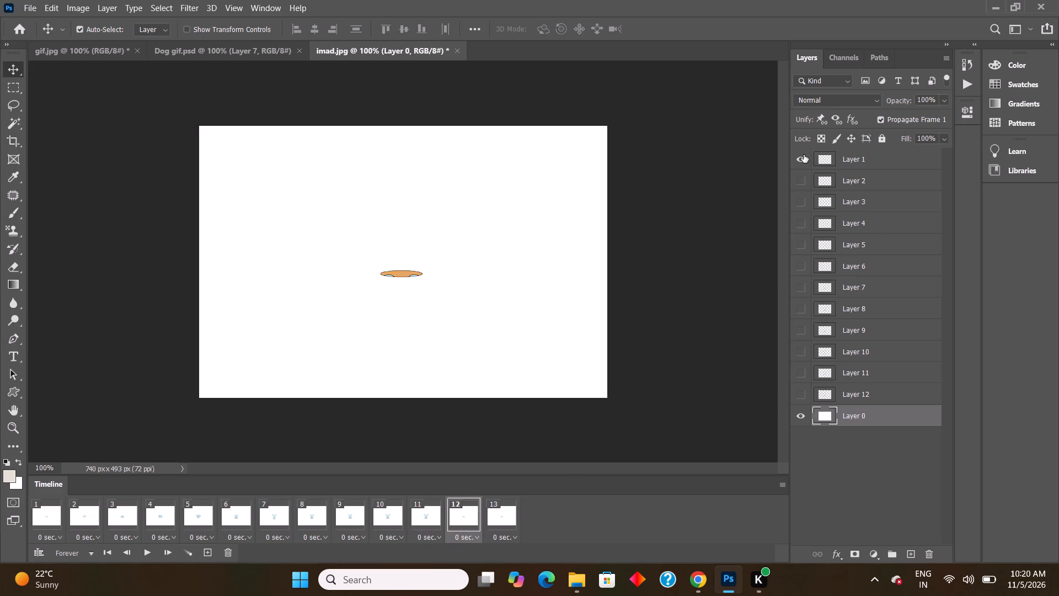
left_click(804, 155)
left_click(802, 396)
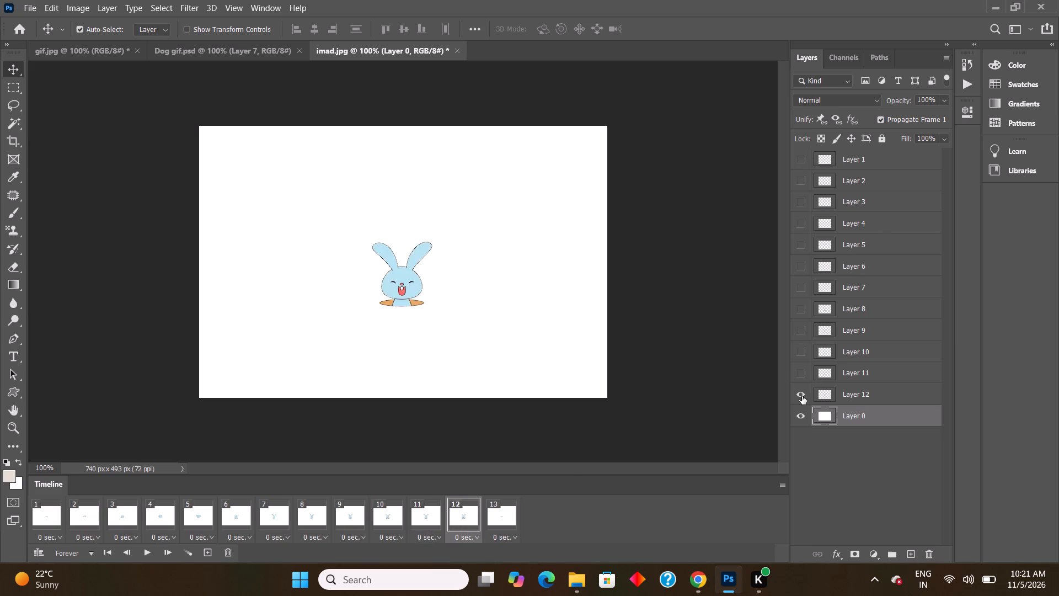
In frame 13, hide Layer 1 so only the white background layer is left.
left_click(496, 521)
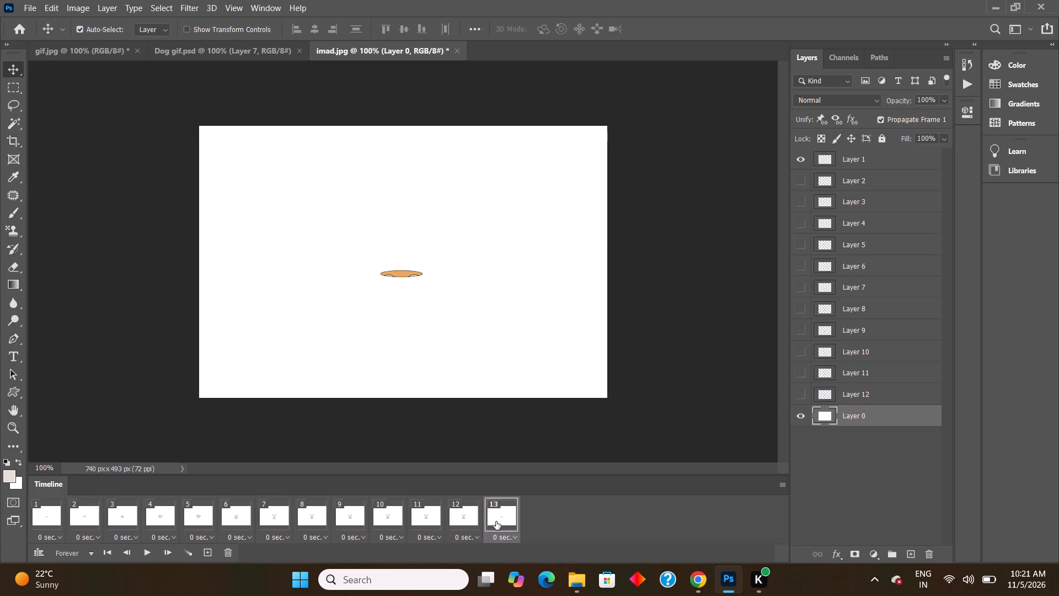
left_click(800, 158)
Go through frames 1 to 13 of the timeline to check the pose layer assigned to each one.
left_click(50, 519)
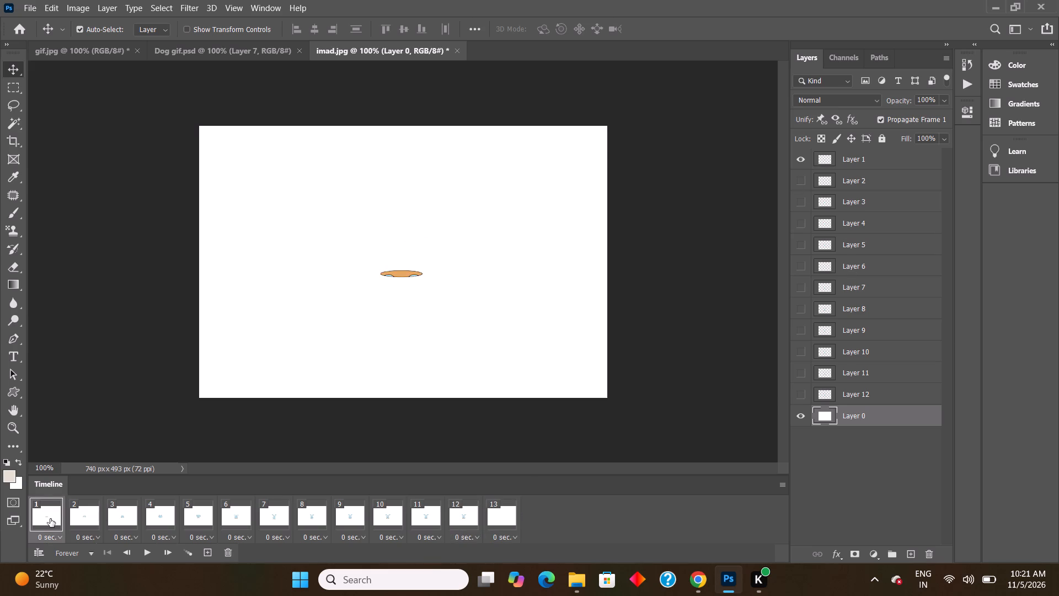
left_click(88, 514)
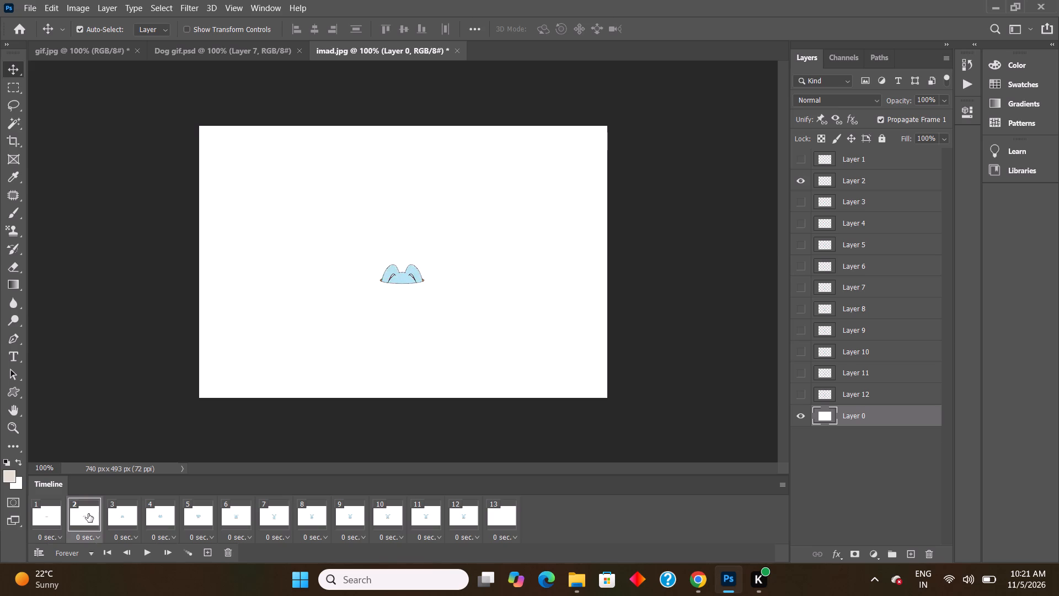
left_click(156, 517)
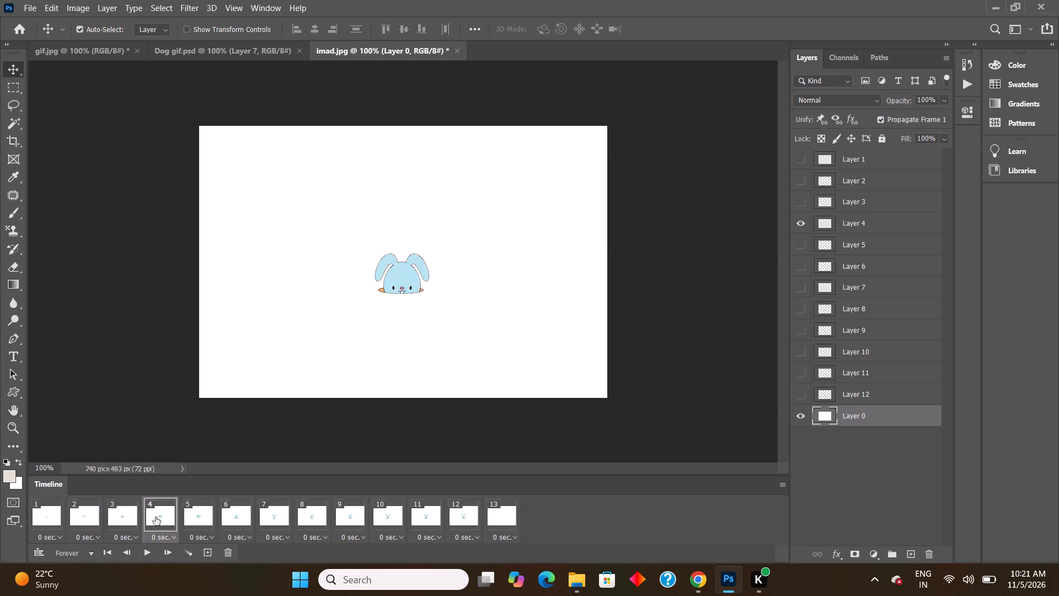
left_click(126, 522)
left_click(41, 519)
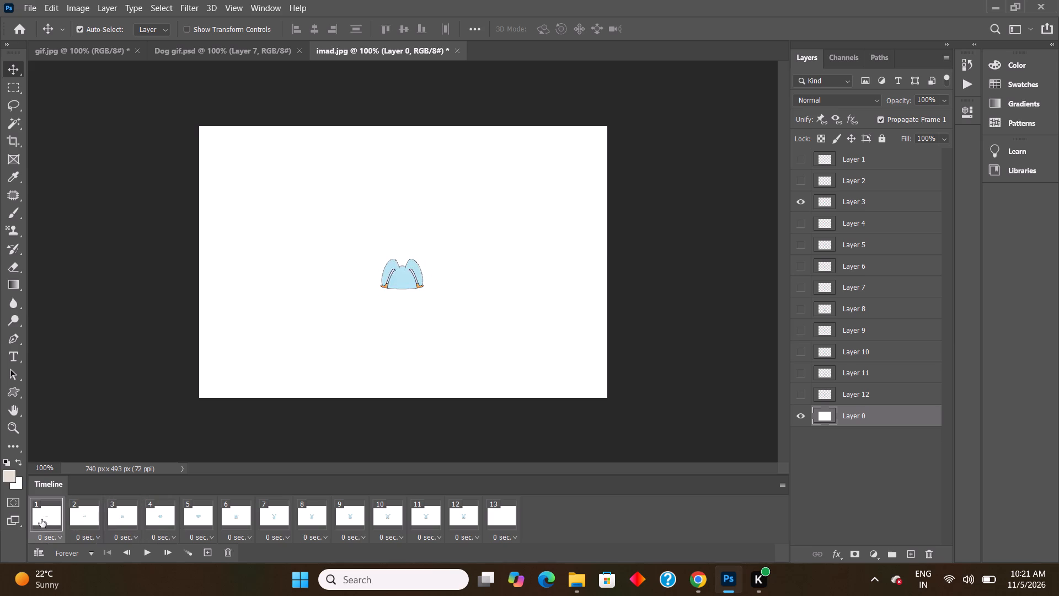
left_click(83, 517)
left_click(113, 510)
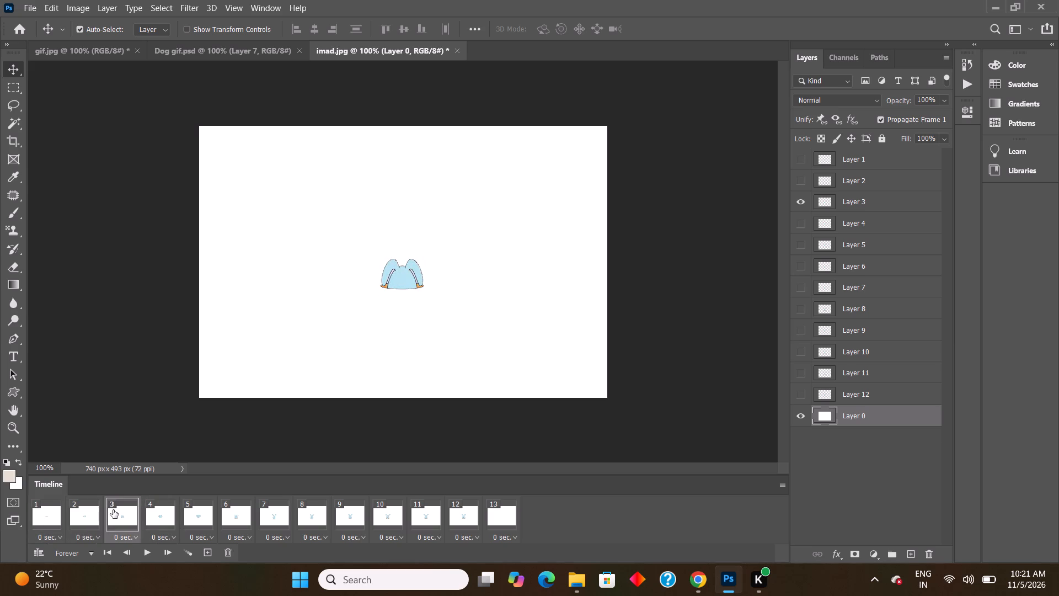
left_click(157, 515)
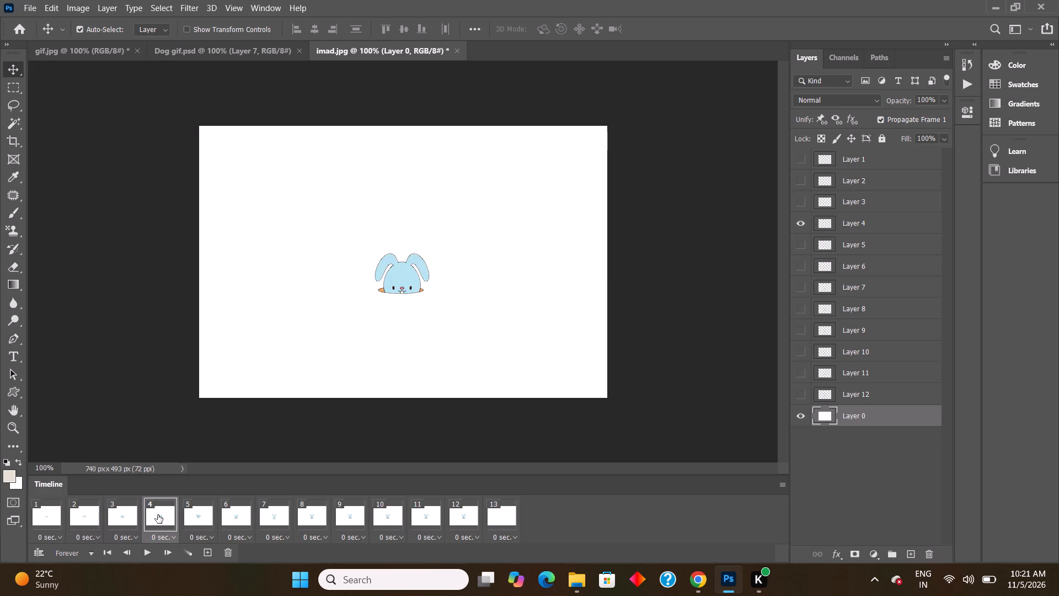
left_click(205, 519)
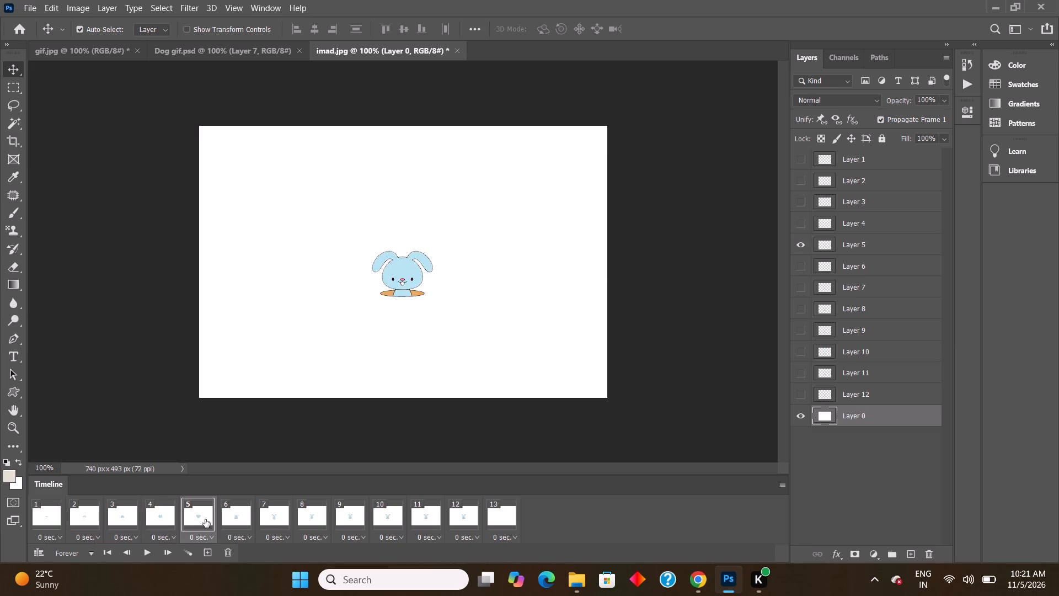
left_click(244, 524)
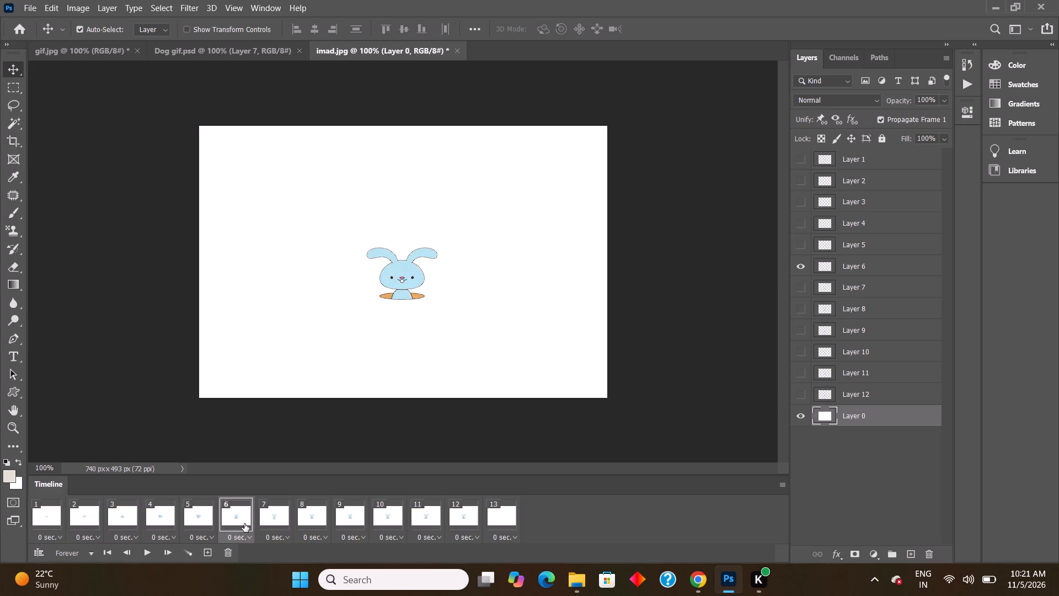
left_click(268, 518)
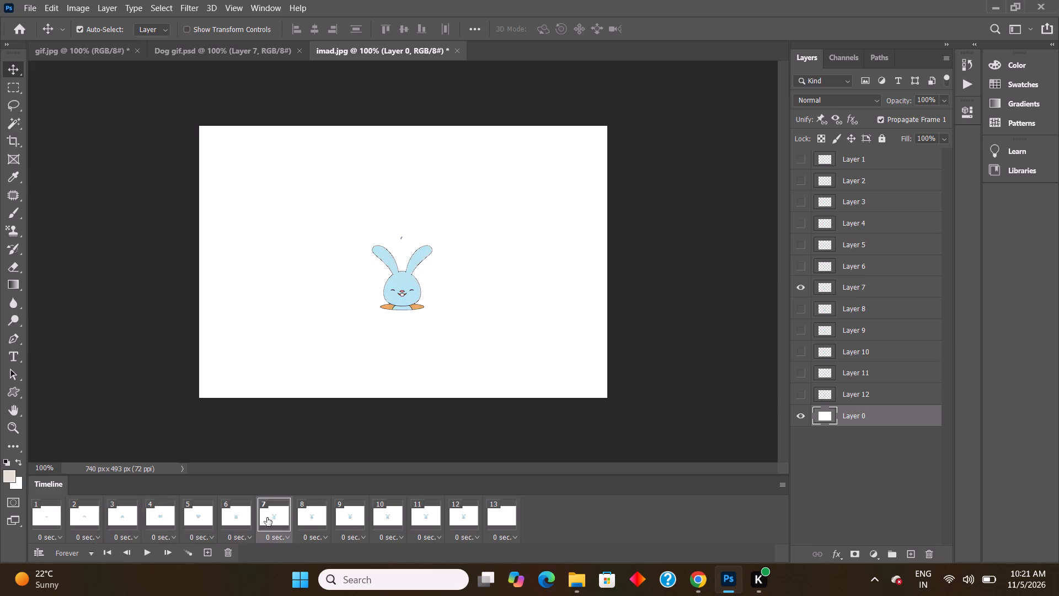
left_click(319, 517)
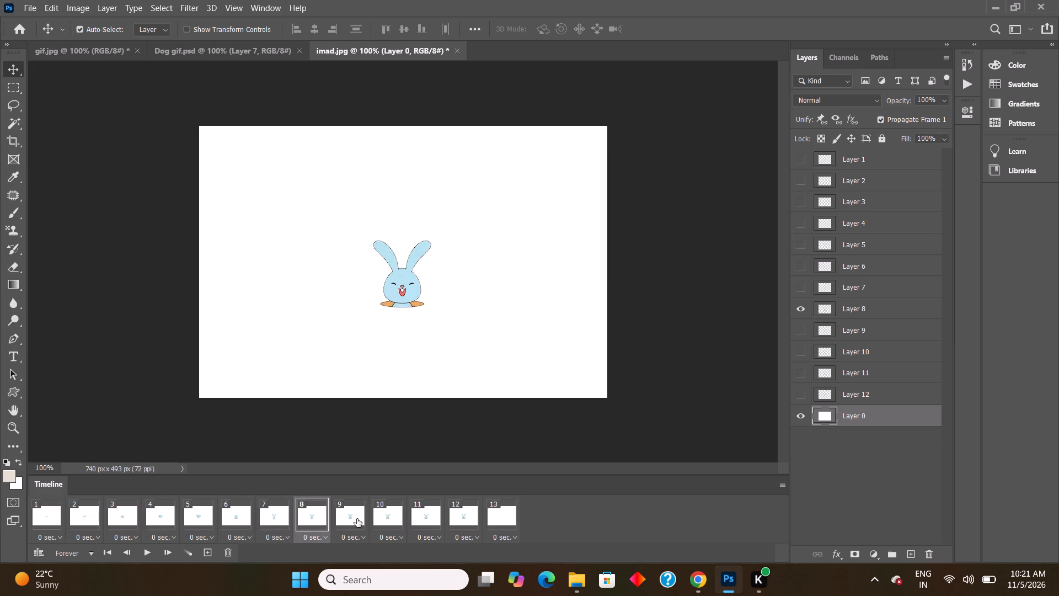
left_click(357, 519)
left_click(391, 518)
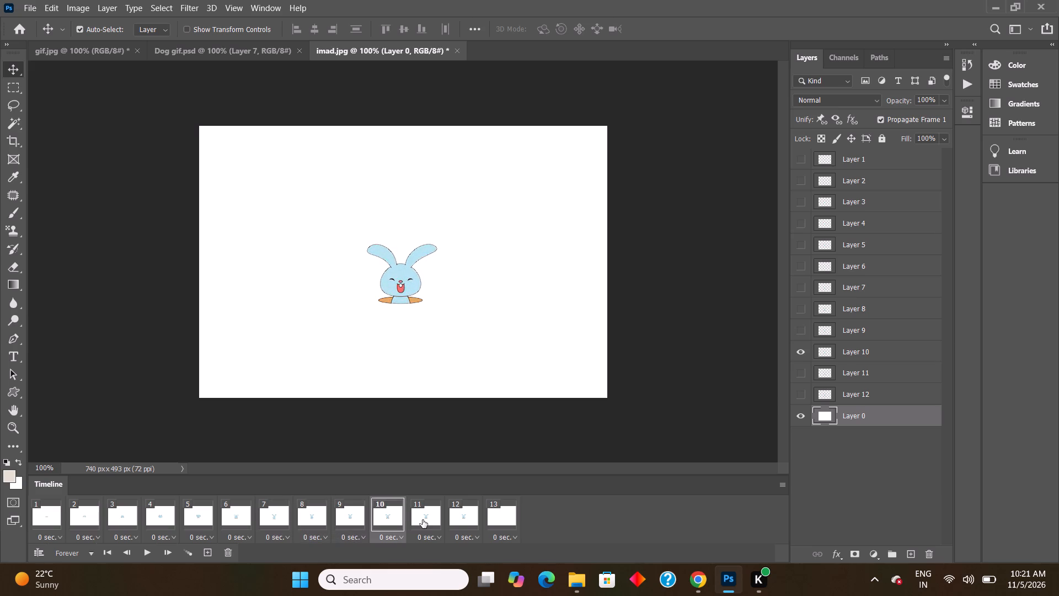
left_click(422, 520)
left_click(463, 519)
left_click(523, 518)
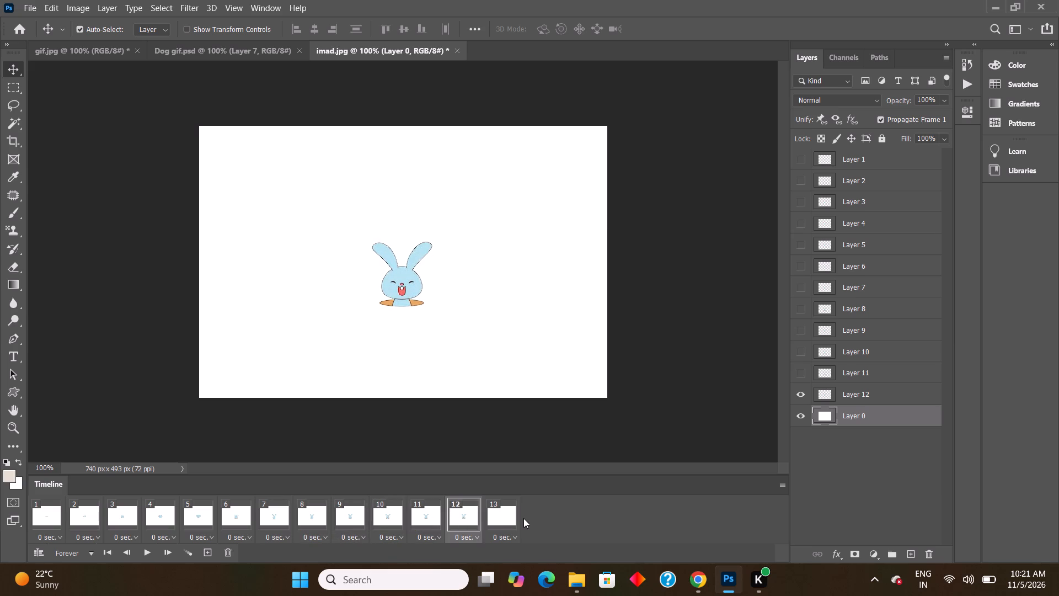
left_click(501, 510)
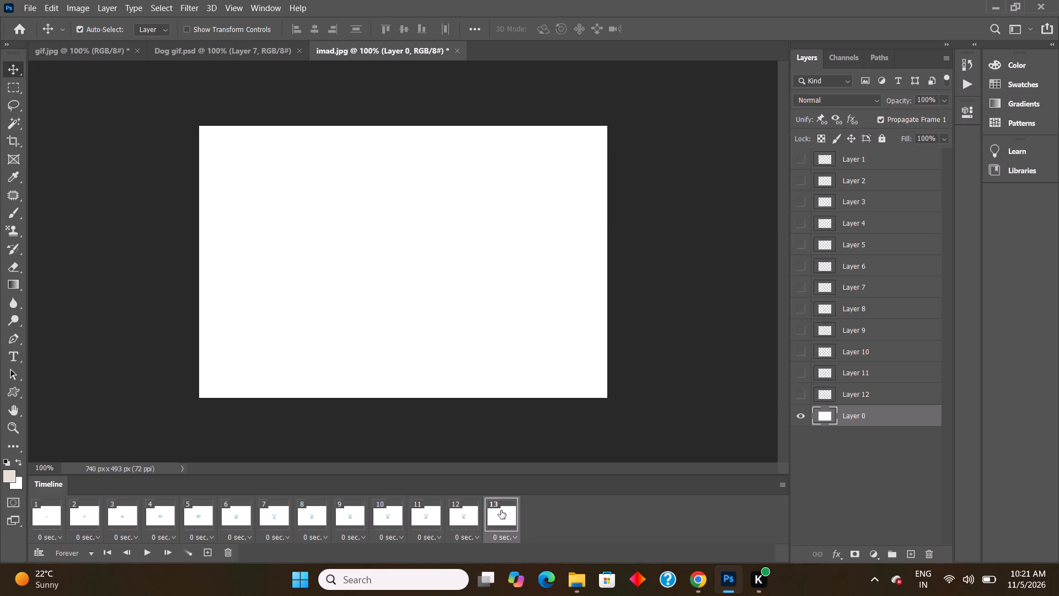
Set the delay of frames 1 through 12 to 0.2 seconds.
left_click(469, 517)
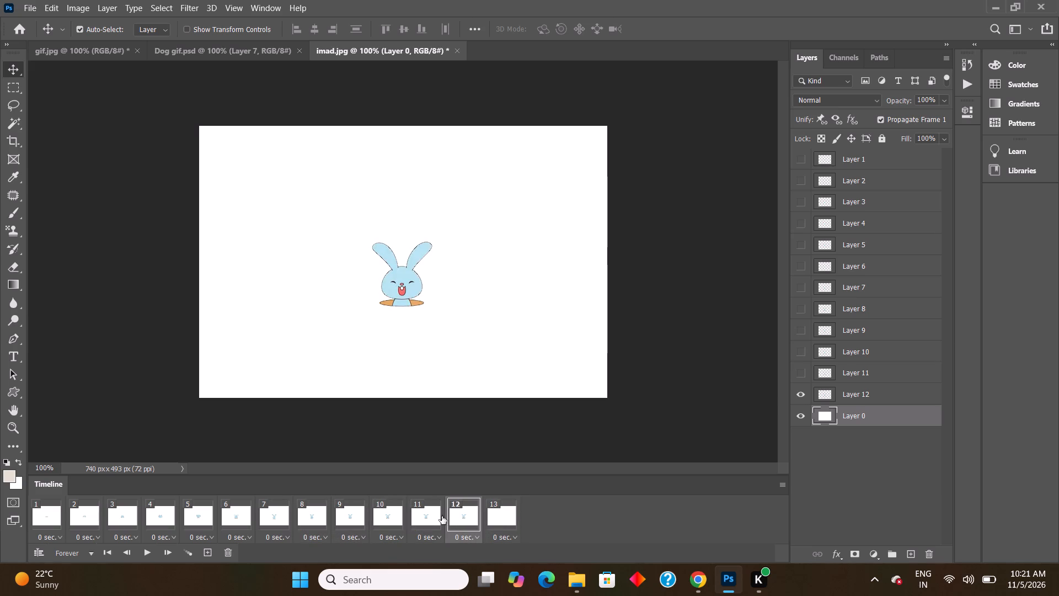
left_click(41, 515, "shift")
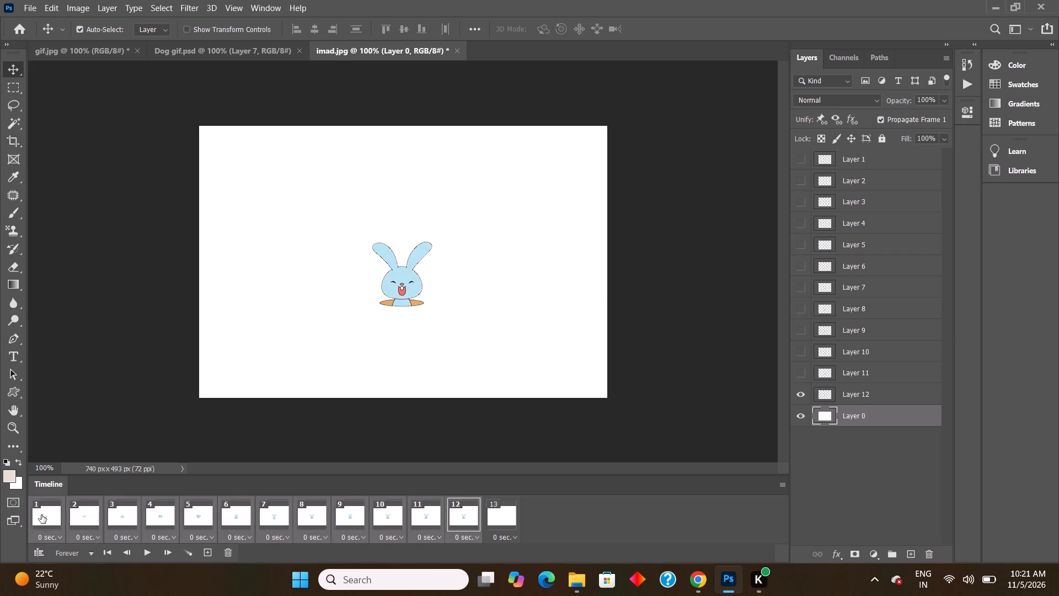
left_click(56, 539)
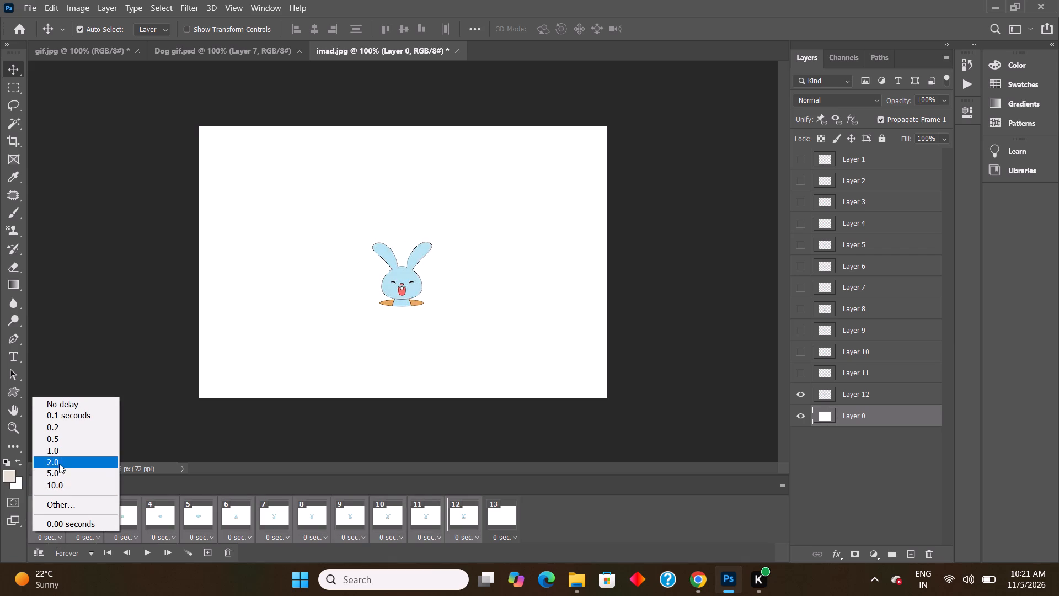
left_click(56, 428)
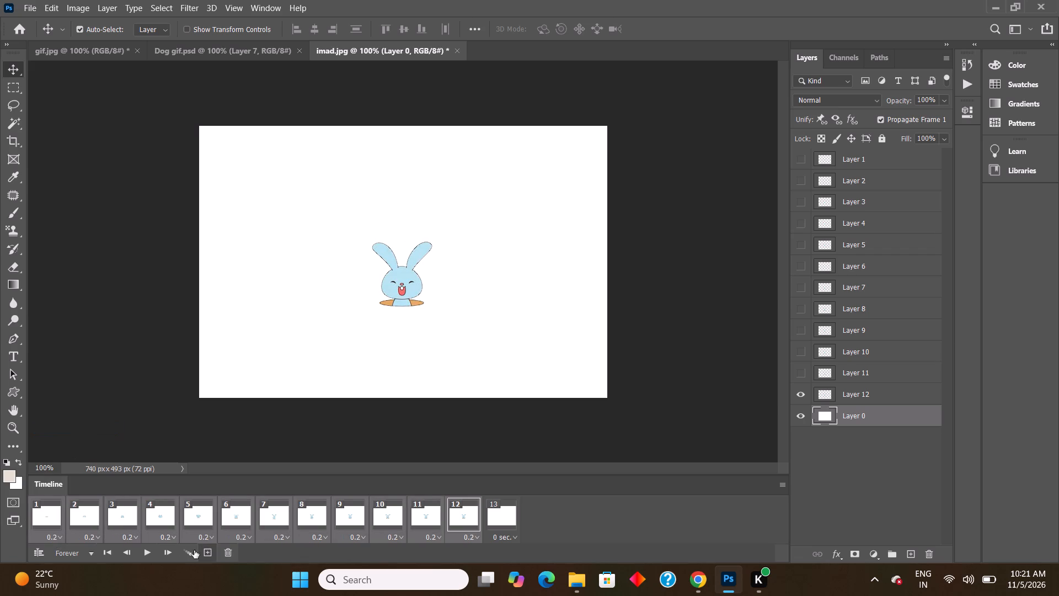
Play the rabbit animation to review its motion, and stop playback.
left_click(144, 551)
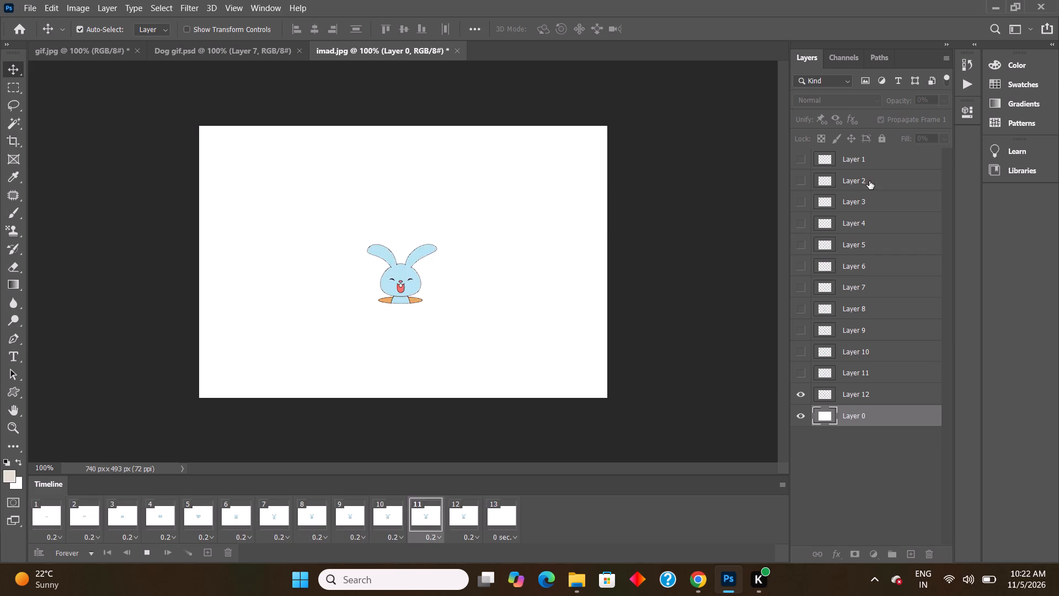
left_click(826, 159)
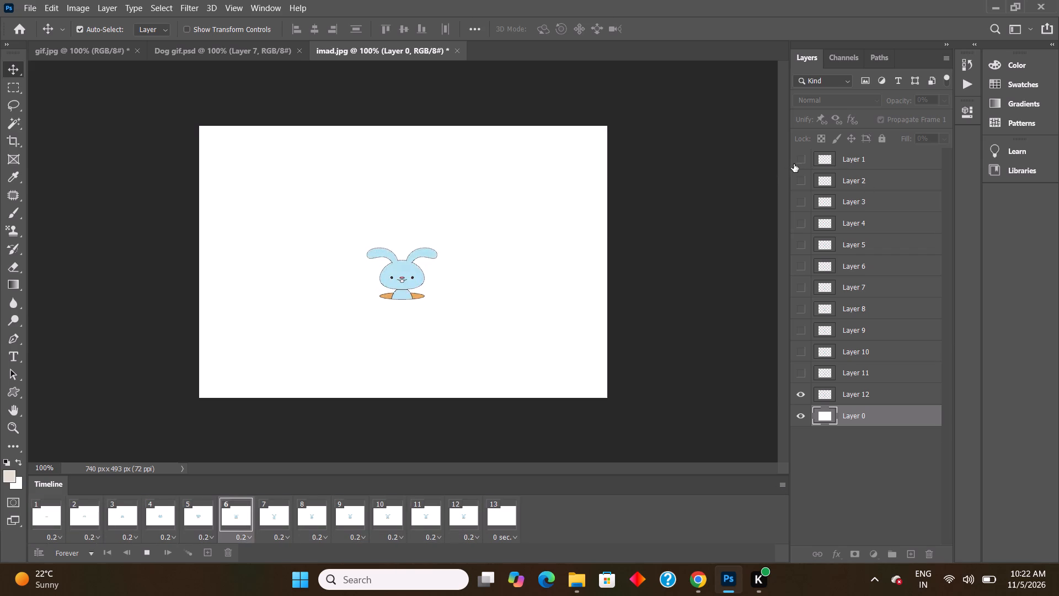
left_click(805, 161)
left_click(805, 161)
left_click(805, 161)
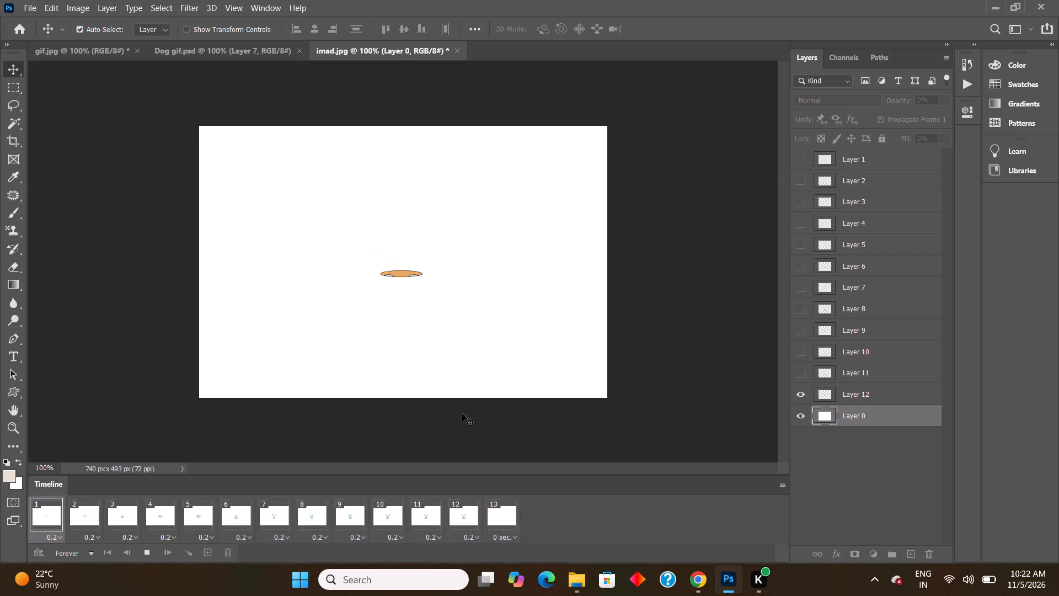
left_click(148, 554)
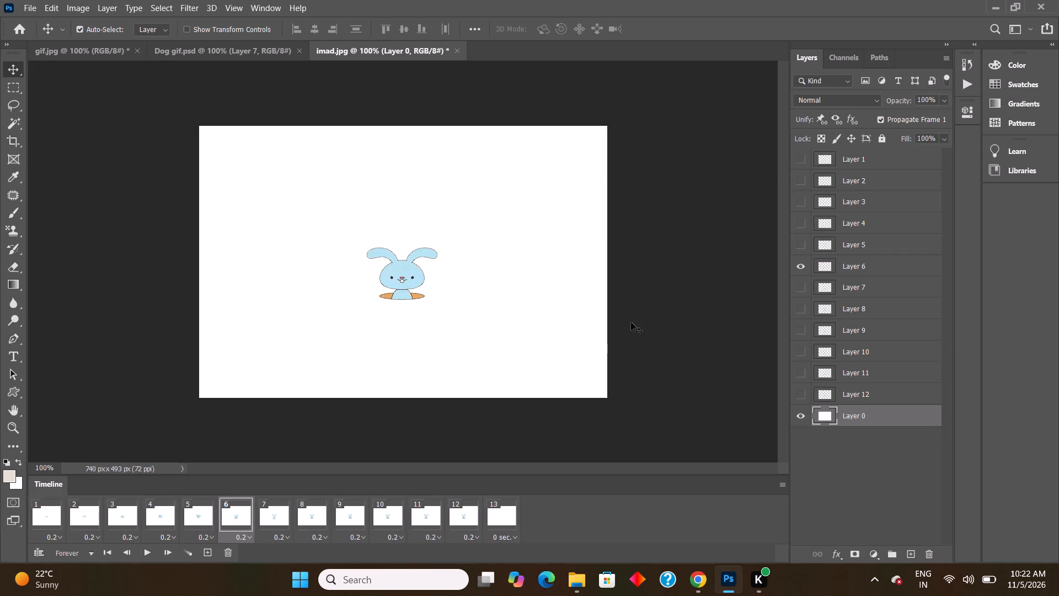
In frame 6, show Layers 1 to 5 and 7 to 12 together with Layer 6.
left_click(662, 301)
left_click(801, 161)
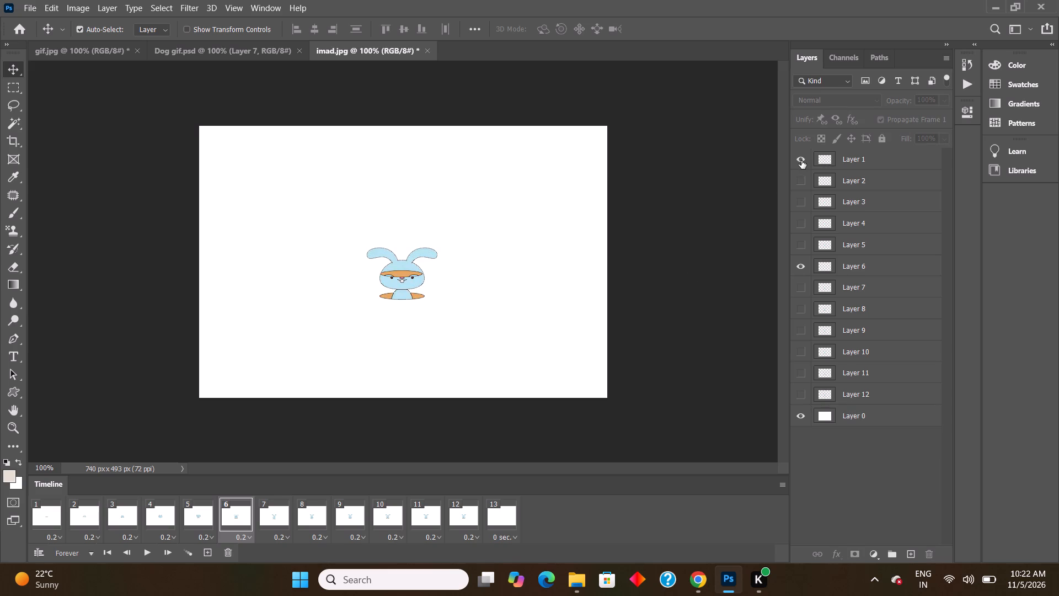
left_click(803, 177)
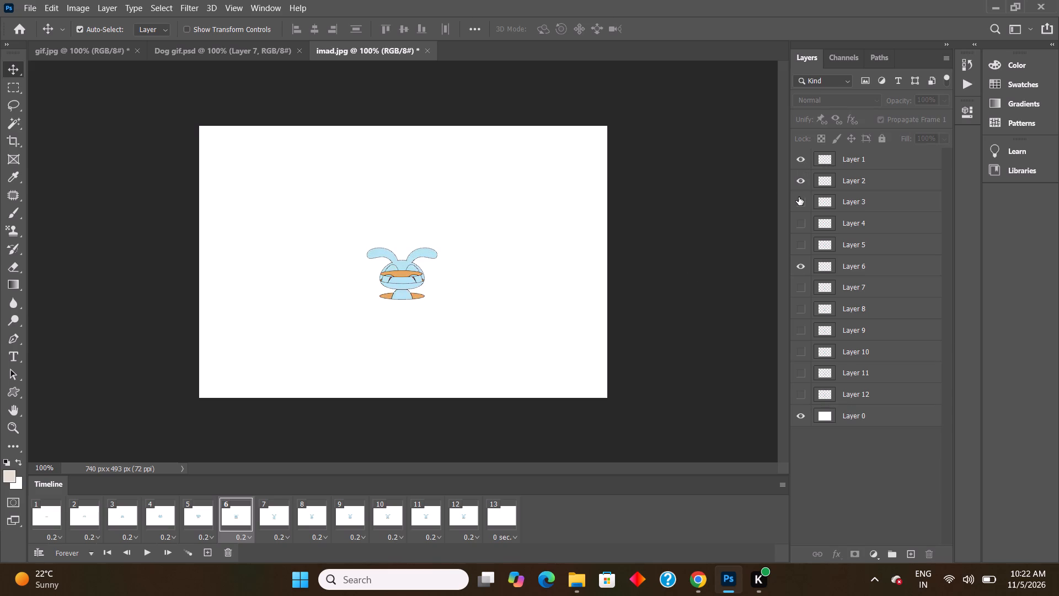
left_click(799, 198)
left_click(802, 223)
left_click(801, 250)
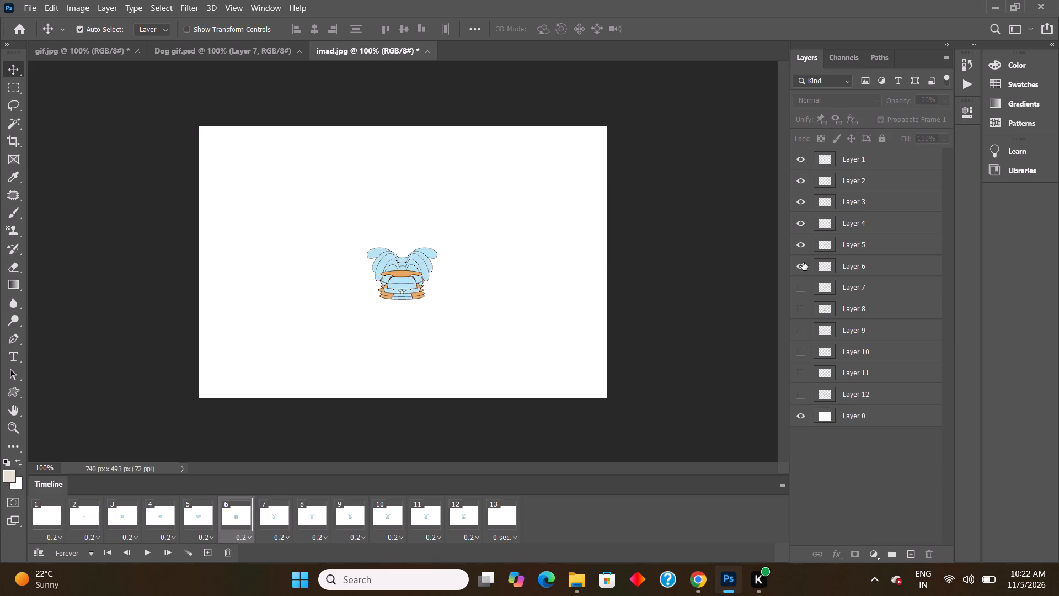
left_click(803, 289)
left_click(803, 313)
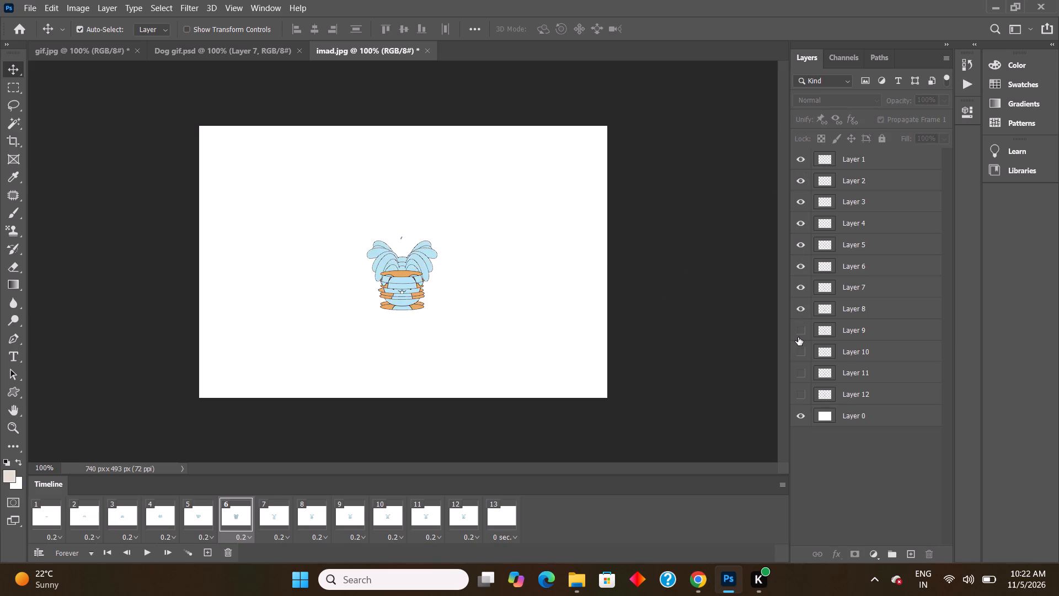
left_click(799, 333)
left_click(802, 356)
left_click(803, 376)
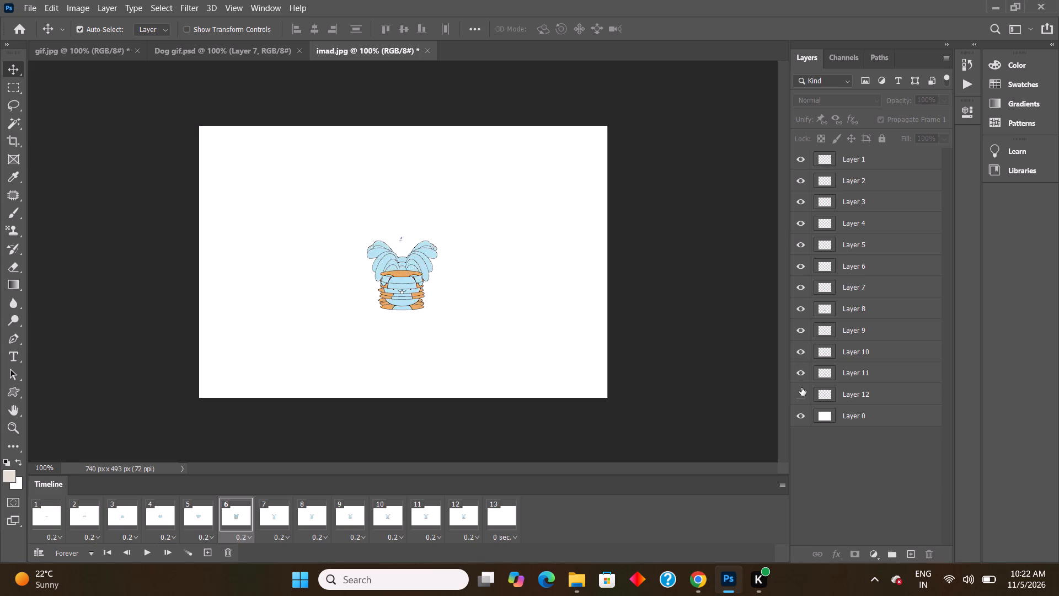
left_click(801, 387)
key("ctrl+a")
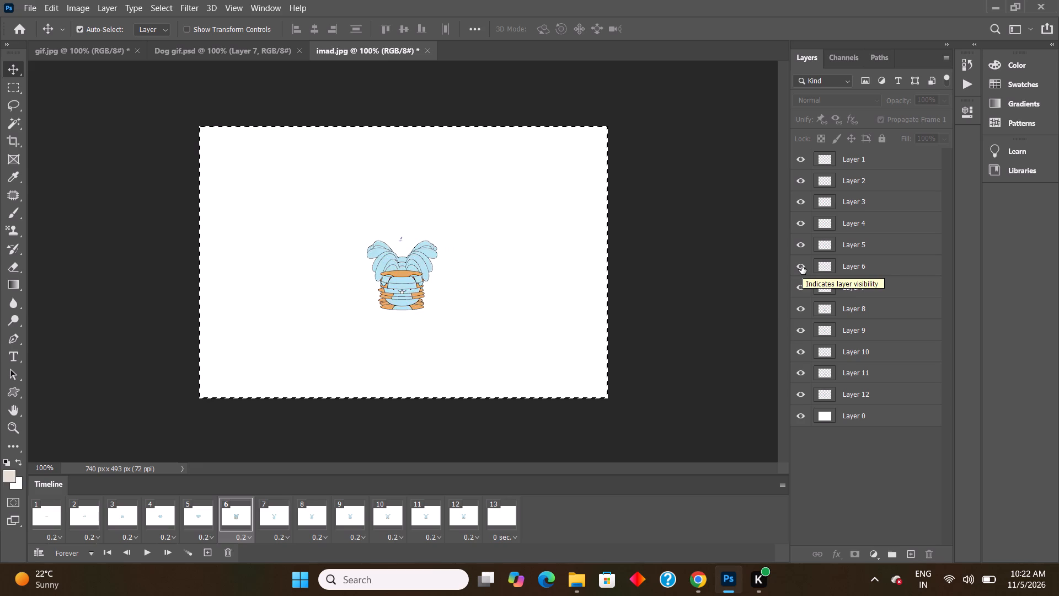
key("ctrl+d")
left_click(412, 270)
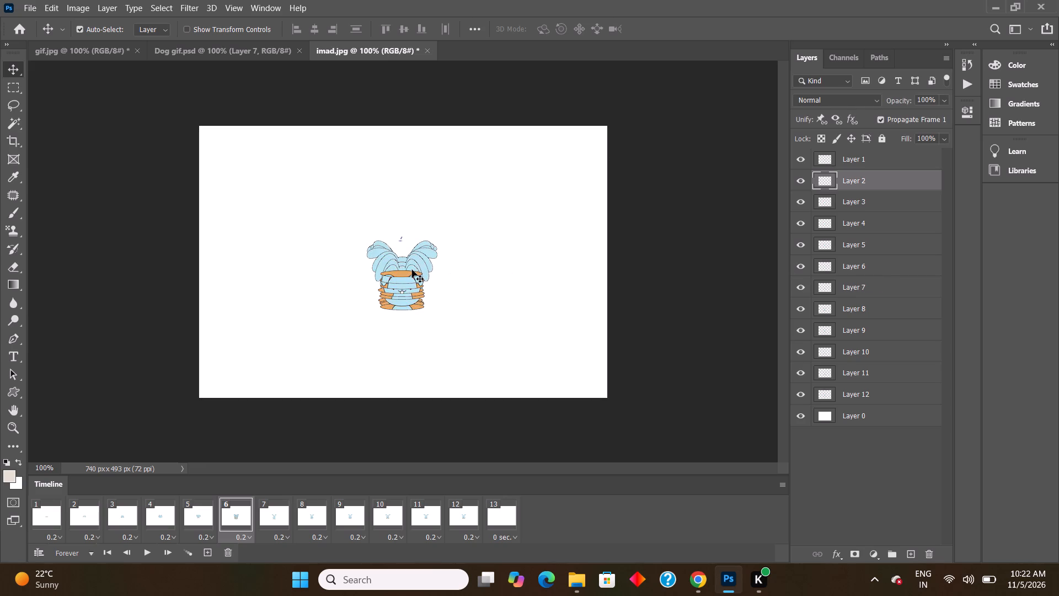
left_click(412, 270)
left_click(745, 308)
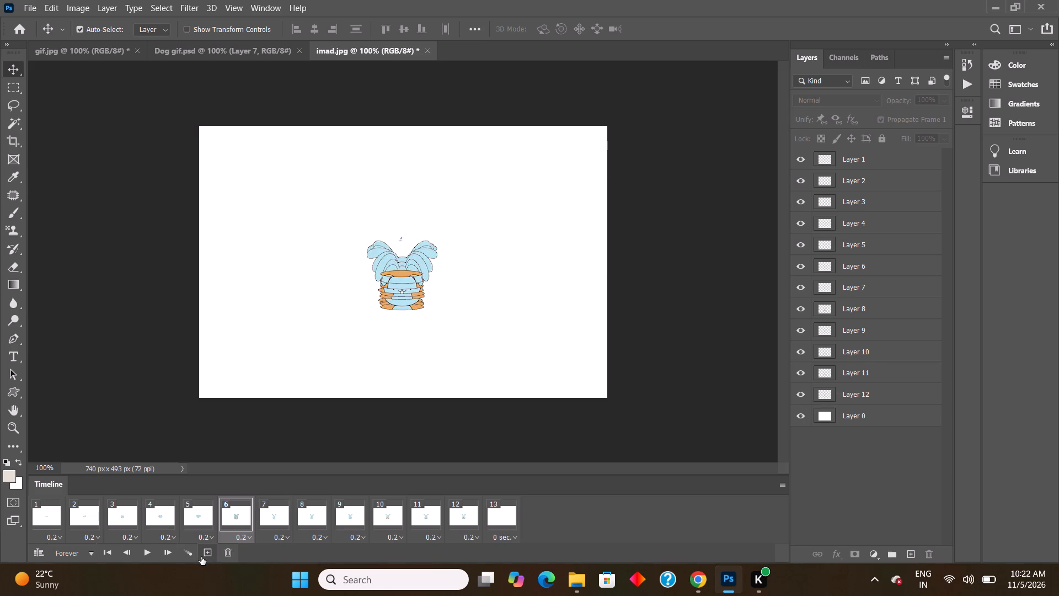
In frame 6, hide all the pose layers from Layer 12 up to Layer 1, leaving only Layer 0 shown.
left_click(799, 395)
left_click(798, 367)
left_click(803, 347)
left_click(800, 336)
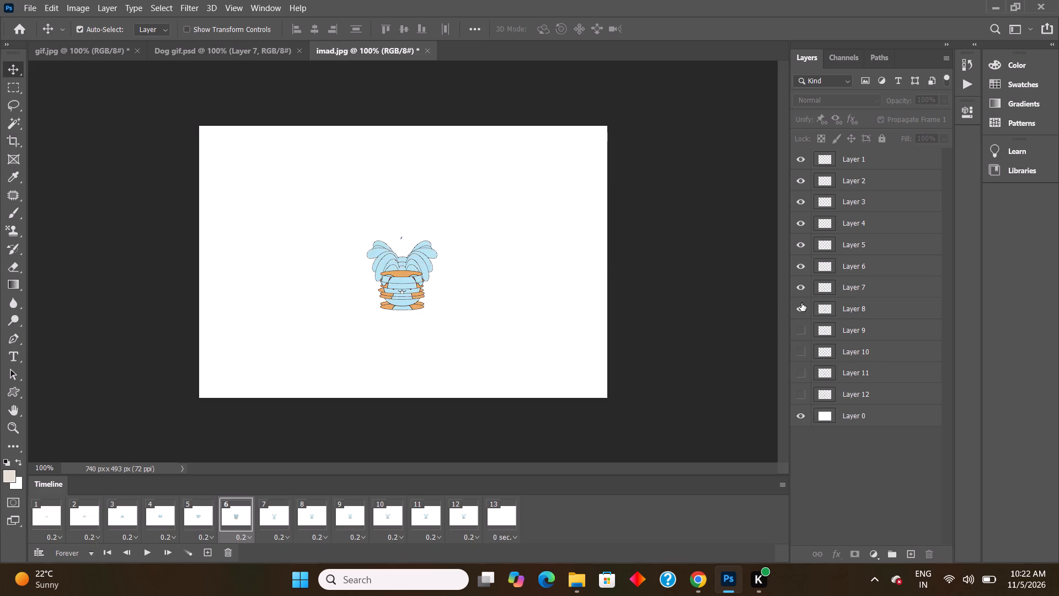
left_click(801, 303)
left_click(800, 290)
left_click(801, 274)
left_click(800, 238)
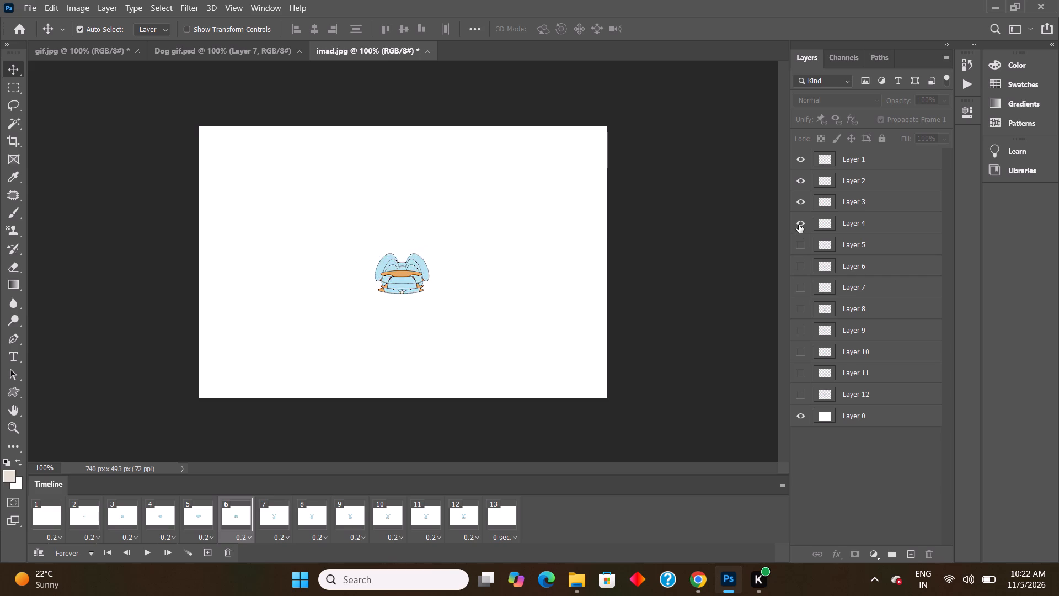
left_click(799, 225)
left_click(802, 199)
left_click(800, 188)
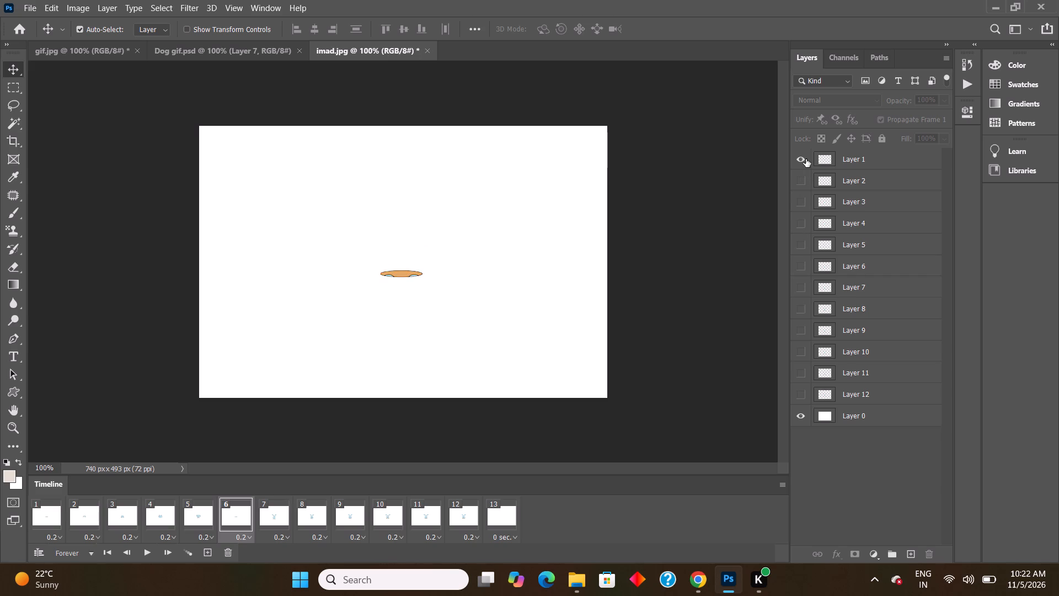
left_click(804, 158)
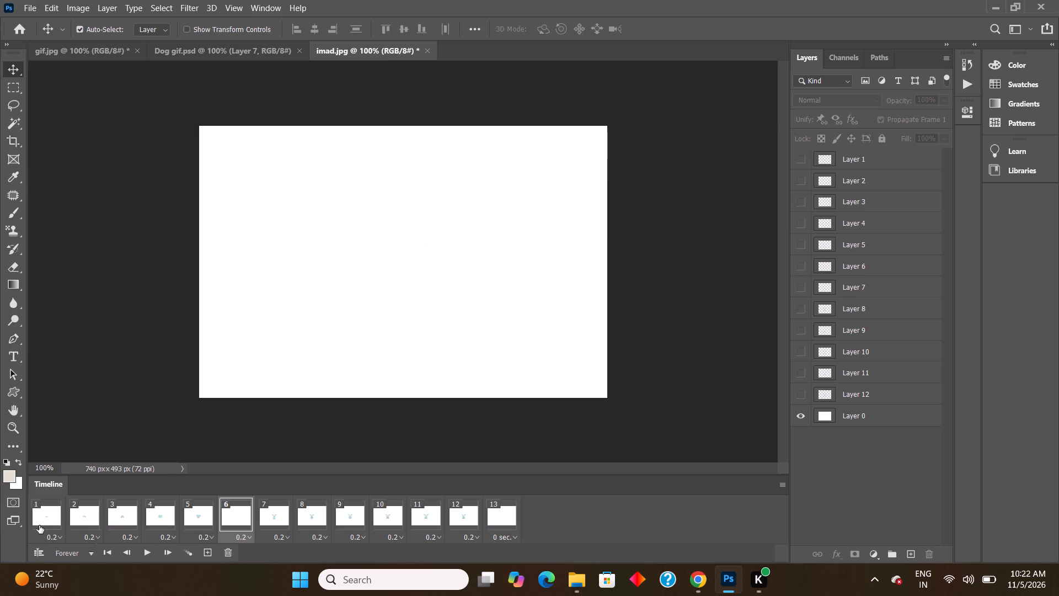
Play the rabbit animation from frame 1 to review its motion.
left_click(39, 525)
left_click(148, 554)
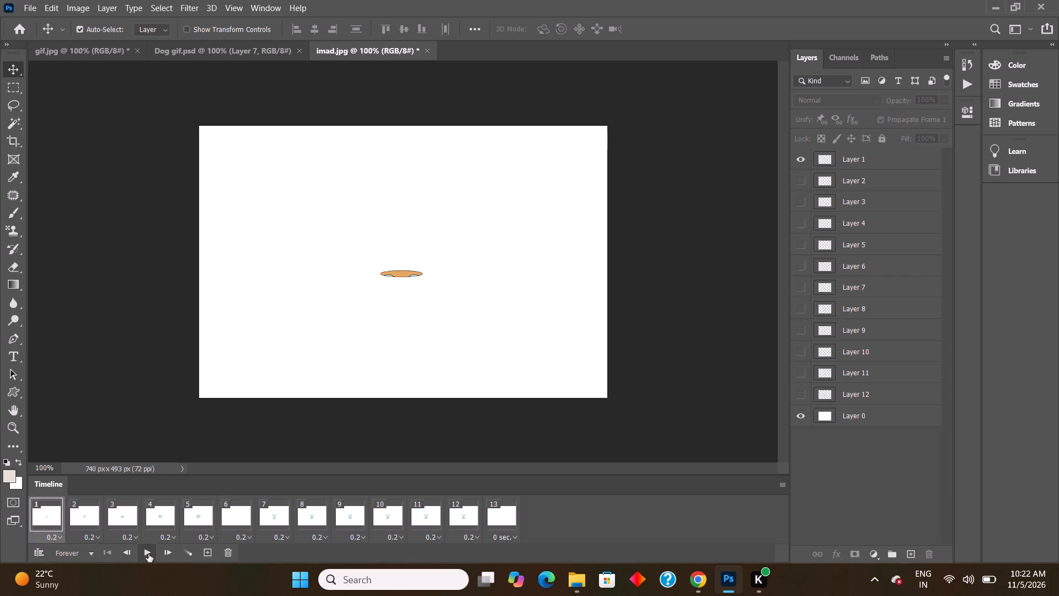